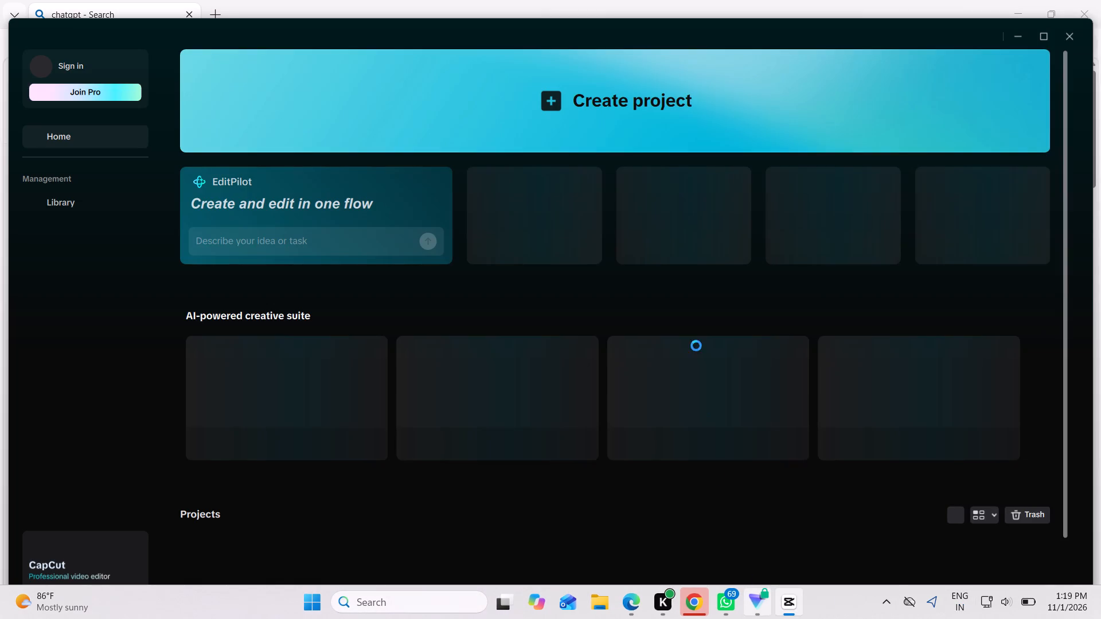
{"action": "left_click", "coordinate": [579, 94]}
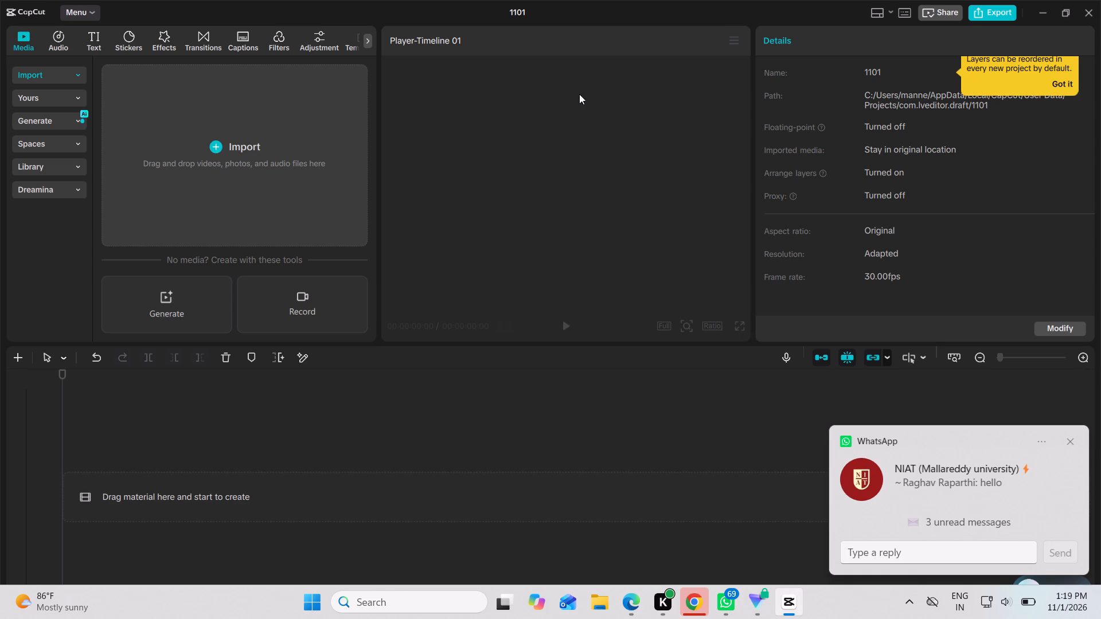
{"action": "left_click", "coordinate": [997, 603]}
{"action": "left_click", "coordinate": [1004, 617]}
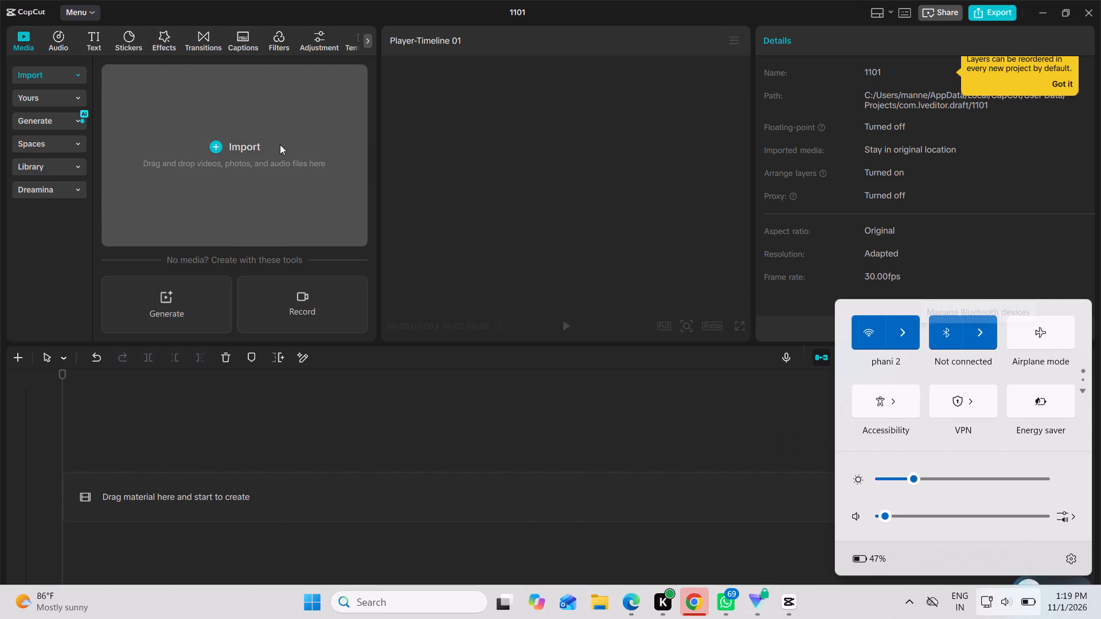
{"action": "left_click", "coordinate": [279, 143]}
Import five videos from Downloads: godavari people video, Village_showing_cyclone_damage, Cyclone_praying_and_speaking, Cyclone_character_expressing_sorrow and Cloud_character_speaking.
{"action": "left_click", "coordinate": [206, 169]}
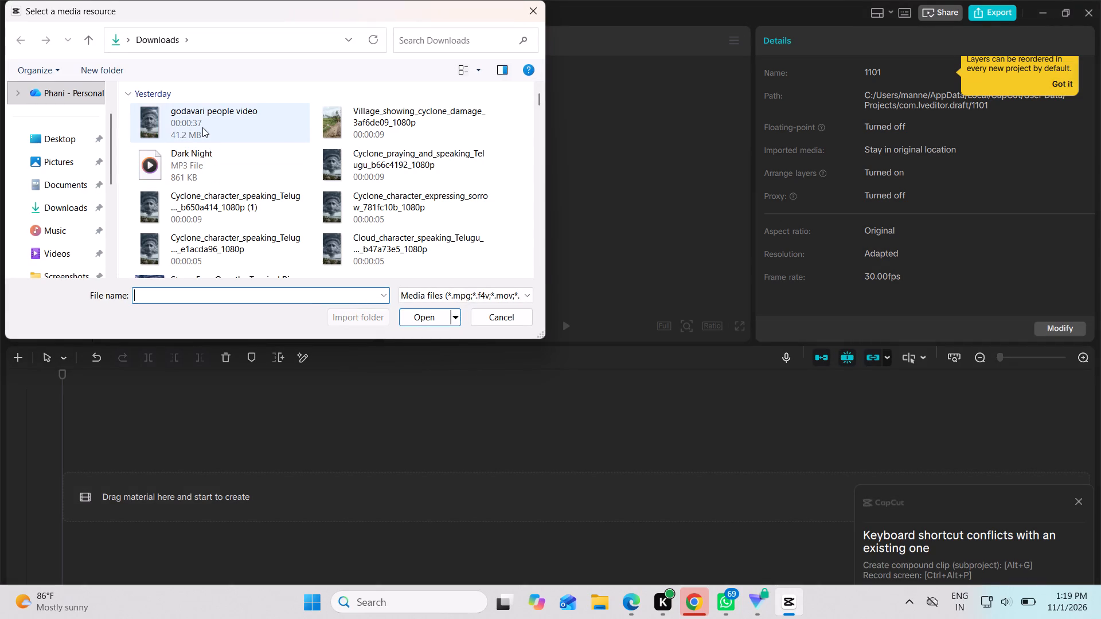
{"action": "scroll", "coordinate": [221, 186], "scroll_direction": "down", "scroll_amount": 1}
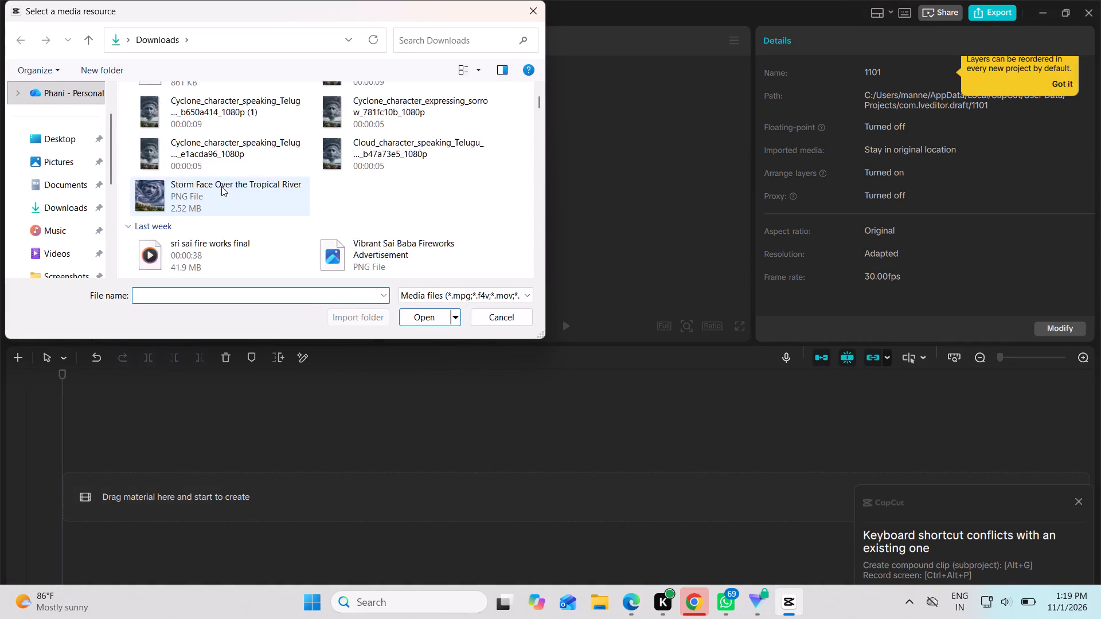
{"action": "scroll", "coordinate": [221, 186], "scroll_direction": "down", "scroll_amount": 1}
{"action": "scroll", "coordinate": [221, 186], "scroll_direction": "up", "scroll_amount": 1}
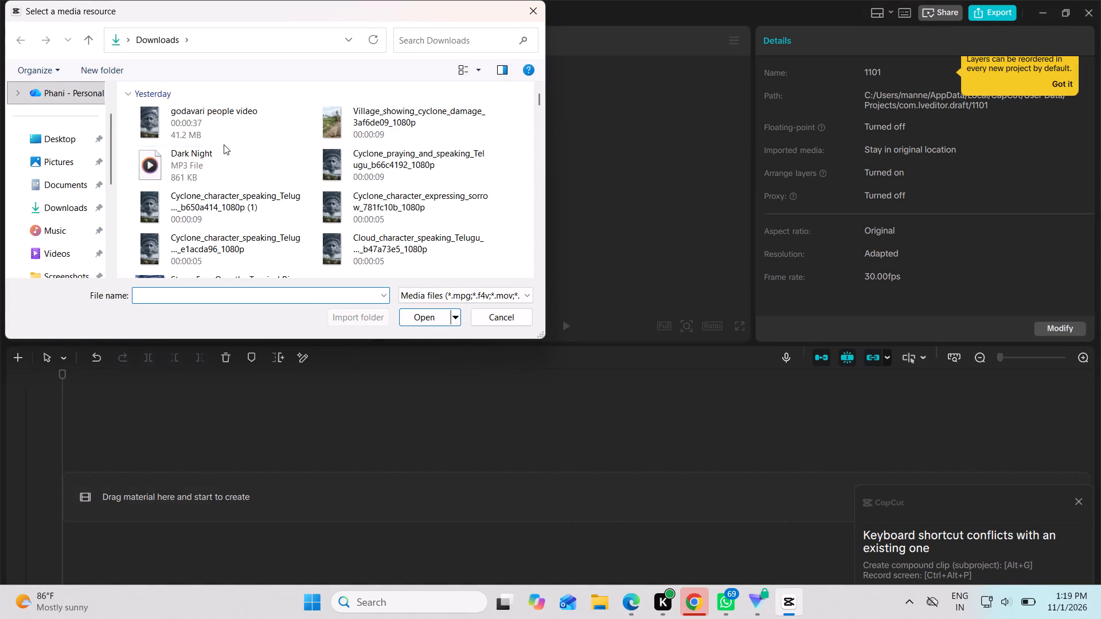
{"action": "left_click", "coordinate": [225, 129], "text": "ctrl"}
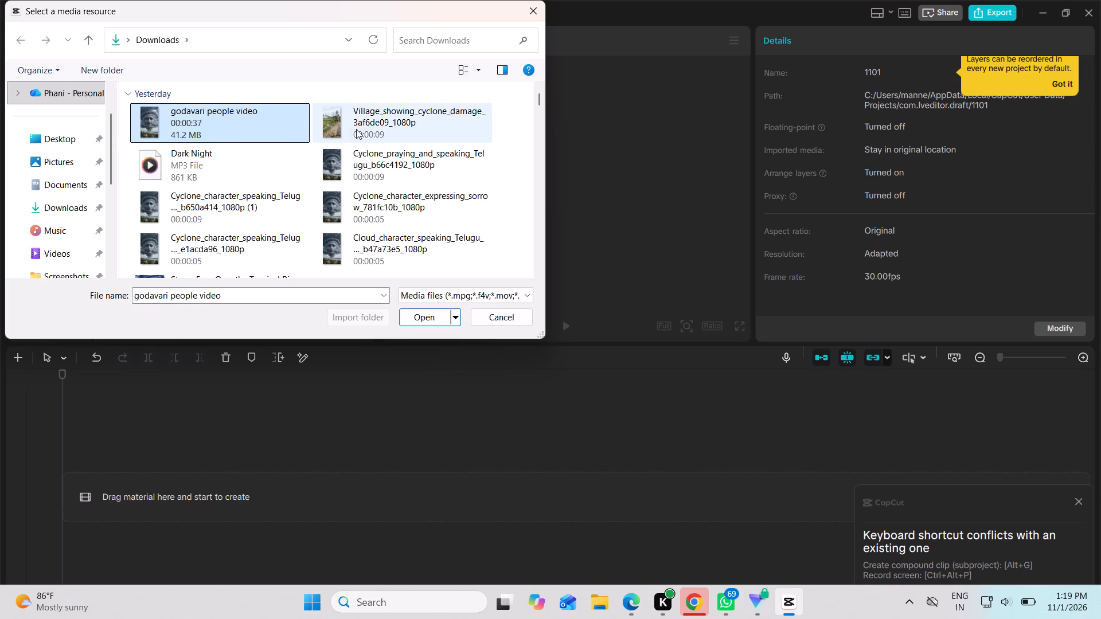
{"action": "left_click", "coordinate": [360, 130], "text": "ctrl"}
{"action": "left_click", "coordinate": [390, 164], "text": "ctrl"}
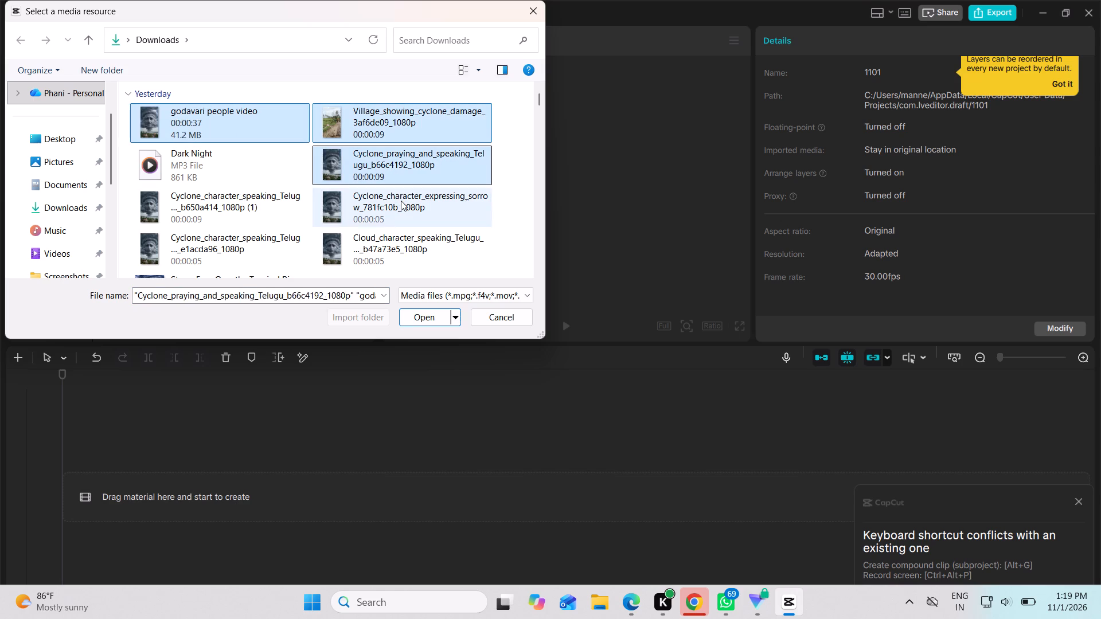
{"action": "left_click", "coordinate": [401, 201], "text": "ctrl"}
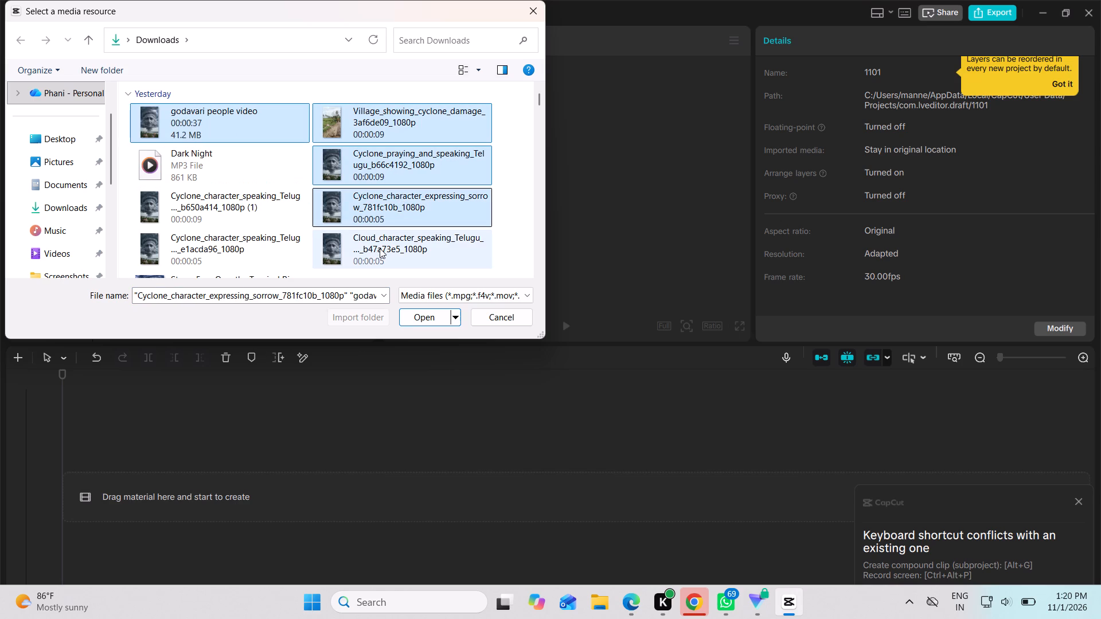
{"action": "left_click", "coordinate": [380, 248], "text": "ctrl"}
{"action": "left_click", "coordinate": [424, 318], "text": "ctrl"}
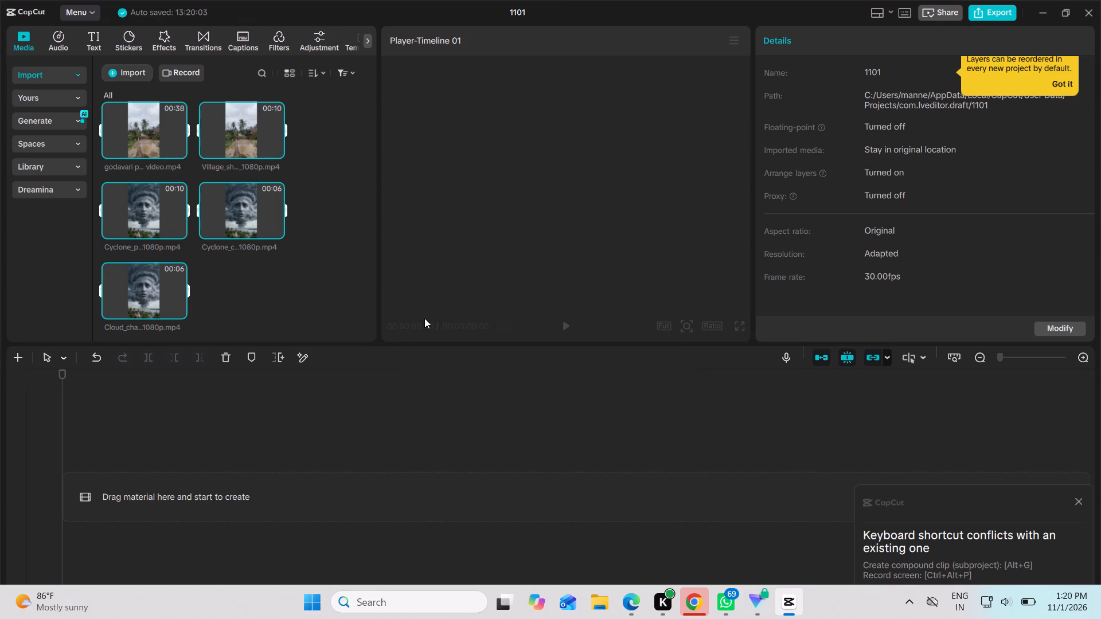
Turn off Bluetooth in the Windows quick settings.
{"action": "left_click", "coordinate": [999, 613]}
{"action": "left_click", "coordinate": [981, 340]}
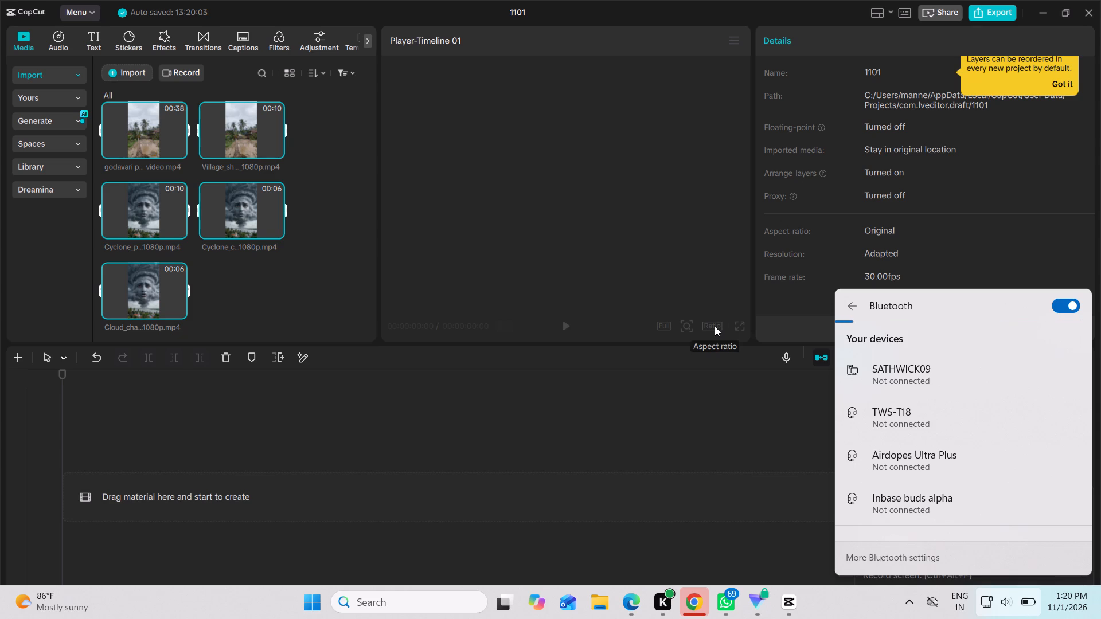
{"action": "left_click", "coordinate": [1065, 300]}
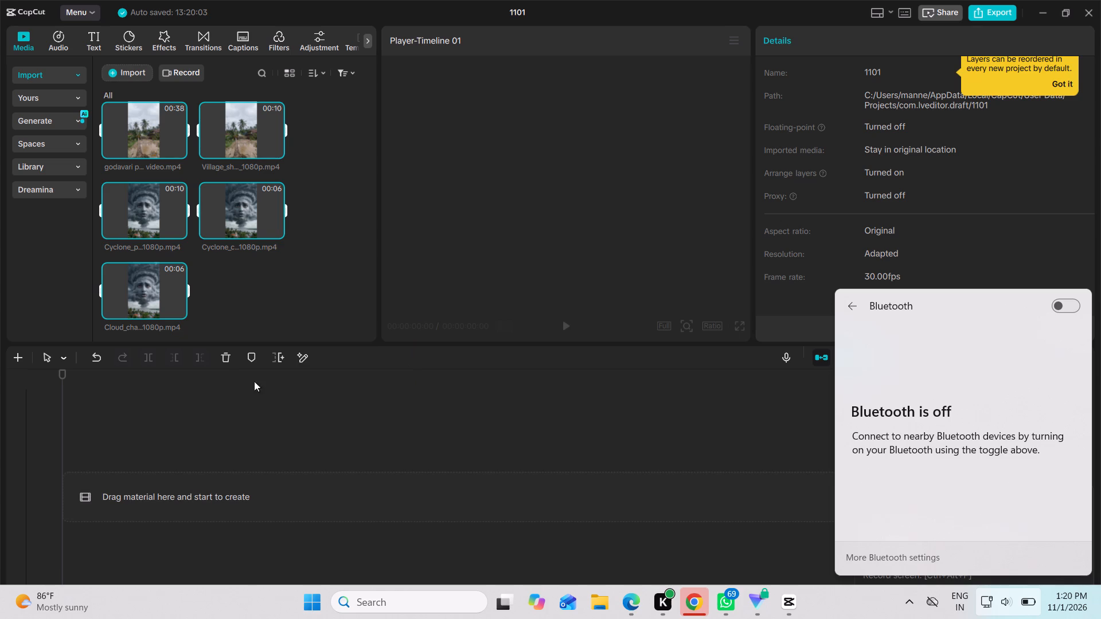
Place all five imported video clips in sequence on the main track from the start of the timeline.
{"action": "left_click_drag", "start_coordinate": [235, 204], "coordinate": [148, 506]}
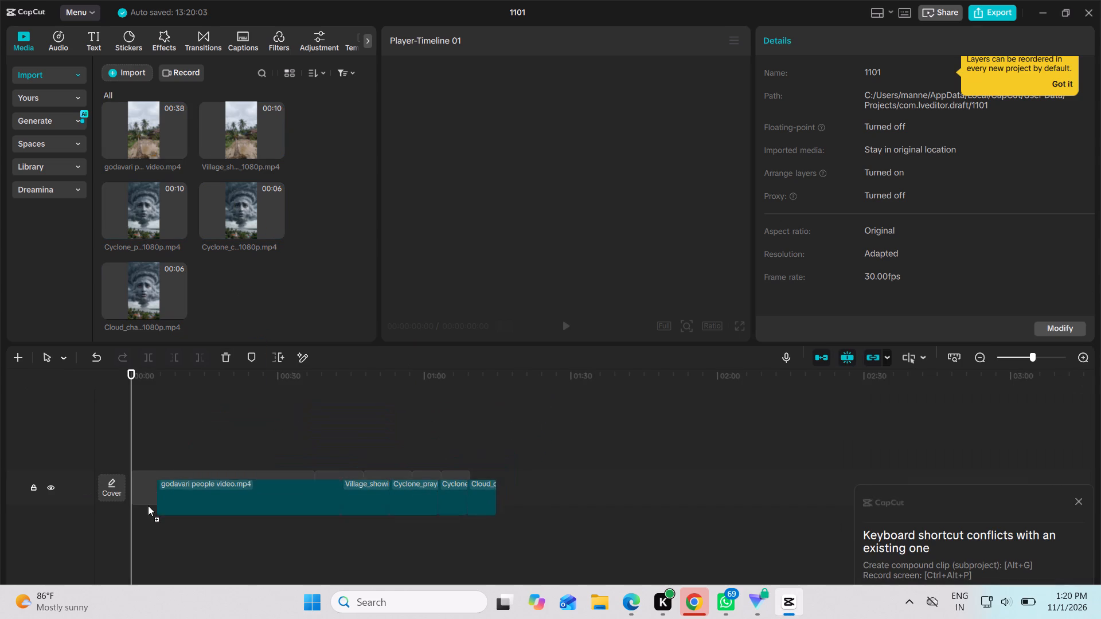
{"action": "left_click_drag", "start_coordinate": [148, 506], "coordinate": [145, 509]}
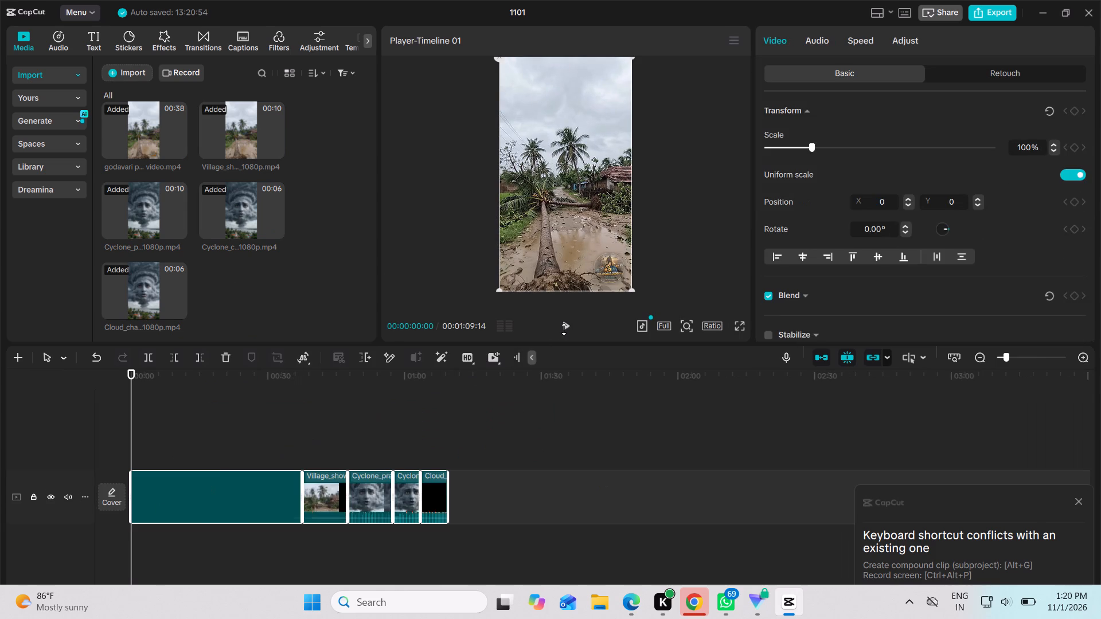
Play the assembled clips from the start and enlarge the timeline to review the sequence.
{"action": "left_click", "coordinate": [564, 329]}
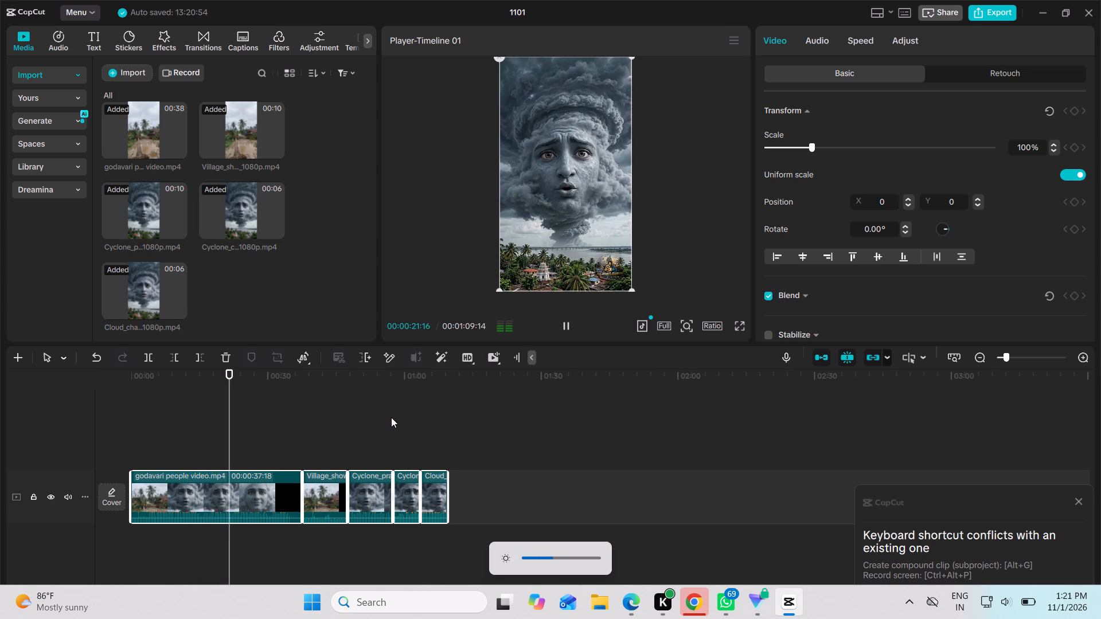
{"action": "scroll", "coordinate": [391, 417], "scroll_direction": "right", "scroll_amount": 1}
{"action": "scroll", "coordinate": [391, 417], "scroll_direction": "up", "scroll_amount": 1, "text": "ctrl"}
{"action": "scroll", "coordinate": [391, 417], "scroll_direction": "right", "scroll_amount": 1, "text": "ctrl"}
{"action": "scroll", "coordinate": [391, 417], "scroll_direction": "up", "scroll_amount": 1, "text": "ctrl"}
{"action": "scroll", "coordinate": [391, 417], "scroll_direction": "right", "scroll_amount": 1, "text": "ctrl"}
{"action": "scroll", "coordinate": [391, 417], "scroll_direction": "up", "scroll_amount": 7, "text": "ctrl"}
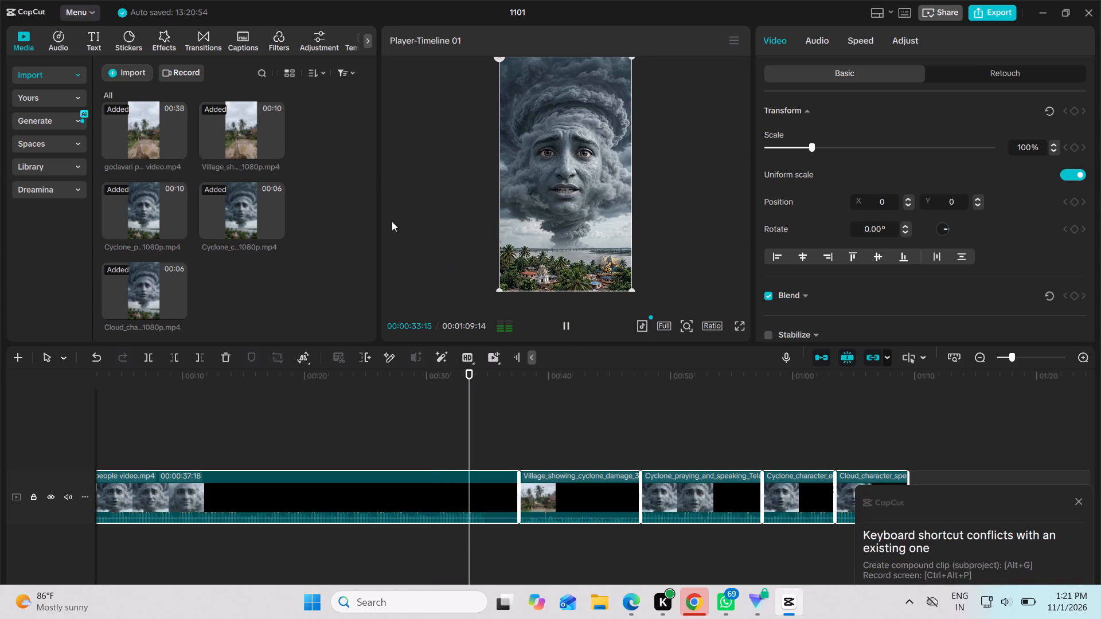
Import the Dark Night MP3 from Downloads and place it beneath the video clips at the start of the timeline.
{"action": "left_click", "coordinate": [112, 73]}
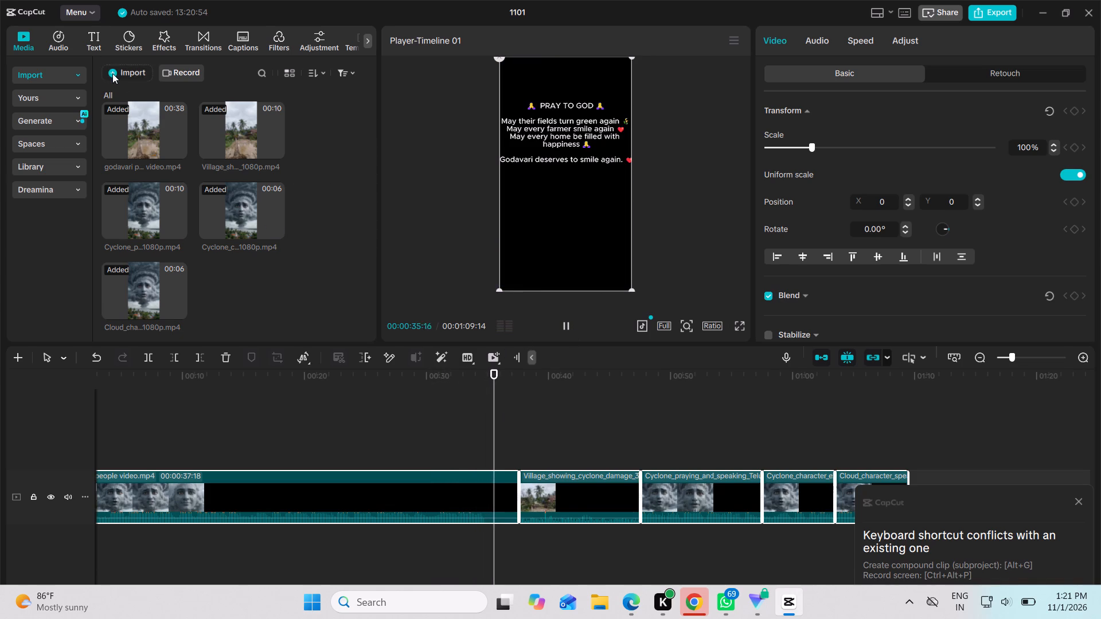
{"action": "left_click", "coordinate": [120, 99]}
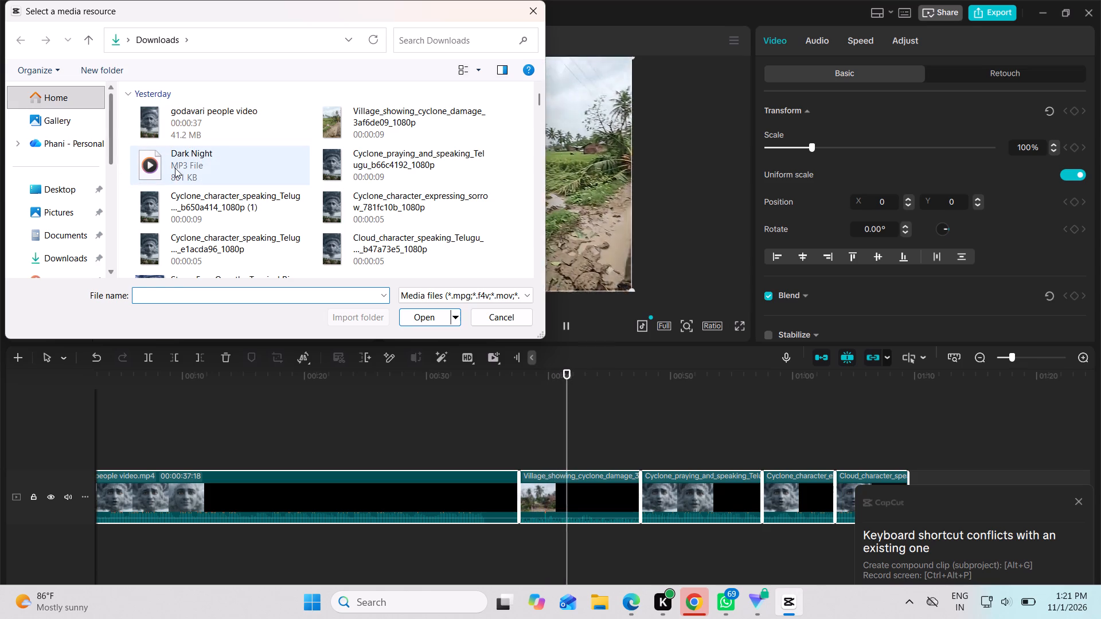
{"action": "left_click", "coordinate": [175, 168]}
{"action": "left_click", "coordinate": [439, 317]}
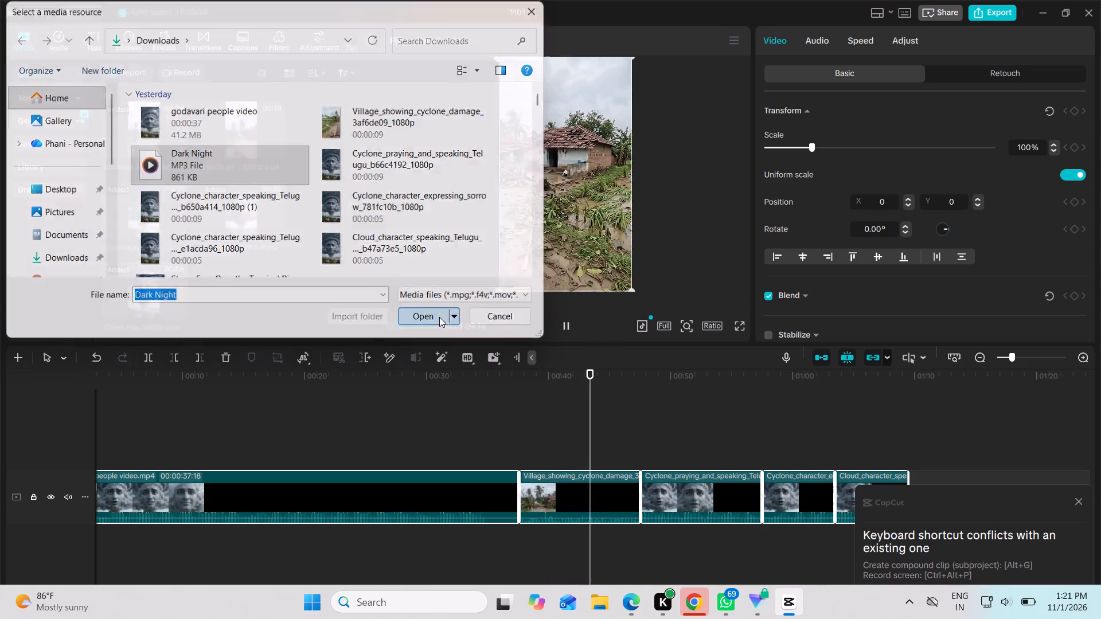
{"action": "left_click_drag", "start_coordinate": [224, 280], "coordinate": [69, 545]}
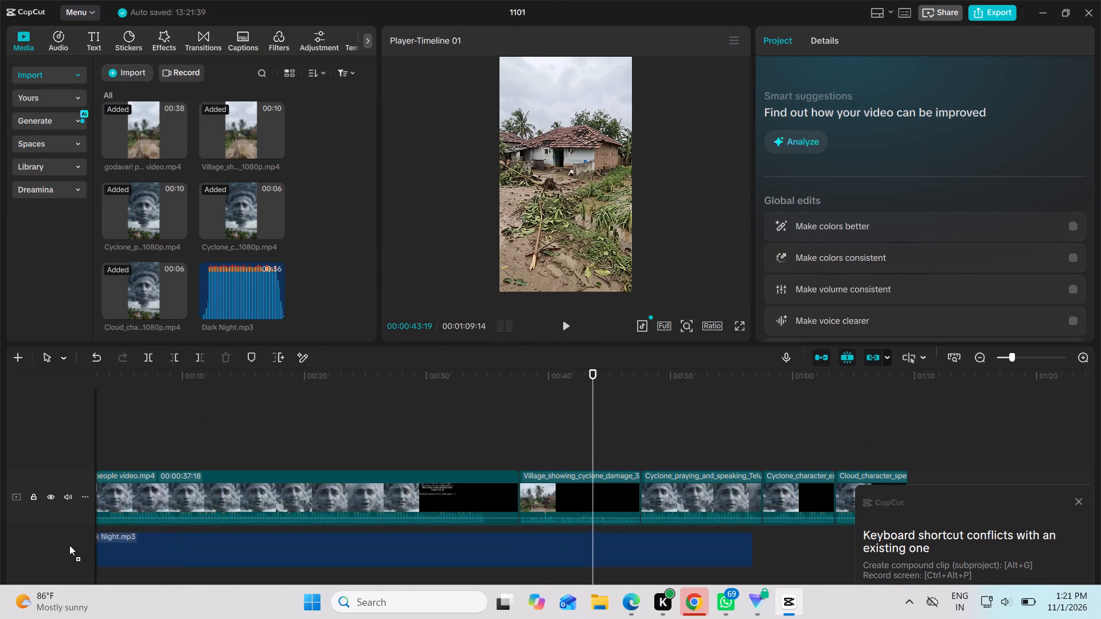
{"action": "left_click_drag", "start_coordinate": [69, 545], "coordinate": [58, 543]}
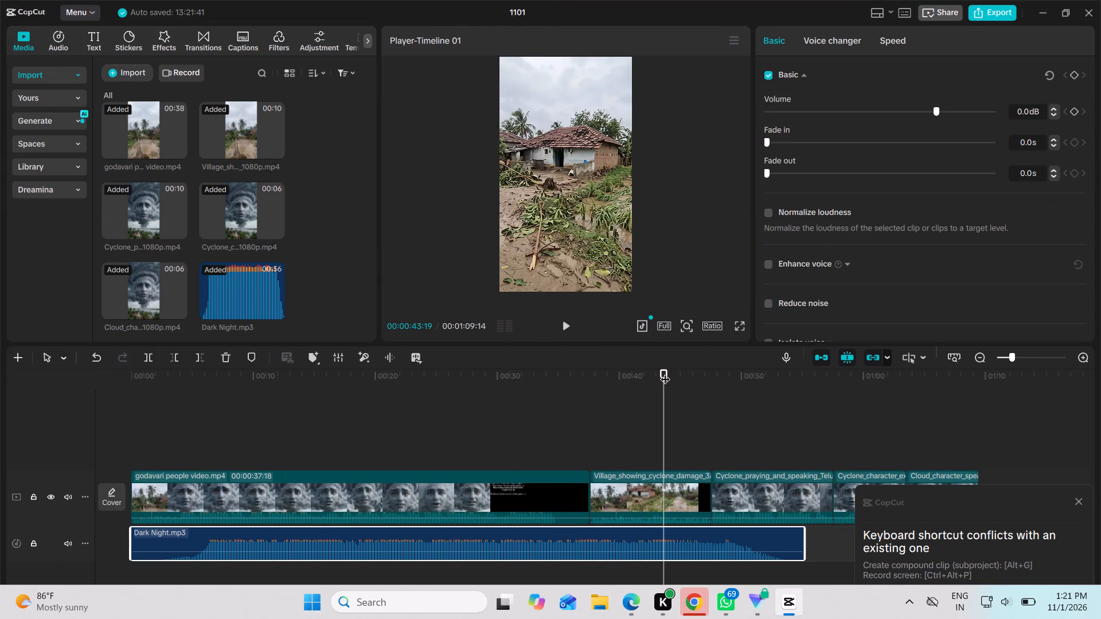
Play the project from the beginning to check the background music against the clips, stopping near 00:00:58.
{"action": "left_click_drag", "start_coordinate": [665, 373], "coordinate": [72, 323]}
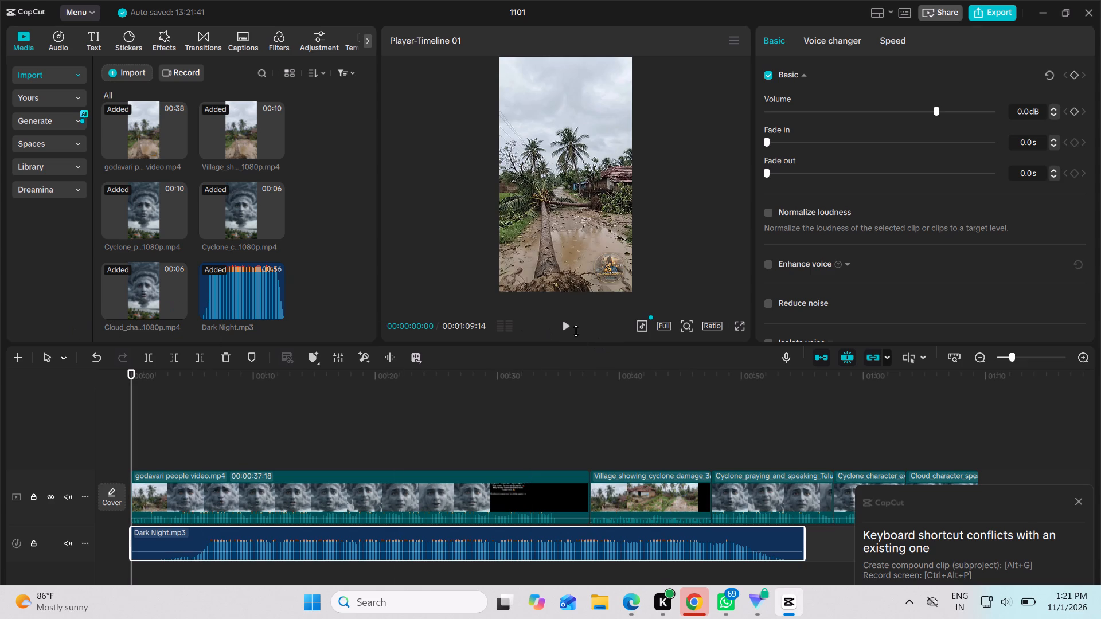
{"action": "left_click", "coordinate": [564, 323]}
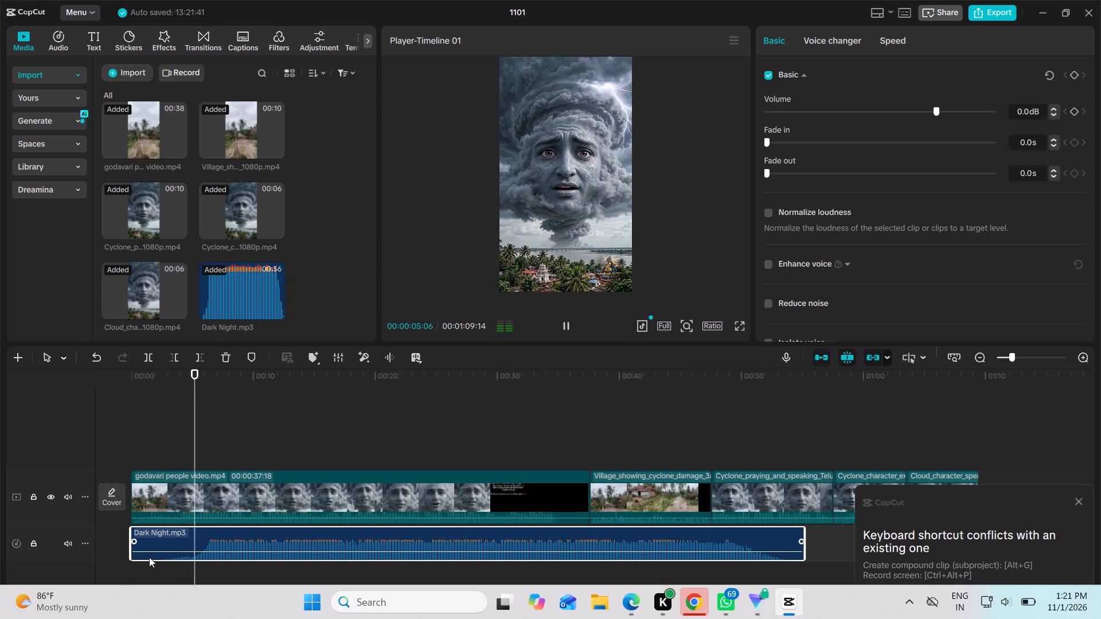
{"action": "left_click", "coordinate": [149, 542]}
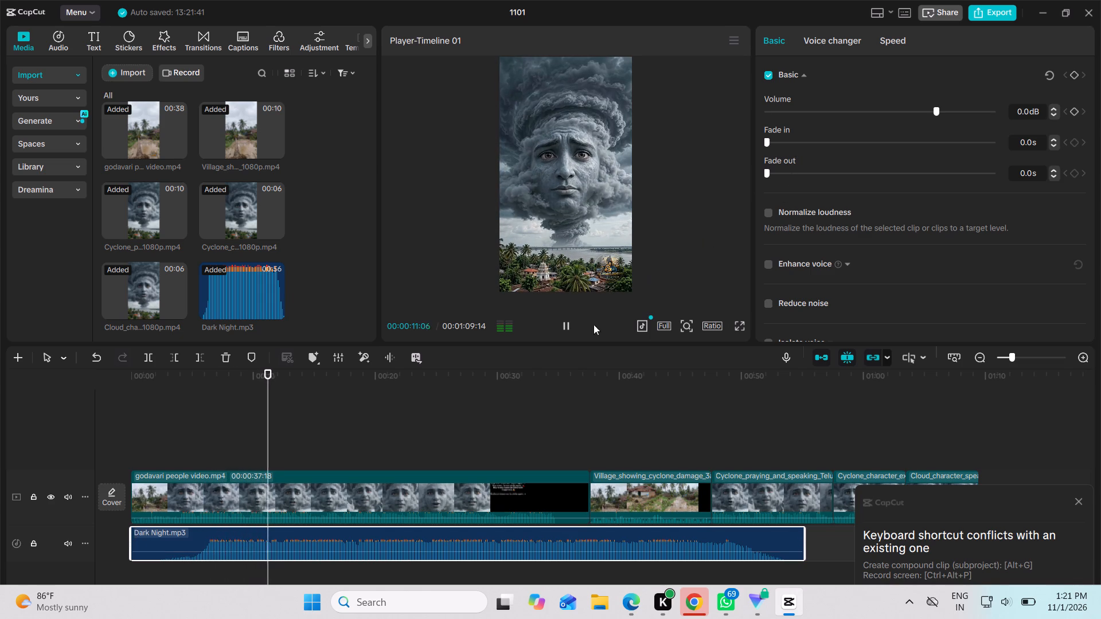
{"action": "scroll", "coordinate": [529, 489], "scroll_direction": "left", "scroll_amount": 1}
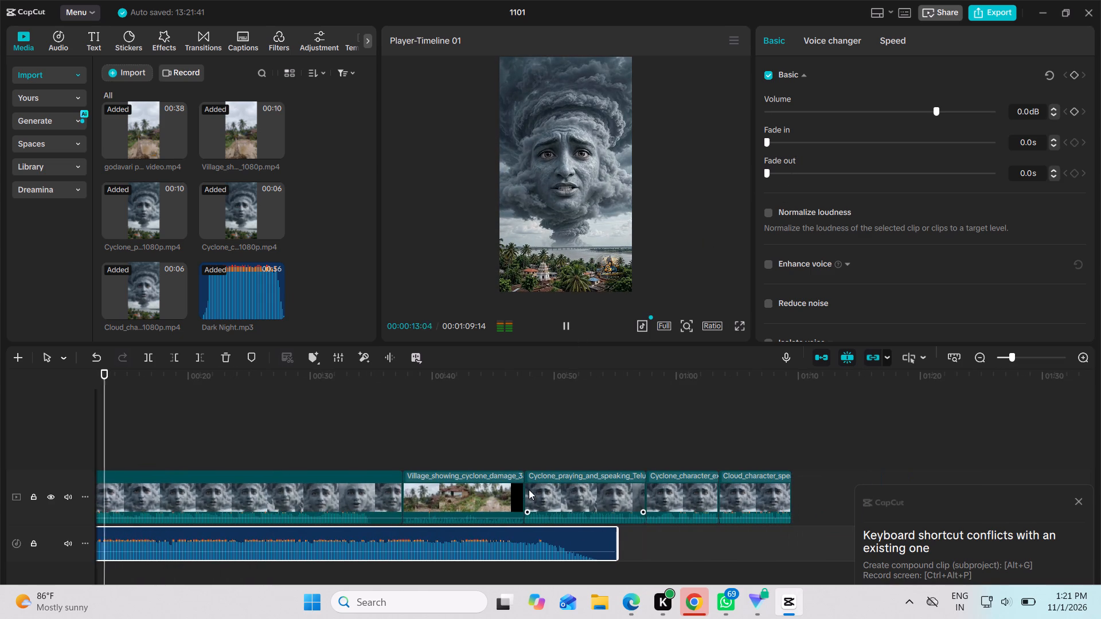
{"action": "scroll", "coordinate": [529, 489], "scroll_direction": "left", "scroll_amount": 1}
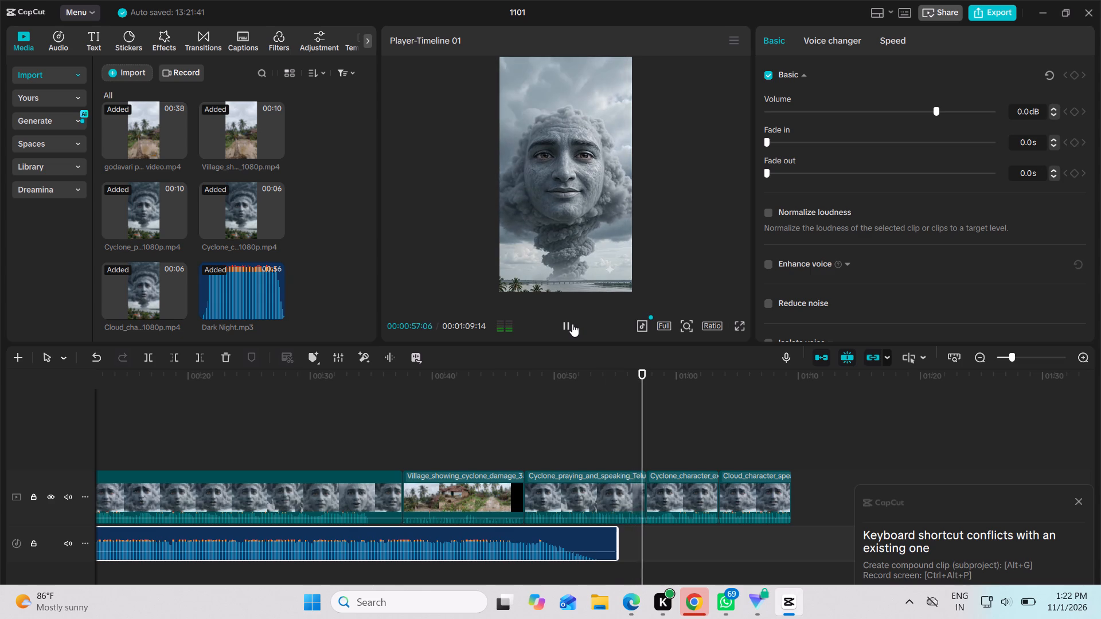
{"action": "left_click", "coordinate": [572, 324]}
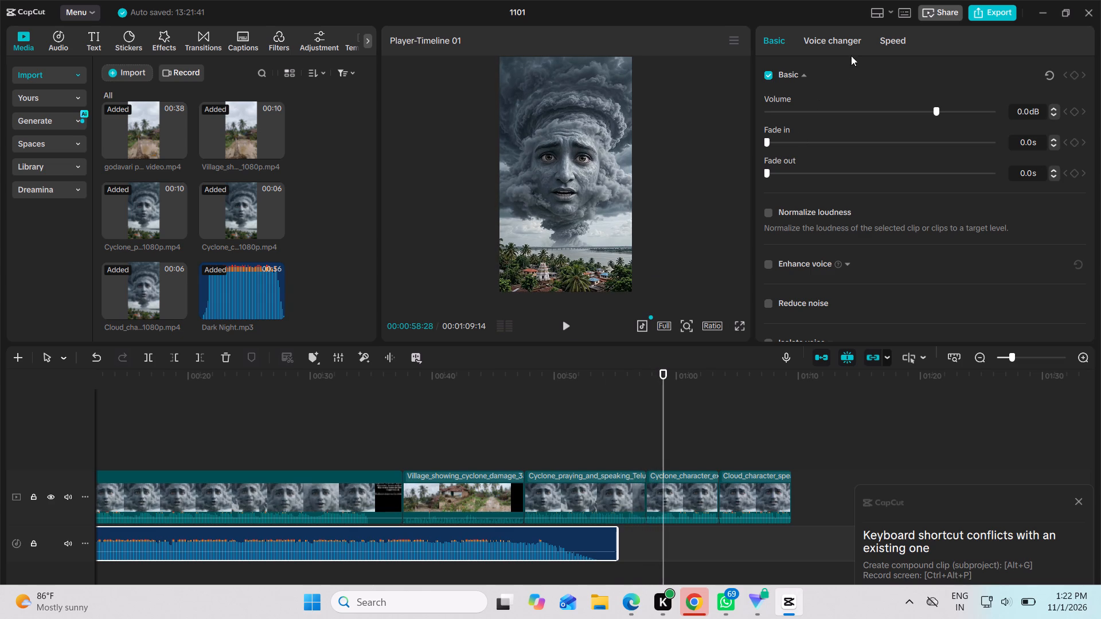
Set the Dark Night audio clip's fade-in to 7.9 s.
{"action": "left_click", "coordinate": [814, 42]}
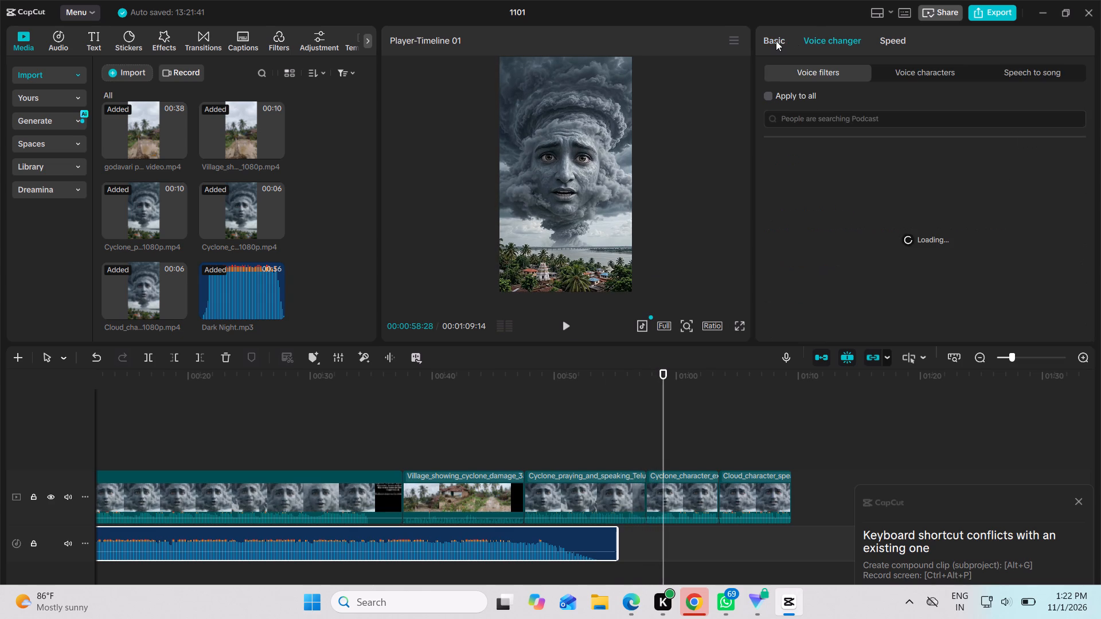
{"action": "left_click", "coordinate": [775, 41]}
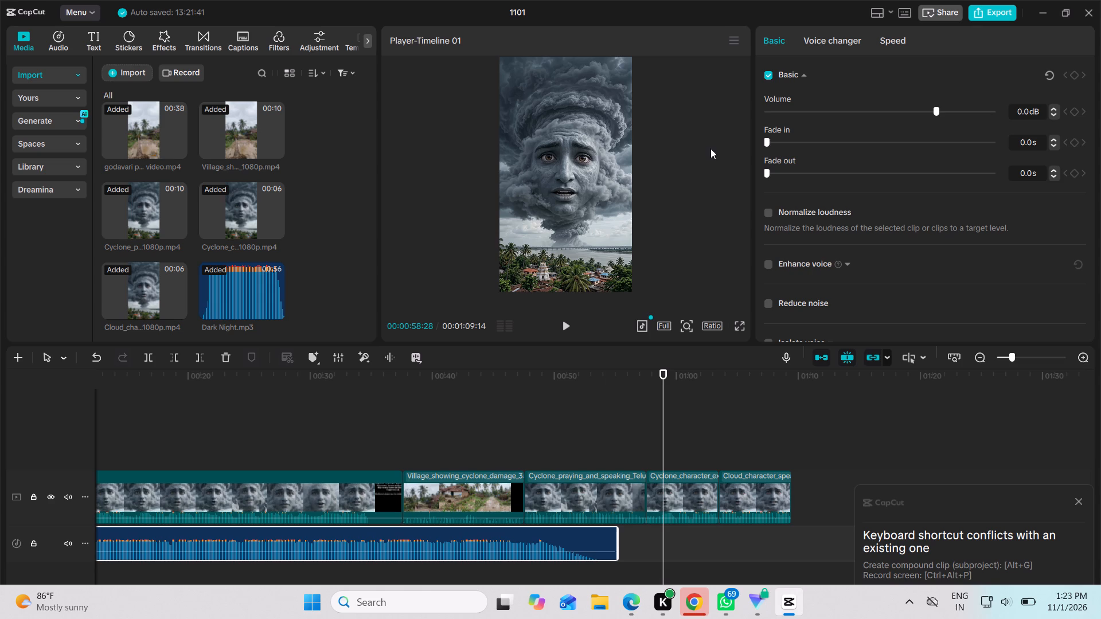
{"action": "left_click_drag", "start_coordinate": [786, 140], "coordinate": [798, 138]}
{"action": "left_click_drag", "start_coordinate": [798, 138], "coordinate": [946, 172]}
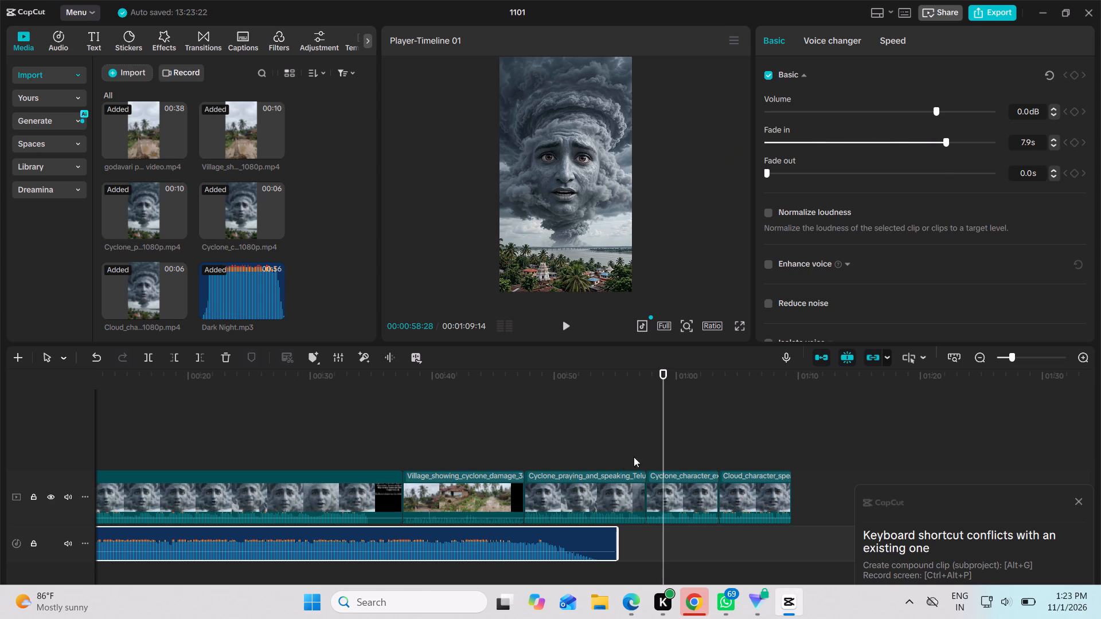
Adjust the scale of the Cyclone_praying_and_speaking clip to 98%, checking its frame at 00:00:48:04.
{"action": "left_click", "coordinate": [591, 486]}
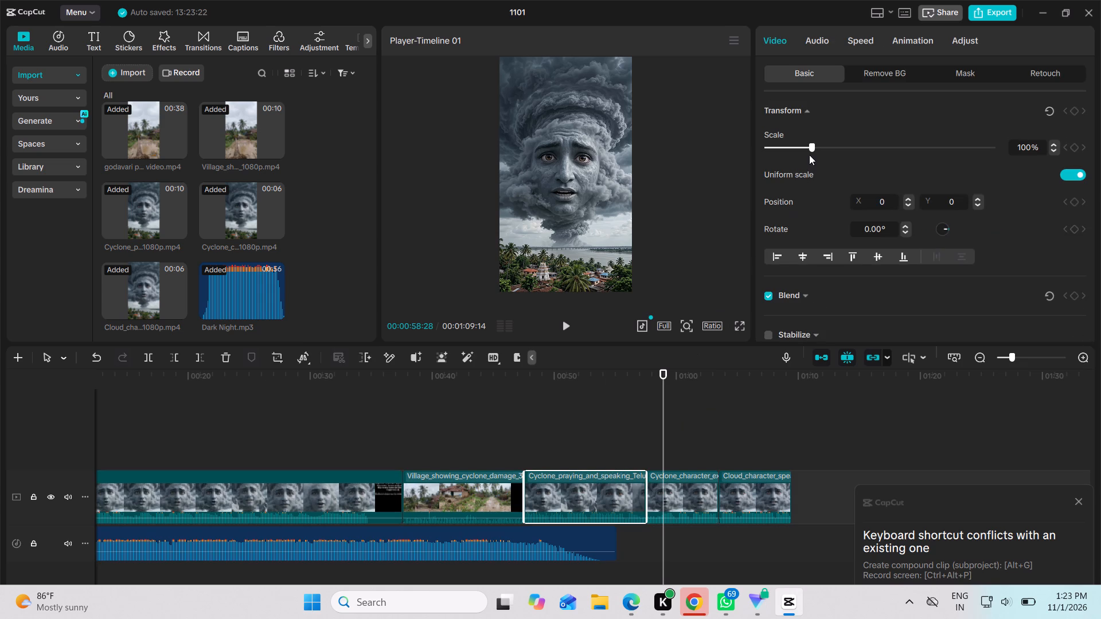
{"action": "left_click_drag", "start_coordinate": [809, 155], "coordinate": [931, 151]}
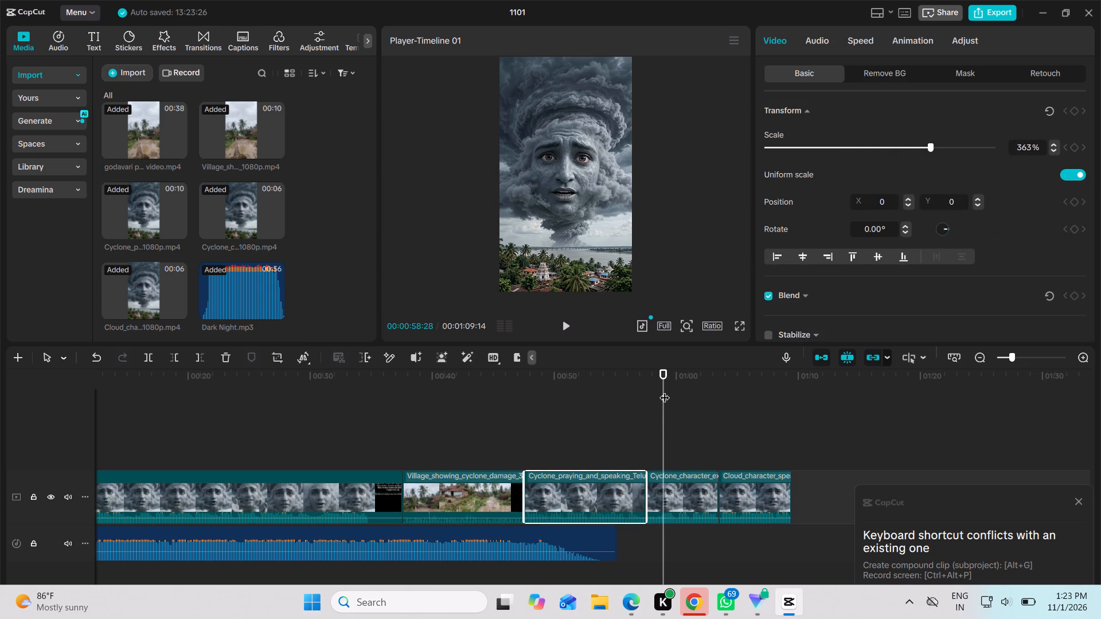
{"action": "left_click_drag", "start_coordinate": [665, 390], "coordinate": [691, 414]}
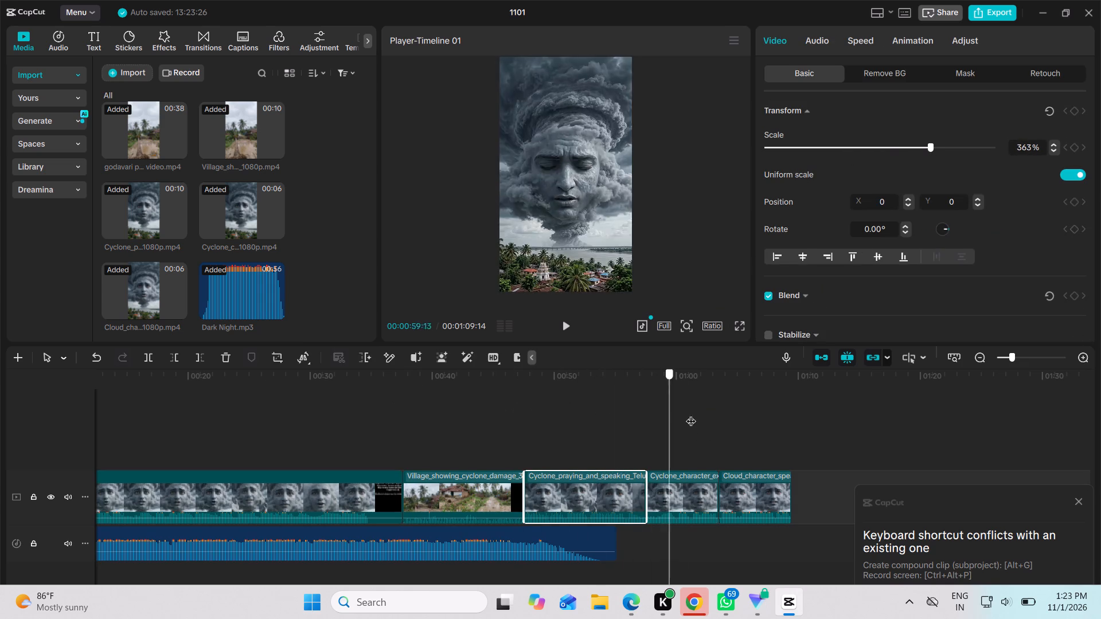
{"action": "left_click_drag", "start_coordinate": [691, 414], "coordinate": [532, 427]}
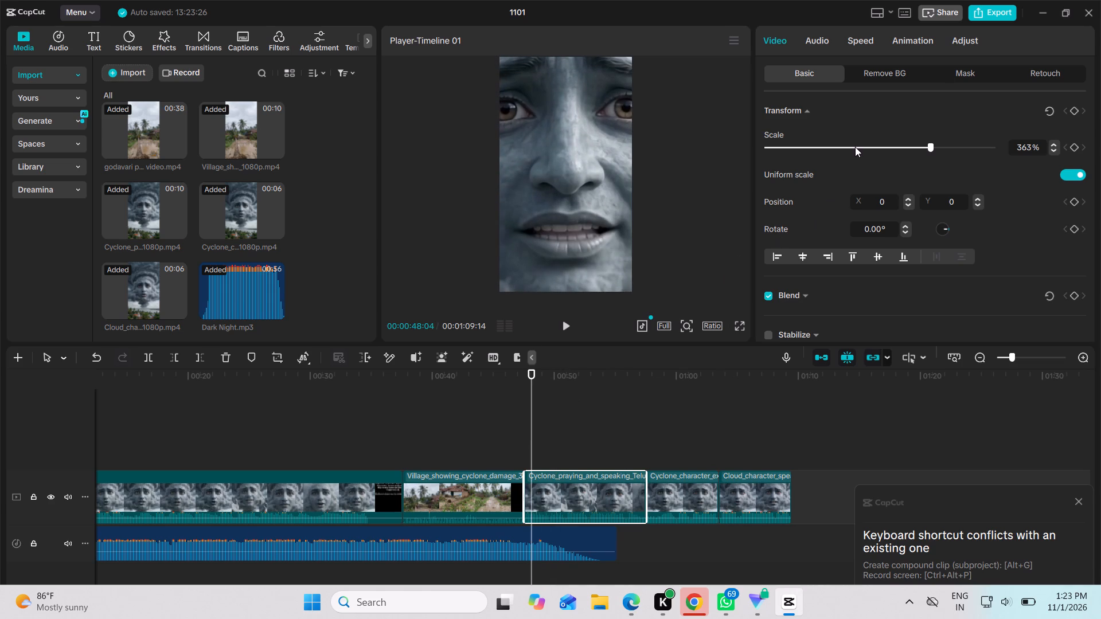
{"action": "left_click_drag", "start_coordinate": [855, 147], "coordinate": [775, 150]}
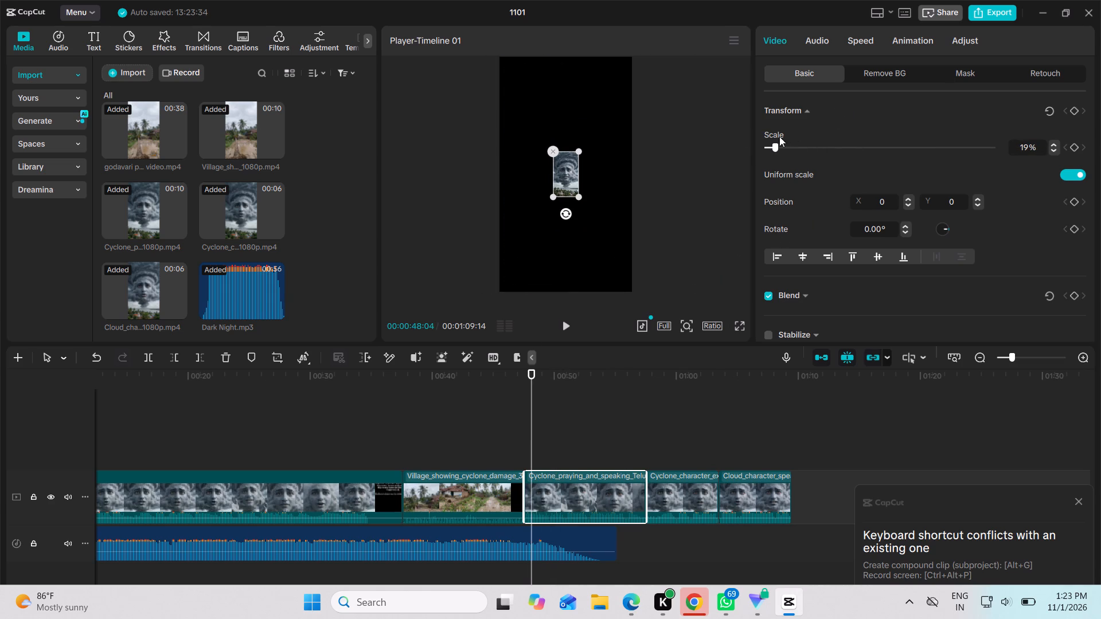
{"action": "left_click_drag", "start_coordinate": [784, 146], "coordinate": [798, 143]}
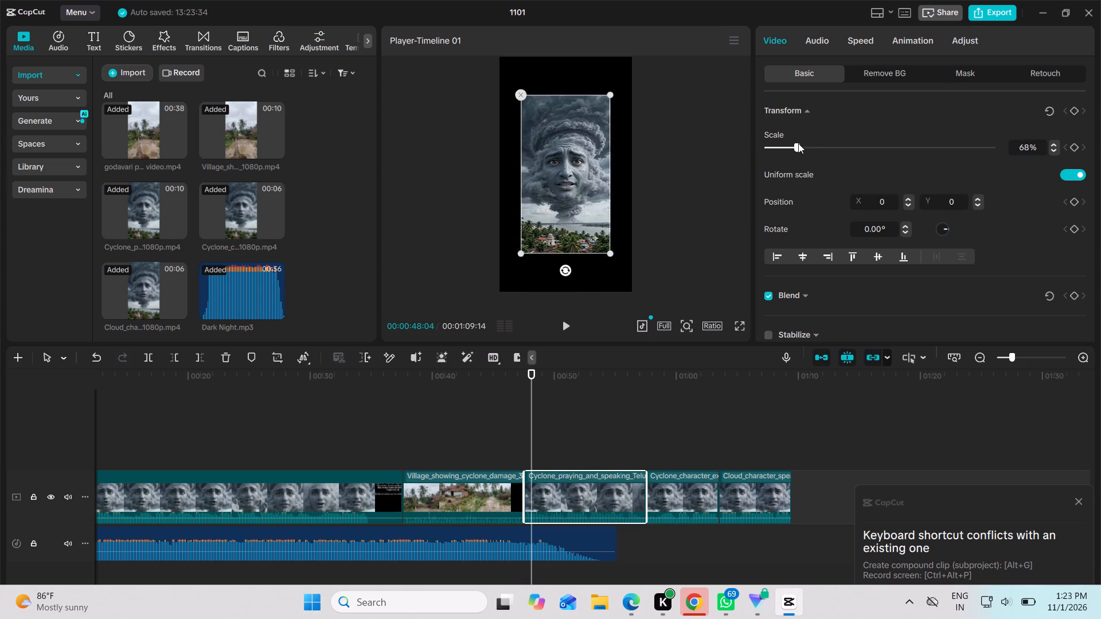
{"action": "left_click_drag", "start_coordinate": [798, 143], "coordinate": [807, 142]}
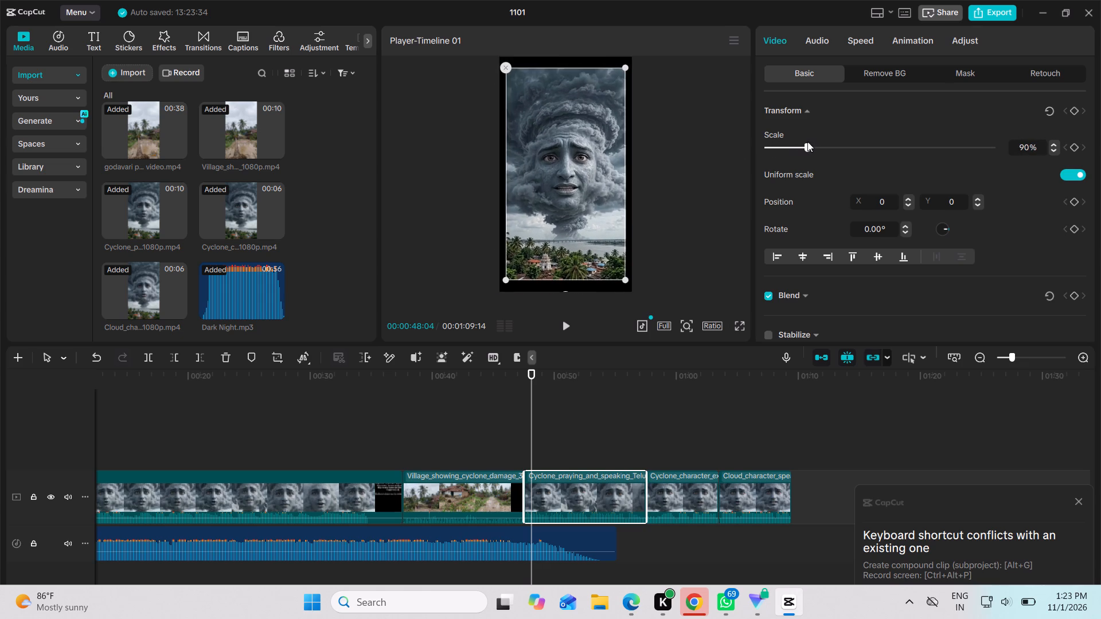
{"action": "left_click_drag", "start_coordinate": [807, 142], "coordinate": [811, 142]}
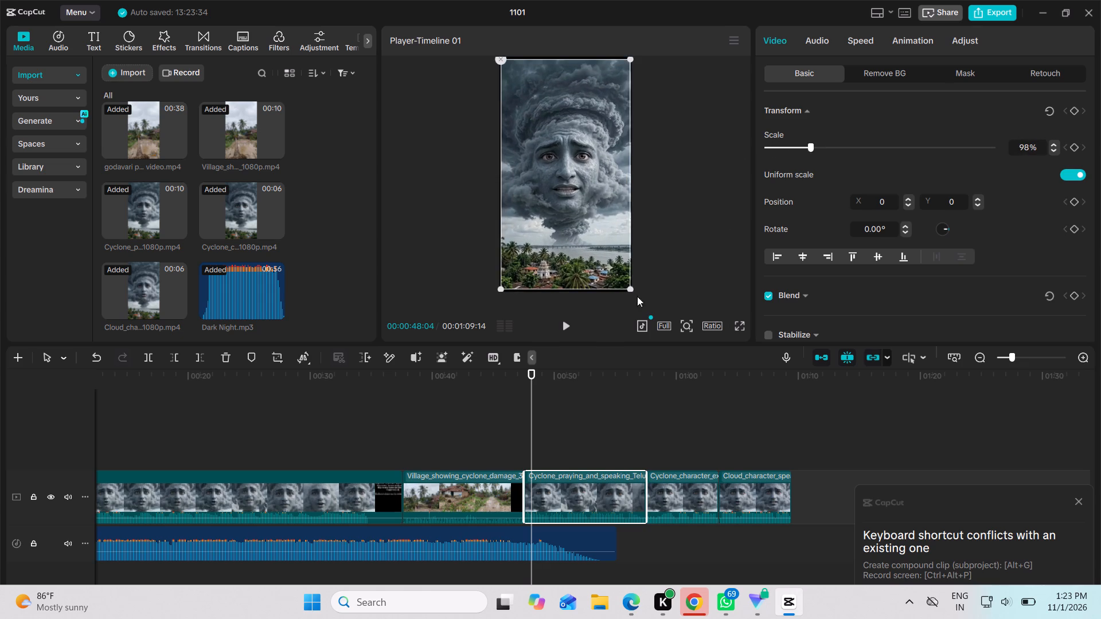
Move the playhead to 00:00:13:03 and open the trending transitions.
{"action": "left_click_drag", "start_coordinate": [532, 372], "coordinate": [108, 342]}
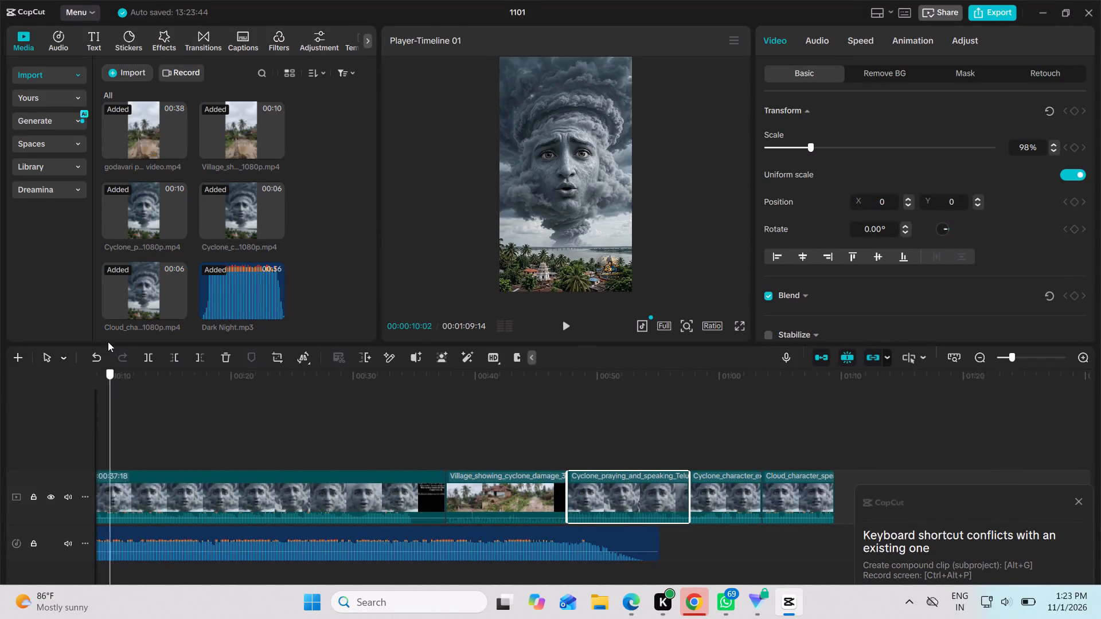
{"action": "left_click_drag", "start_coordinate": [108, 342], "coordinate": [259, 342]}
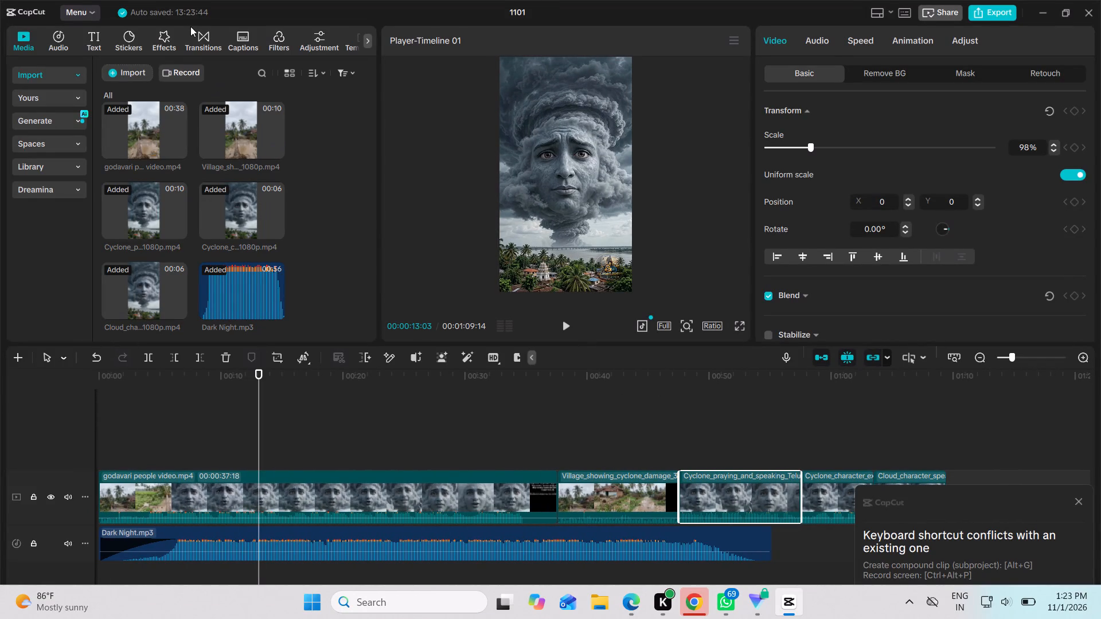
{"action": "left_click", "coordinate": [192, 31]}
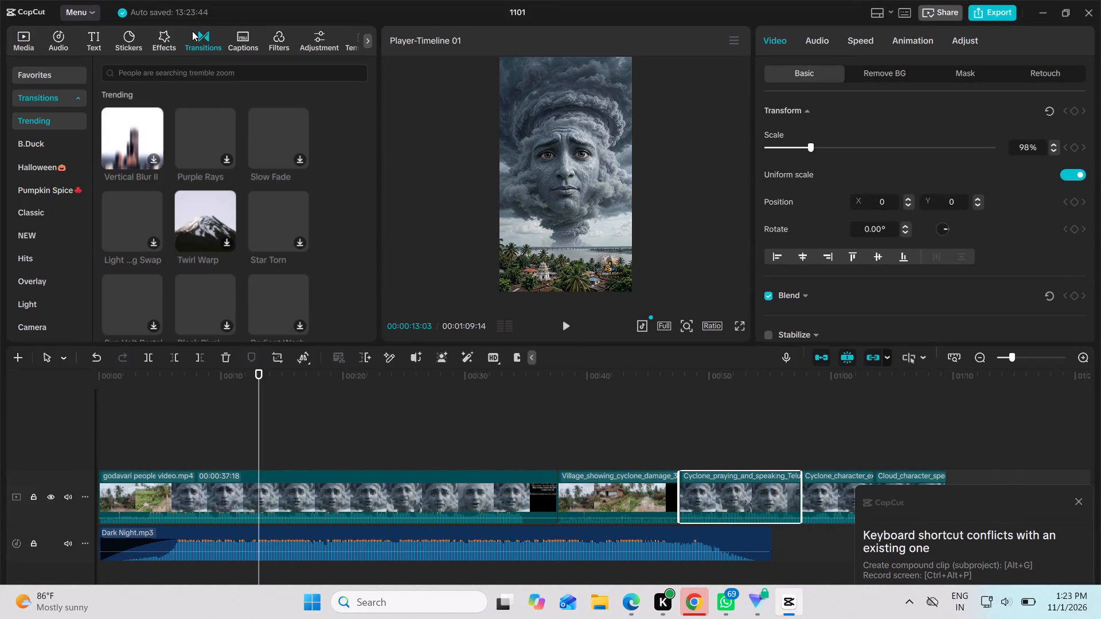
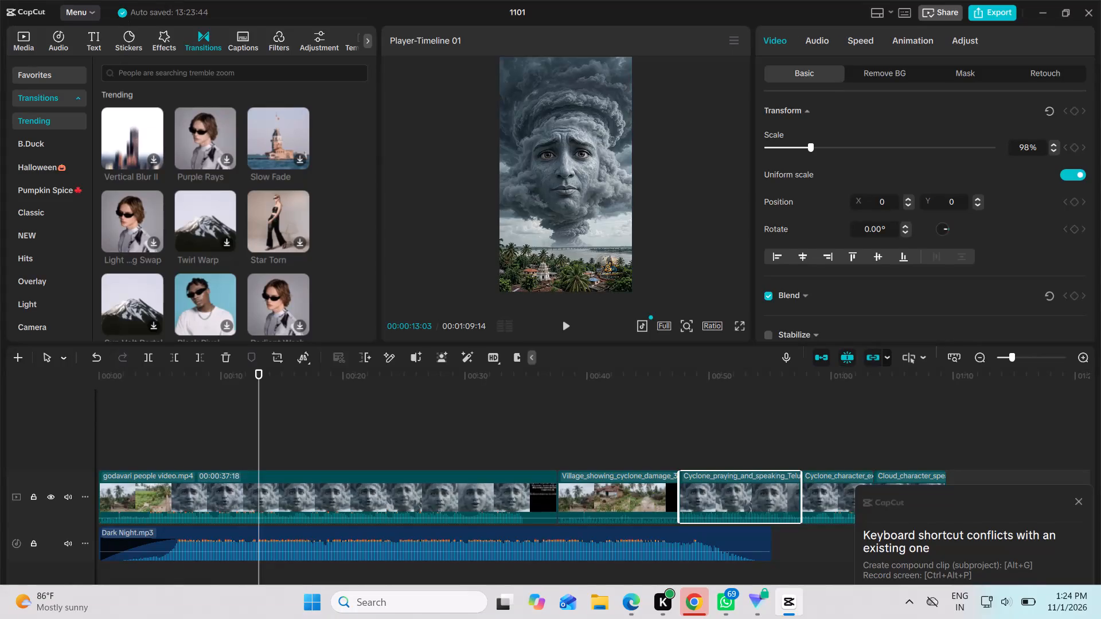
Move the playhead to 00:00:04:10 and set the Dark Night audio clip's fade-in to 0.0 s.
{"action": "scroll", "coordinate": [341, 470], "scroll_direction": "left", "scroll_amount": 2}
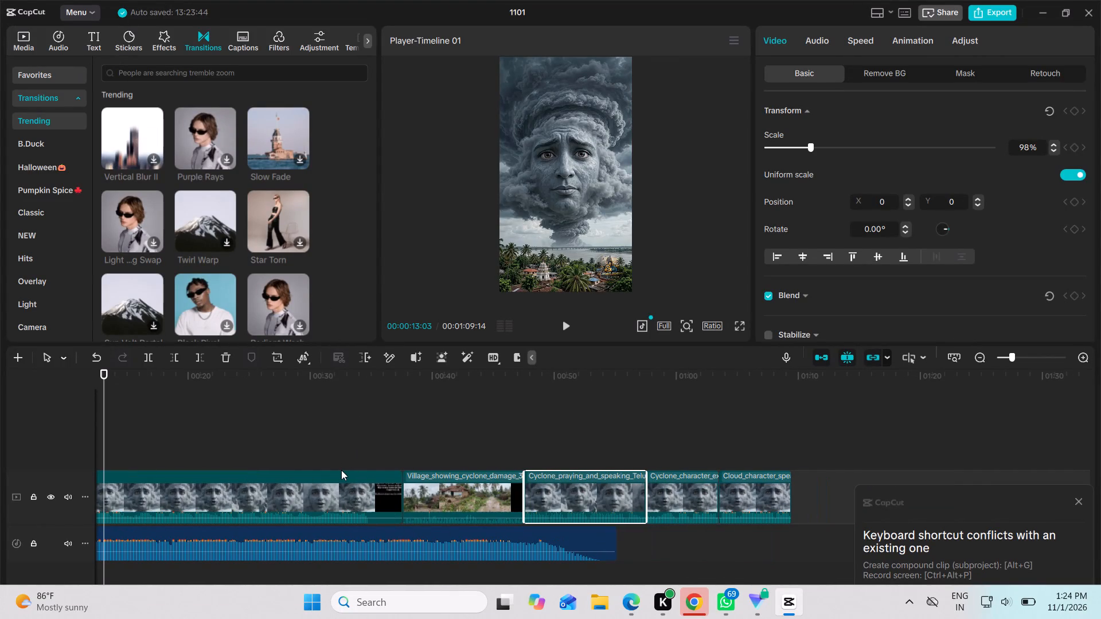
{"action": "scroll", "coordinate": [341, 470], "scroll_direction": "left", "scroll_amount": 4}
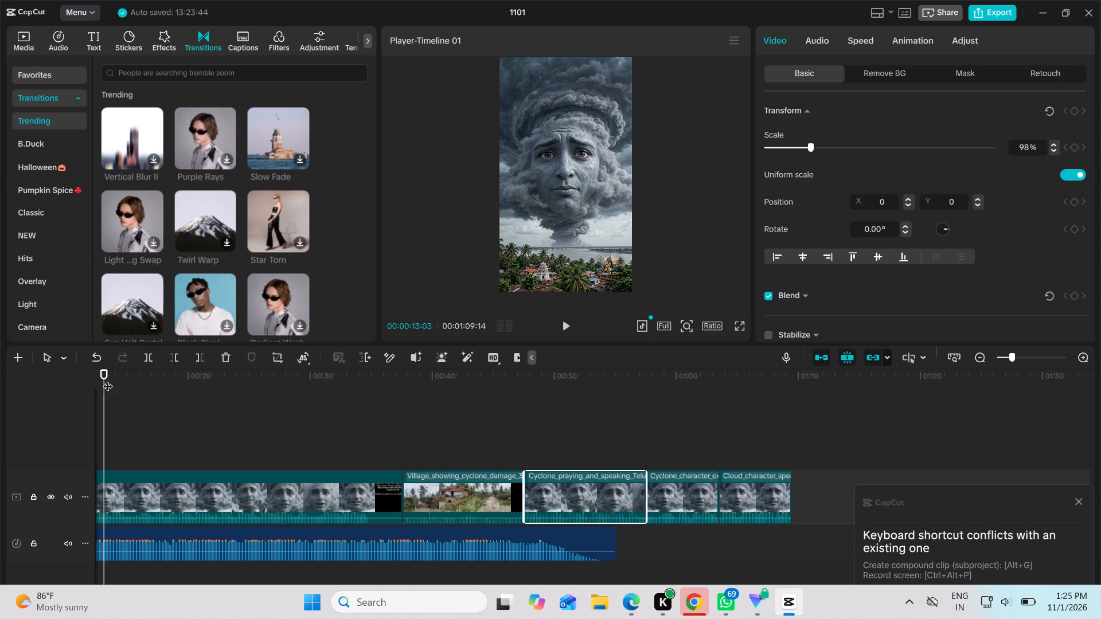
{"action": "left_click_drag", "start_coordinate": [110, 379], "coordinate": [92, 367]}
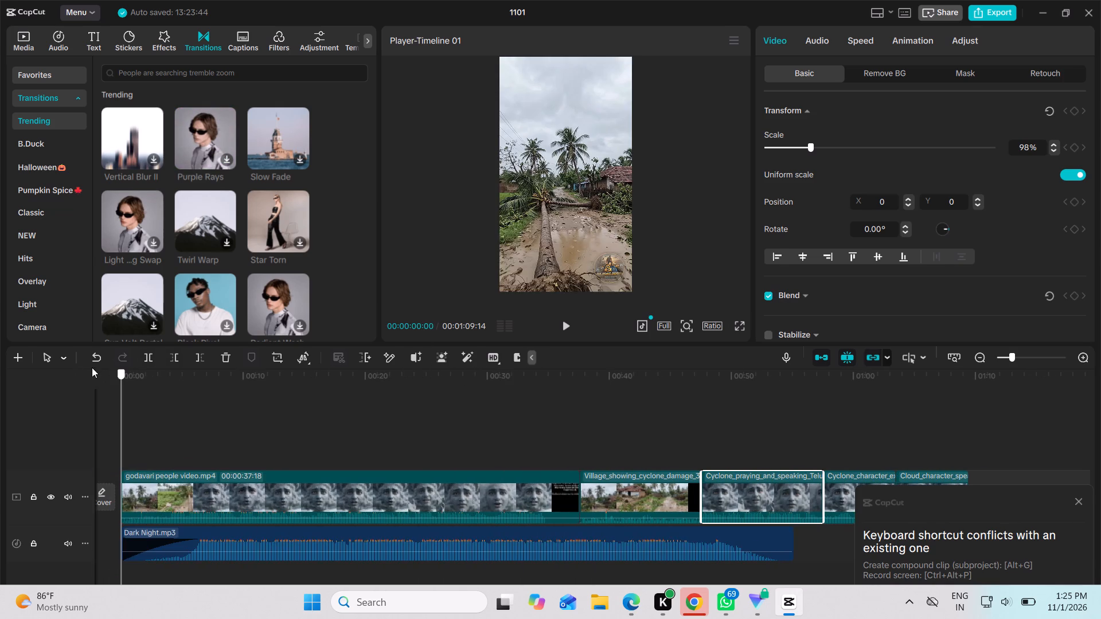
{"action": "left_click_drag", "start_coordinate": [92, 367], "coordinate": [184, 373]}
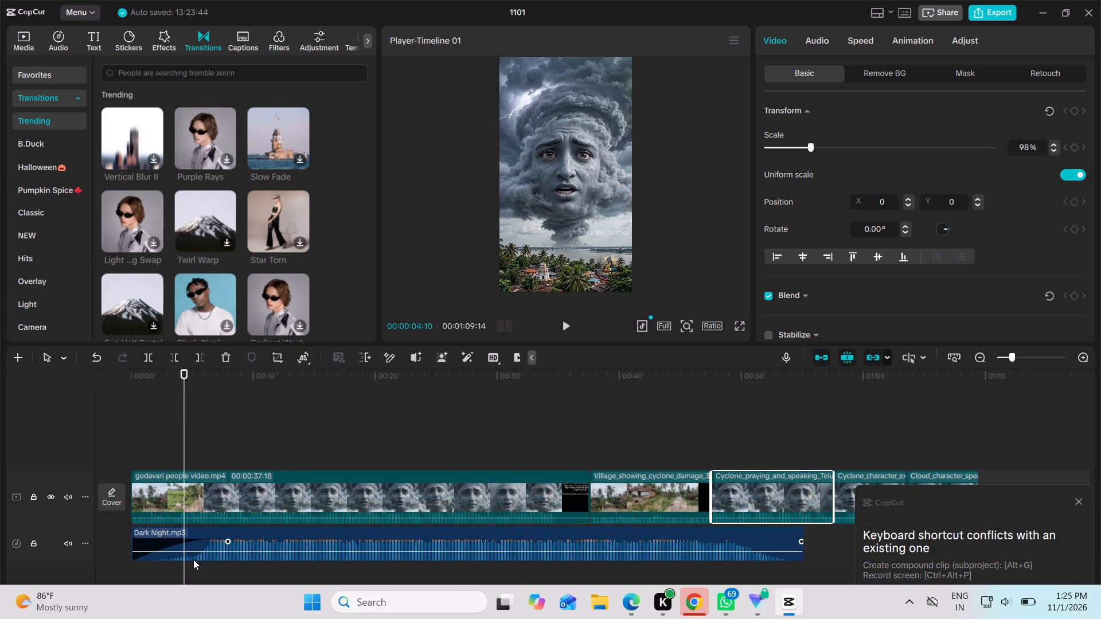
{"action": "left_click", "coordinate": [150, 540]}
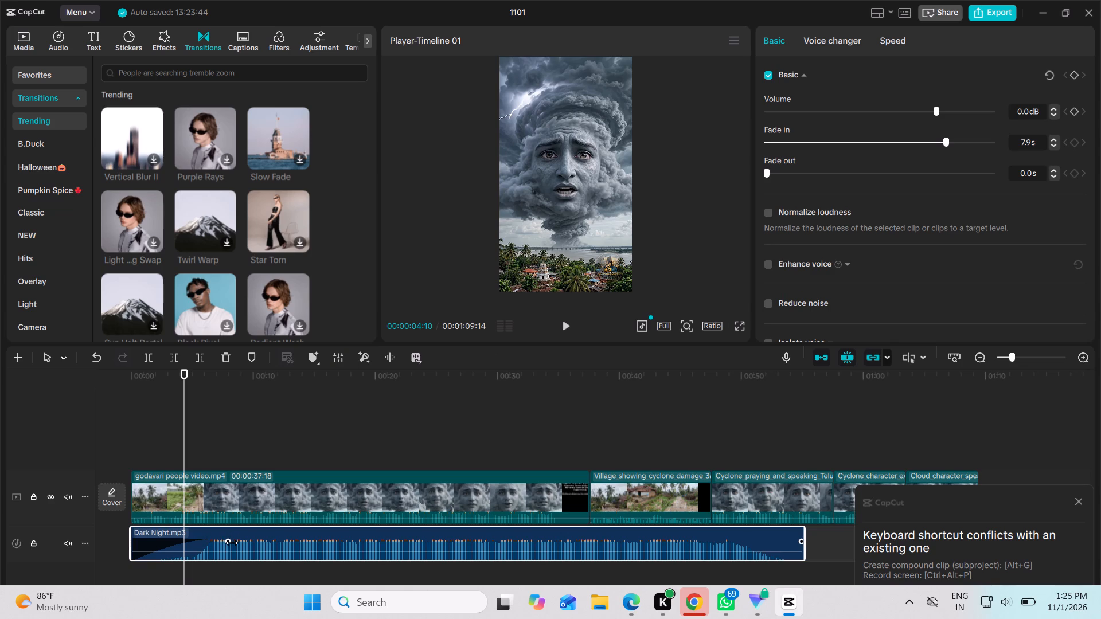
{"action": "left_click_drag", "start_coordinate": [232, 543], "coordinate": [103, 519]}
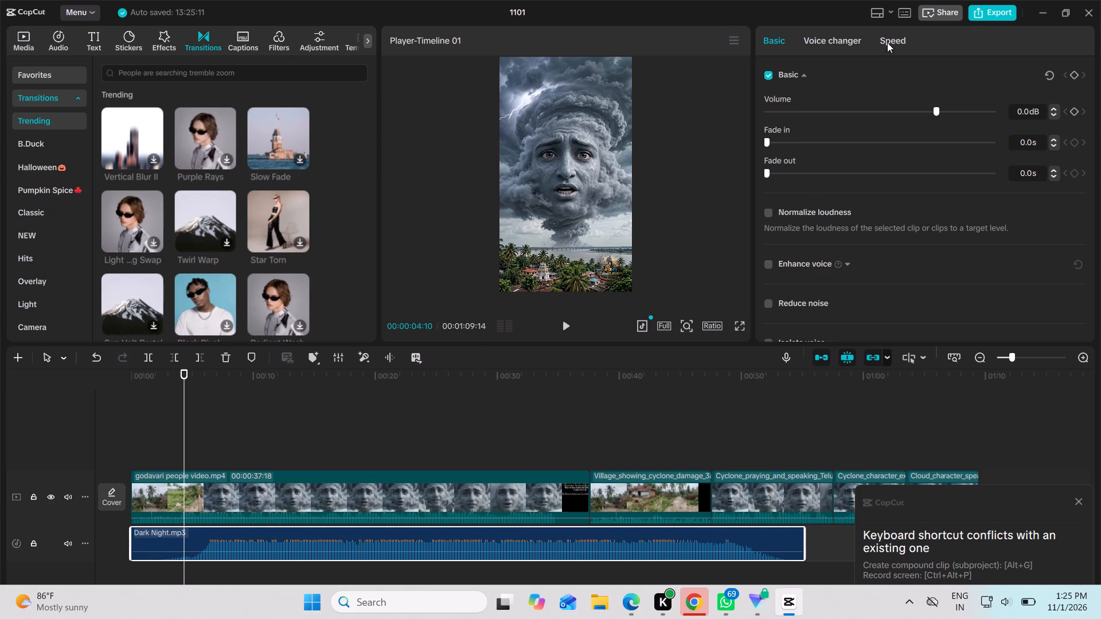
Add a position keyframe to the godavari people video clip at 00:00:04:10 and check the frames around it.
{"action": "left_click", "coordinate": [239, 511]}
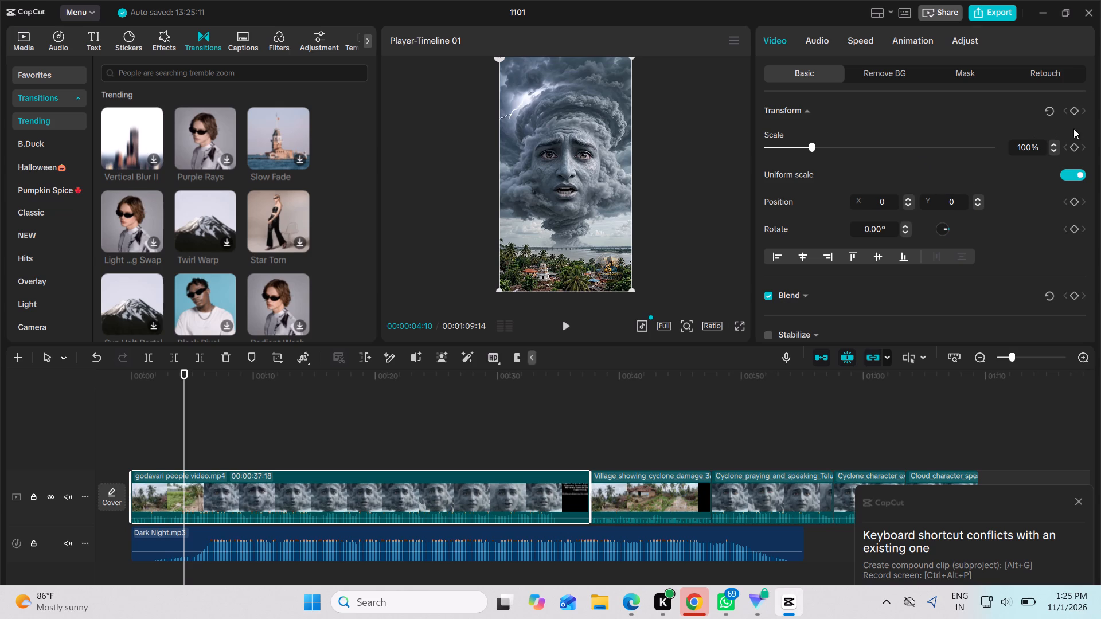
{"action": "left_click", "coordinate": [1077, 204]}
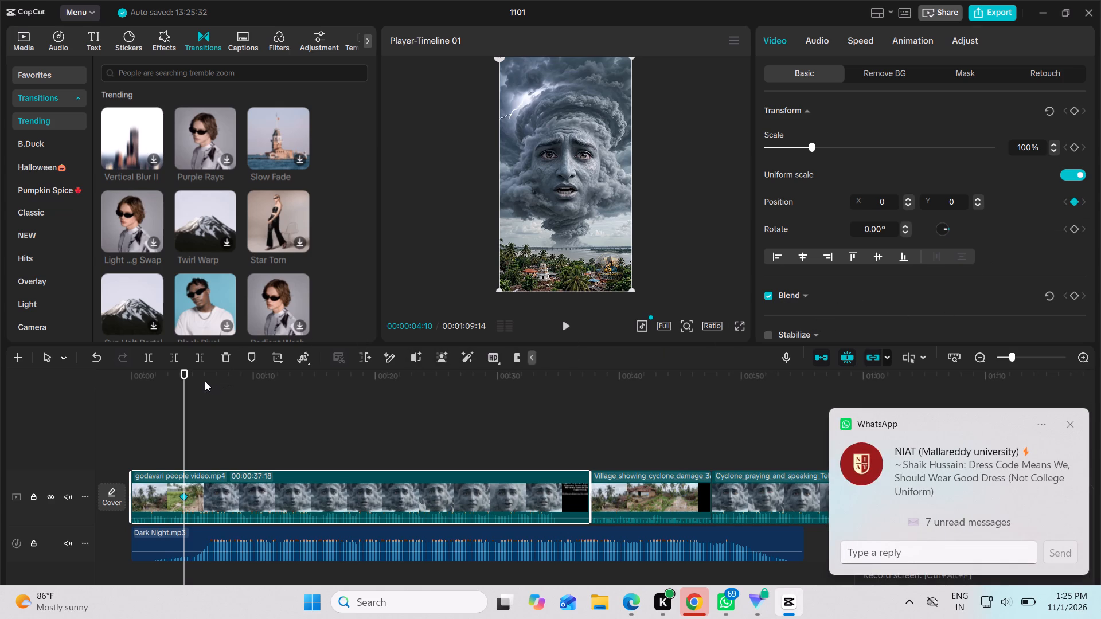
{"action": "left_click_drag", "start_coordinate": [186, 379], "coordinate": [151, 387]}
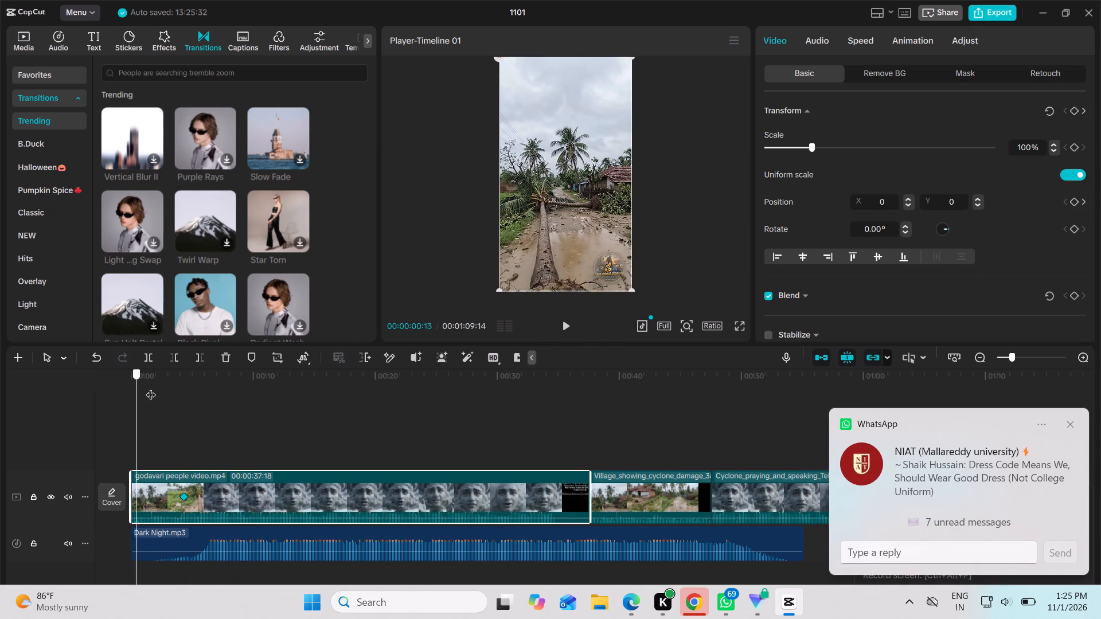
{"action": "left_click_drag", "start_coordinate": [151, 387], "coordinate": [209, 393]}
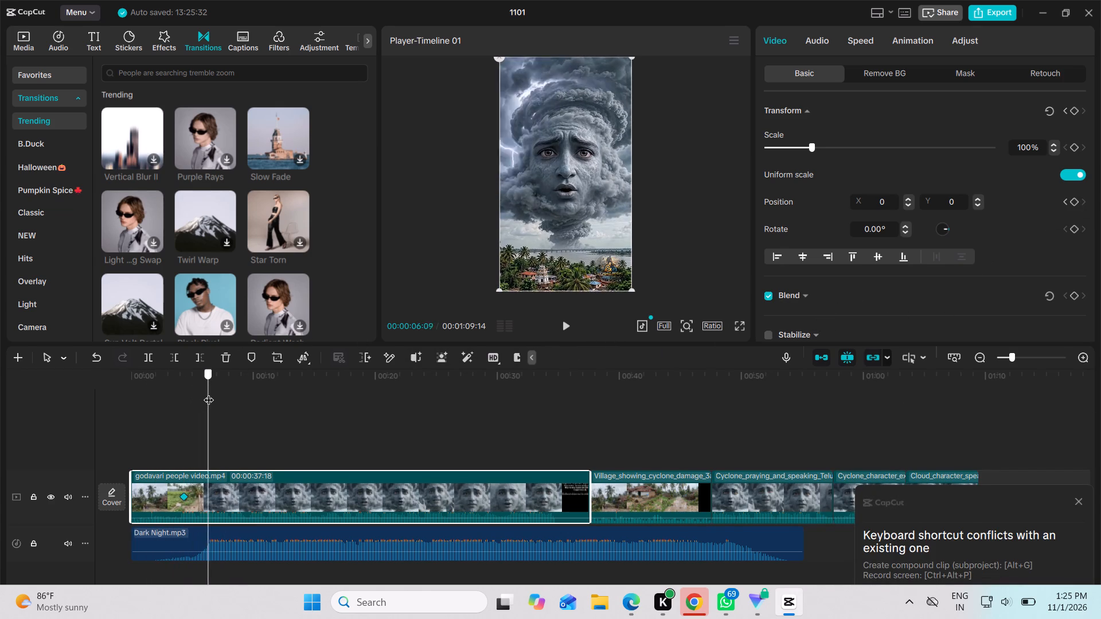
{"action": "left_click_drag", "start_coordinate": [209, 393], "coordinate": [185, 387]}
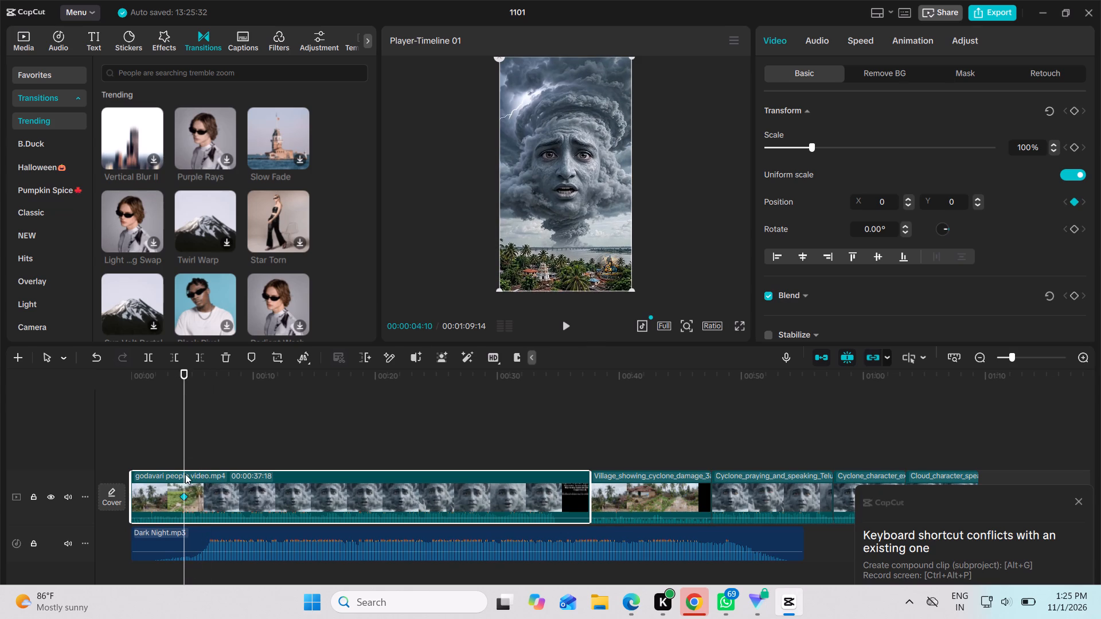
{"action": "left_click", "coordinate": [181, 493]}
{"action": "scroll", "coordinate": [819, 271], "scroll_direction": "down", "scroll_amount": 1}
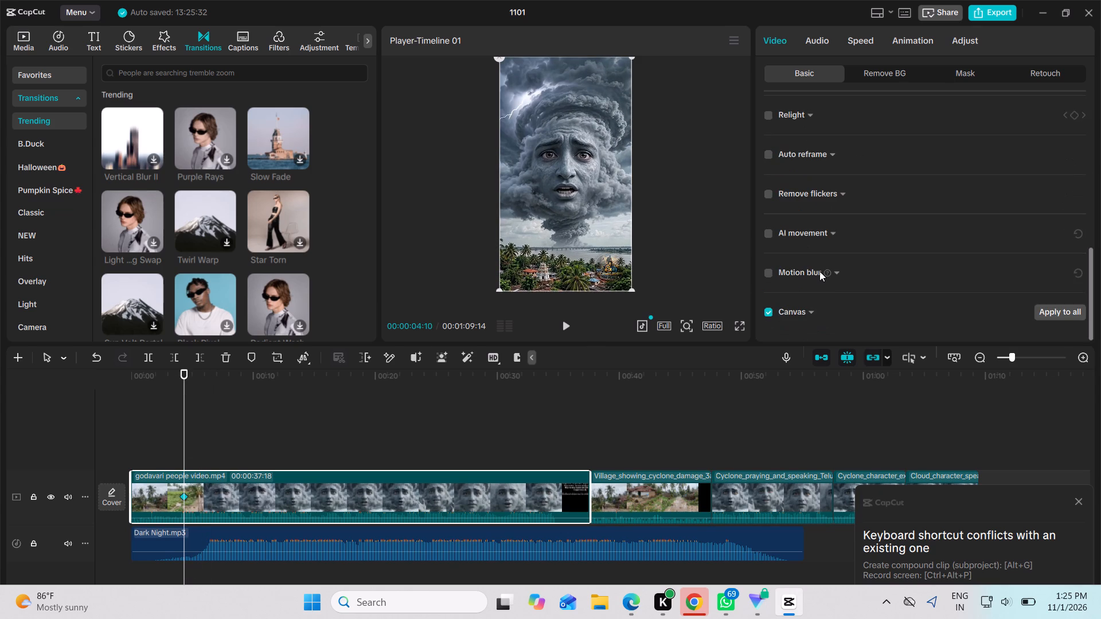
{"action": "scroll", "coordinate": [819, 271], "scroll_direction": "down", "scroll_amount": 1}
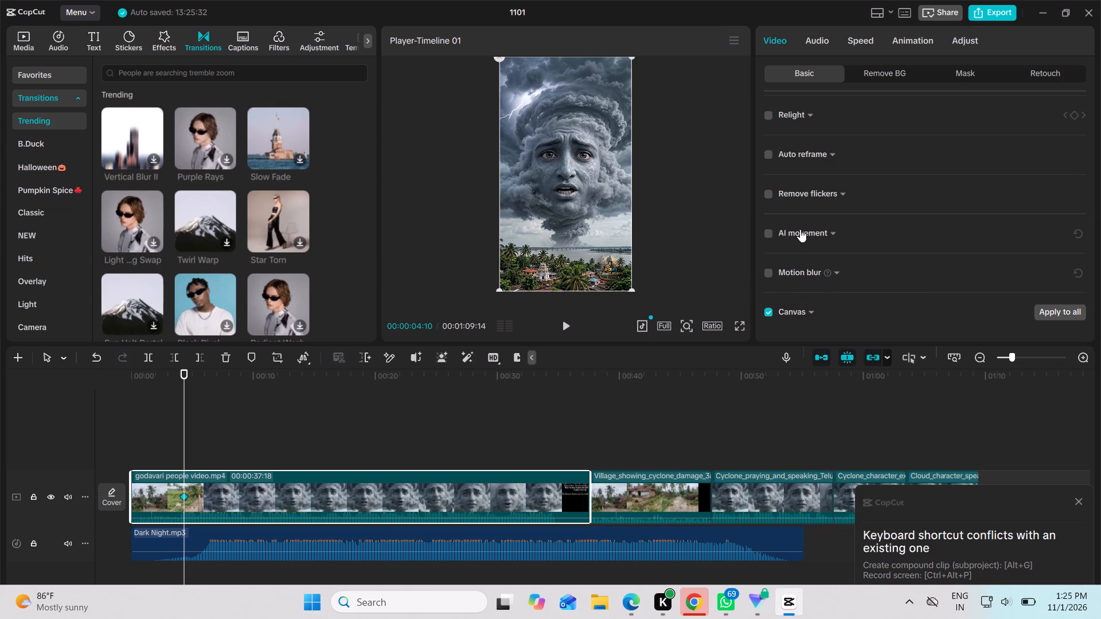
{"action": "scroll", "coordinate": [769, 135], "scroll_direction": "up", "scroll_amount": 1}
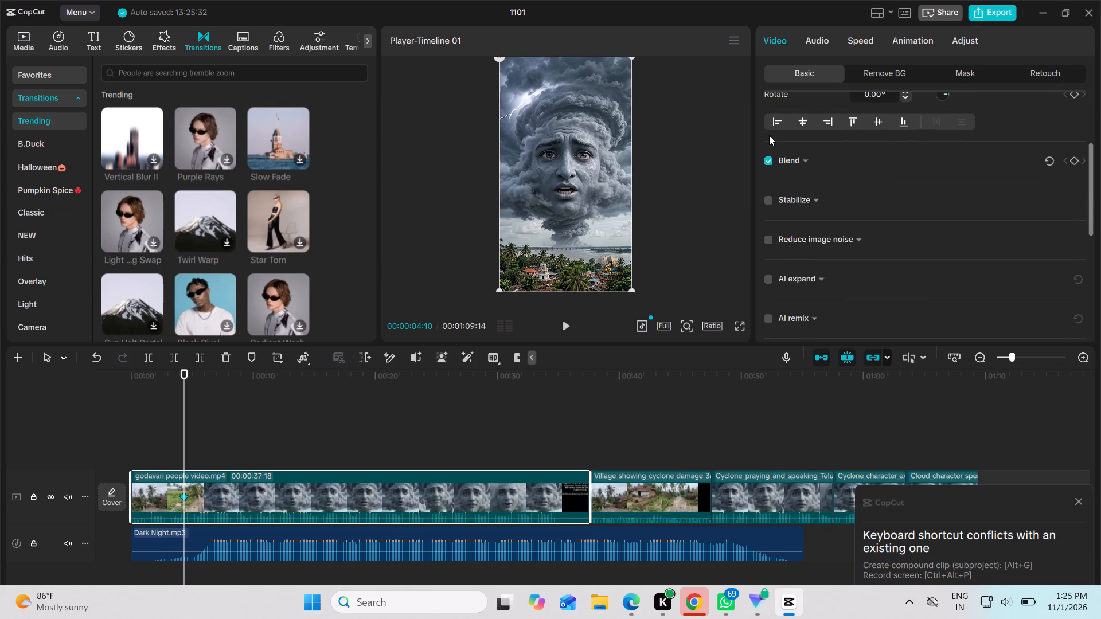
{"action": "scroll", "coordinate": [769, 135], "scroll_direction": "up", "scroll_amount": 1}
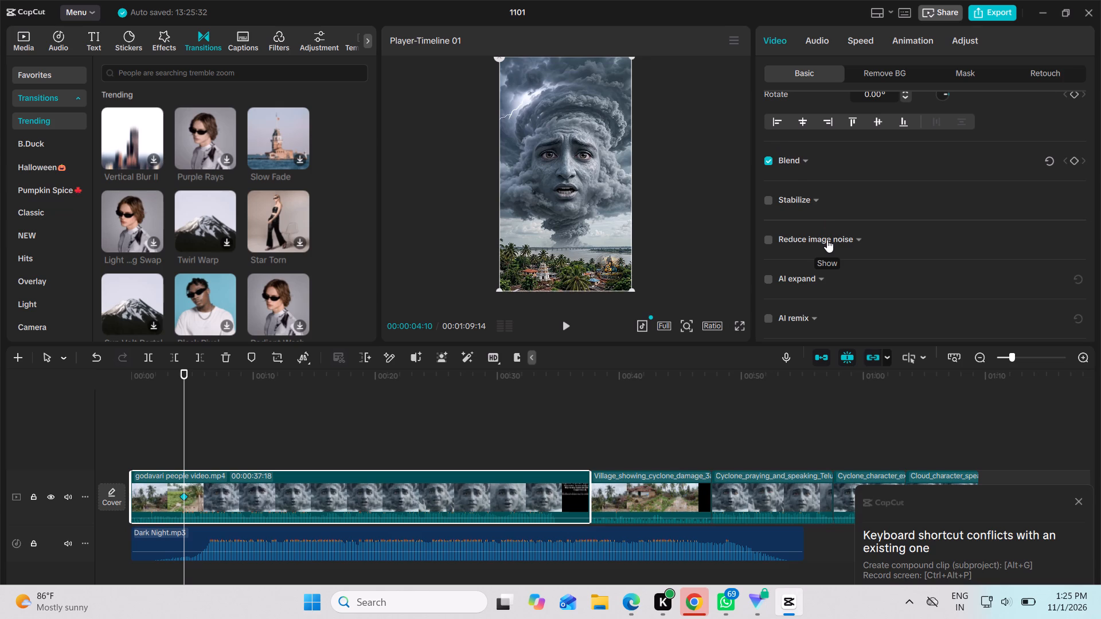
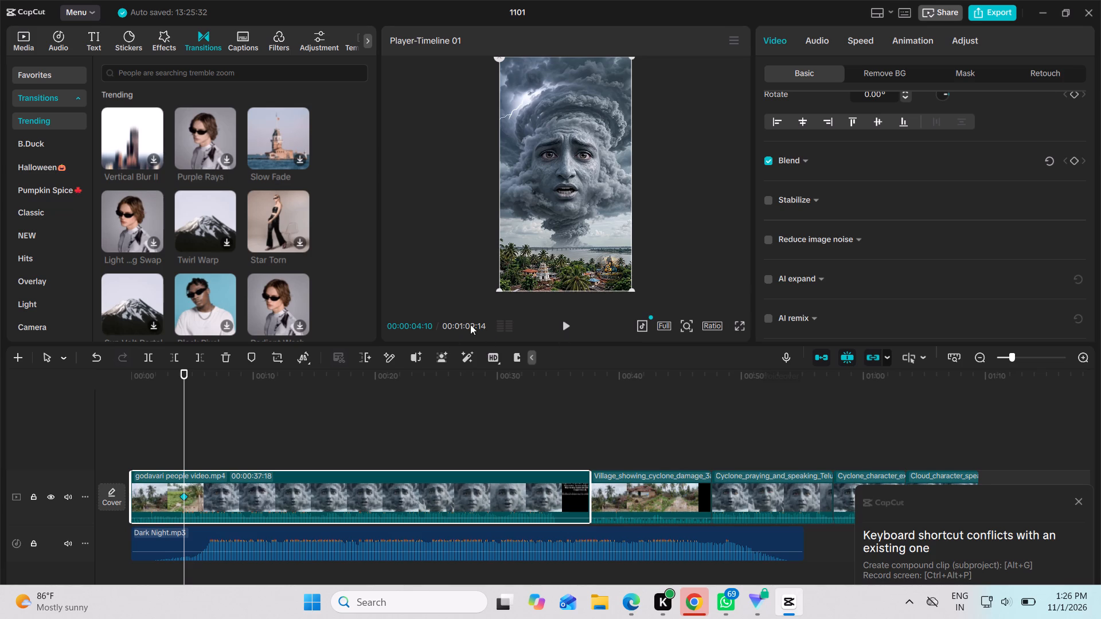
Add the Purple Rays transition between the godavari people video and the Village_showing_cyclone_damage clip, and preview the timeline around it.
{"action": "left_click", "coordinate": [226, 157]}
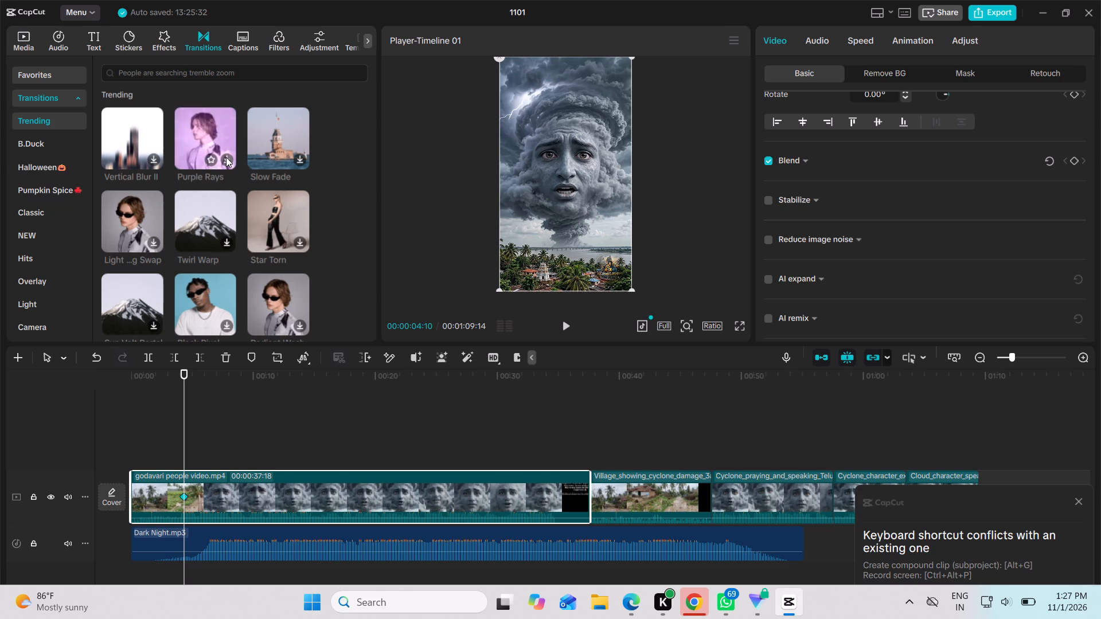
{"action": "left_click_drag", "start_coordinate": [195, 129], "coordinate": [551, 452]}
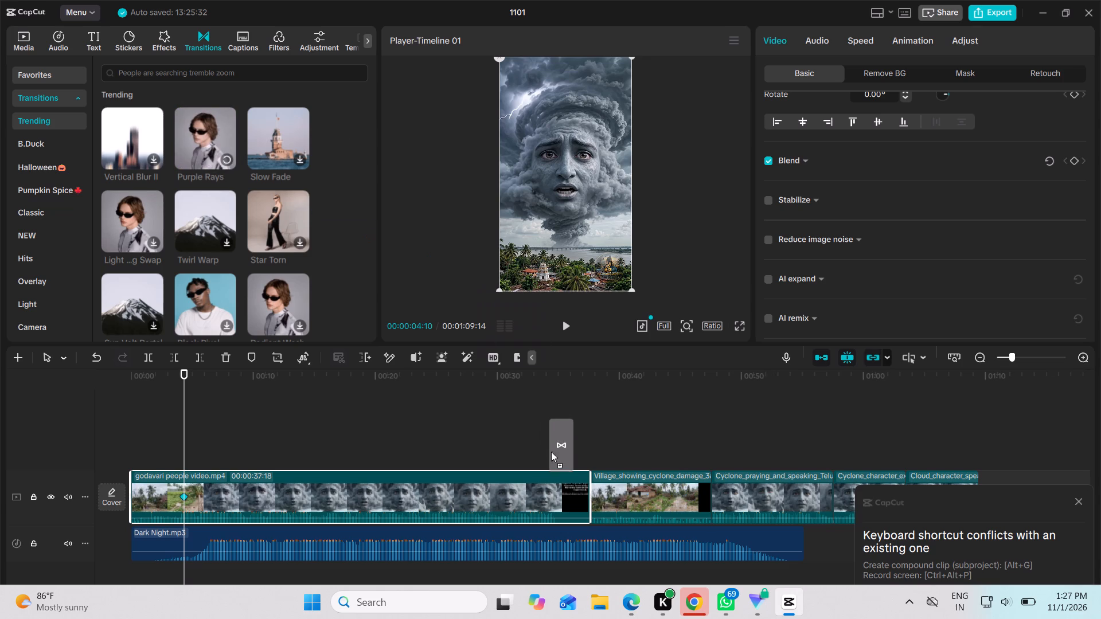
{"action": "left_click_drag", "start_coordinate": [551, 452], "coordinate": [586, 500]}
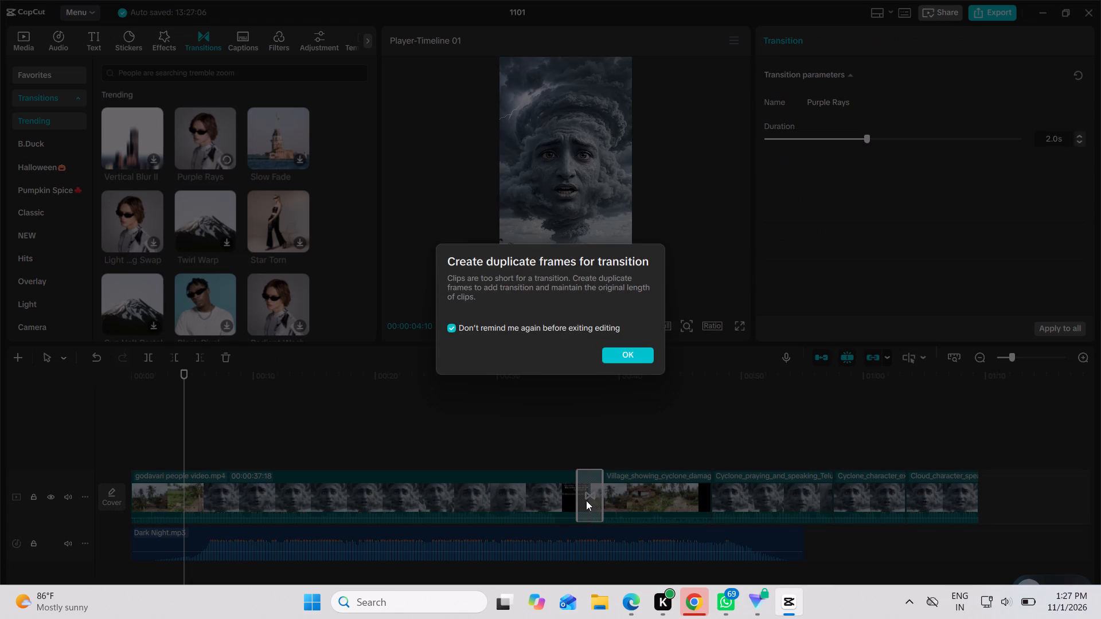
{"action": "left_click", "coordinate": [634, 355]}
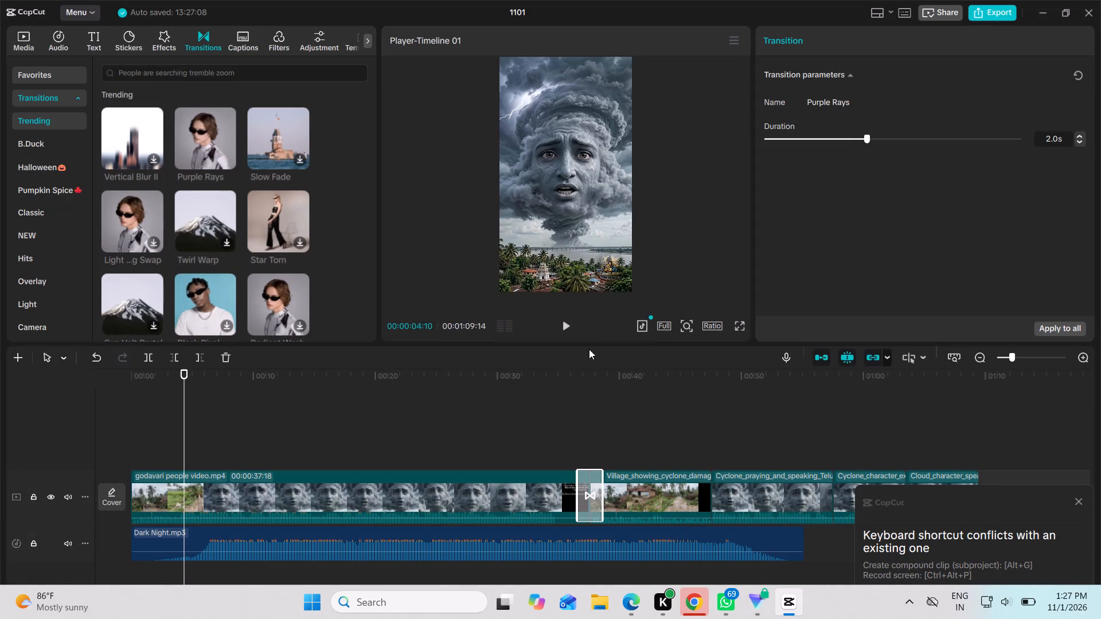
{"action": "left_click", "coordinate": [559, 322]}
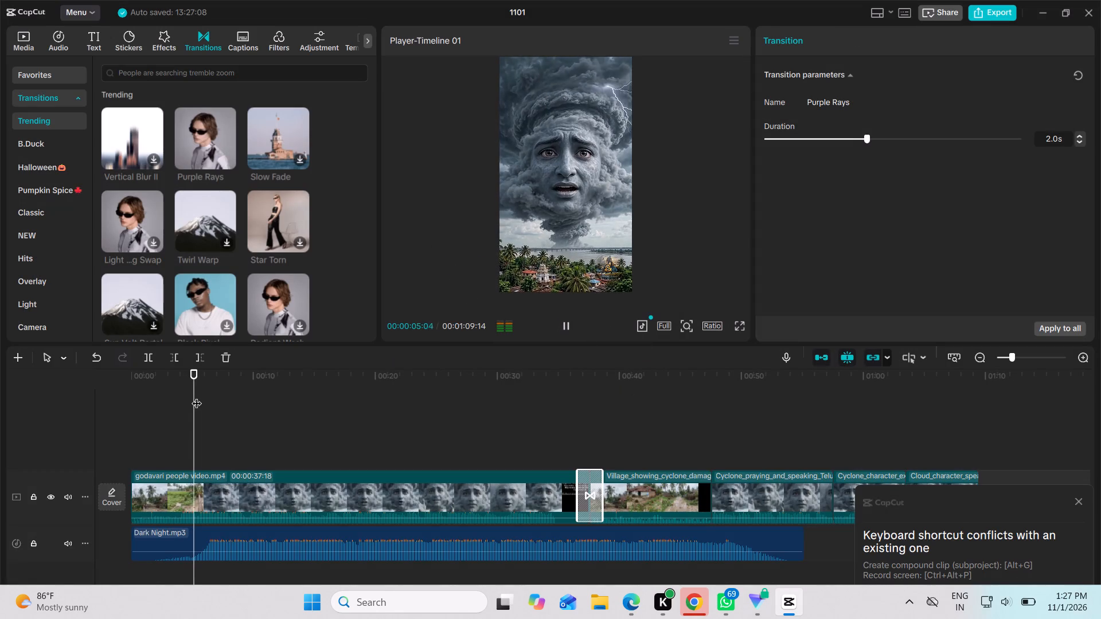
{"action": "left_click_drag", "start_coordinate": [197, 396], "coordinate": [554, 424]}
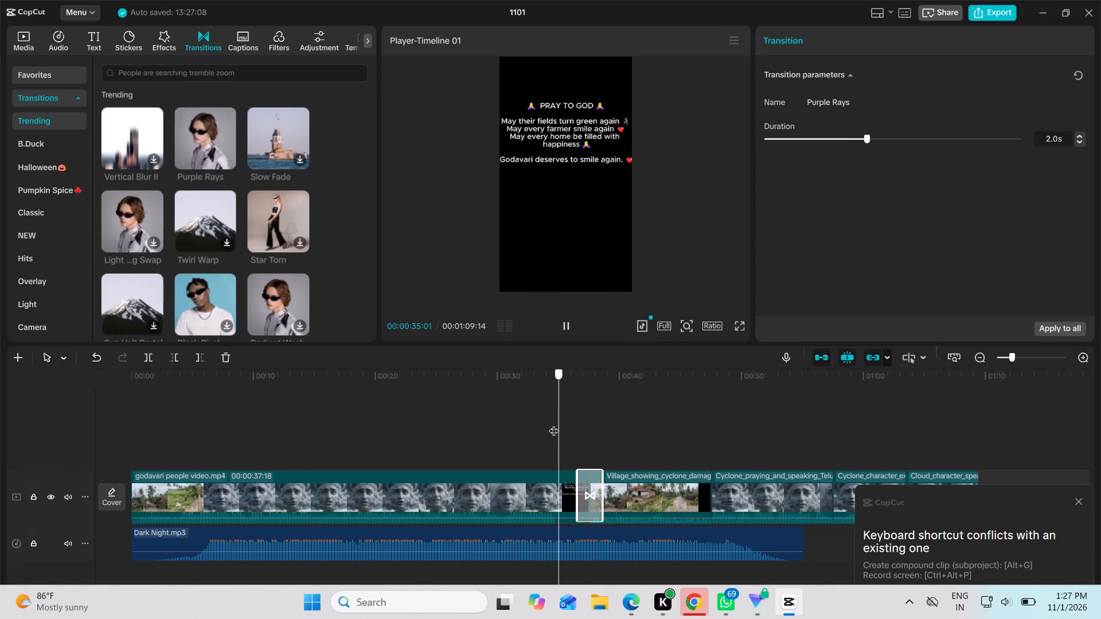
{"action": "left_click_drag", "start_coordinate": [554, 424], "coordinate": [587, 447]}
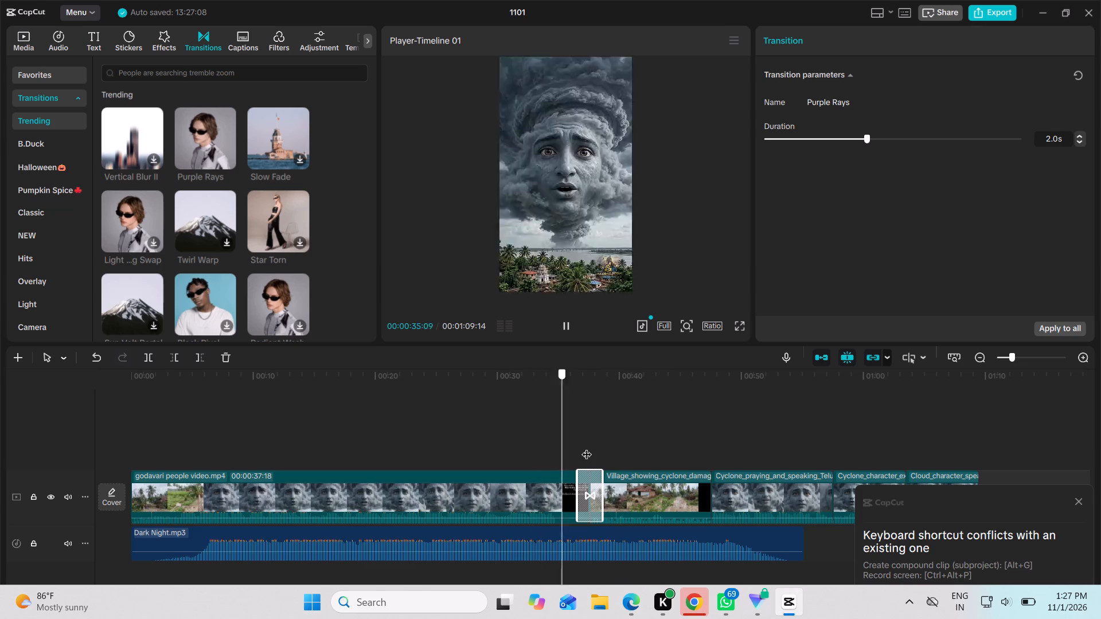
{"action": "left_click_drag", "start_coordinate": [587, 447], "coordinate": [72, 465]}
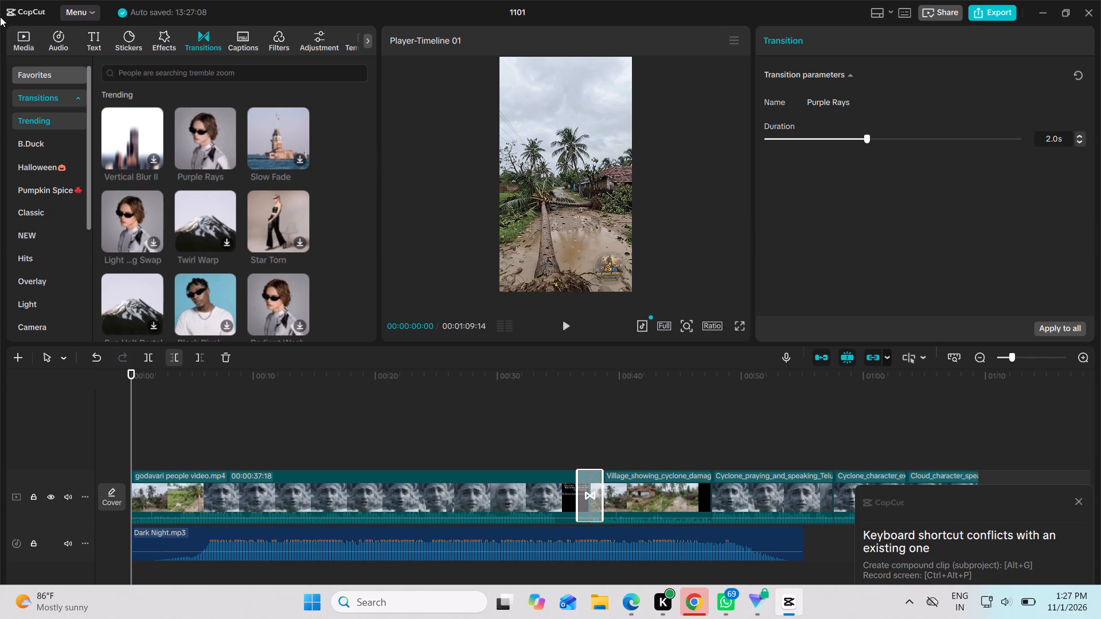
Import the Golden Cinematic AI Adventure Badge PNG from the Downloads folder into the project media.
{"action": "left_click", "coordinate": [14, 37]}
{"action": "scroll", "coordinate": [169, 187], "scroll_direction": "up", "scroll_amount": 1}
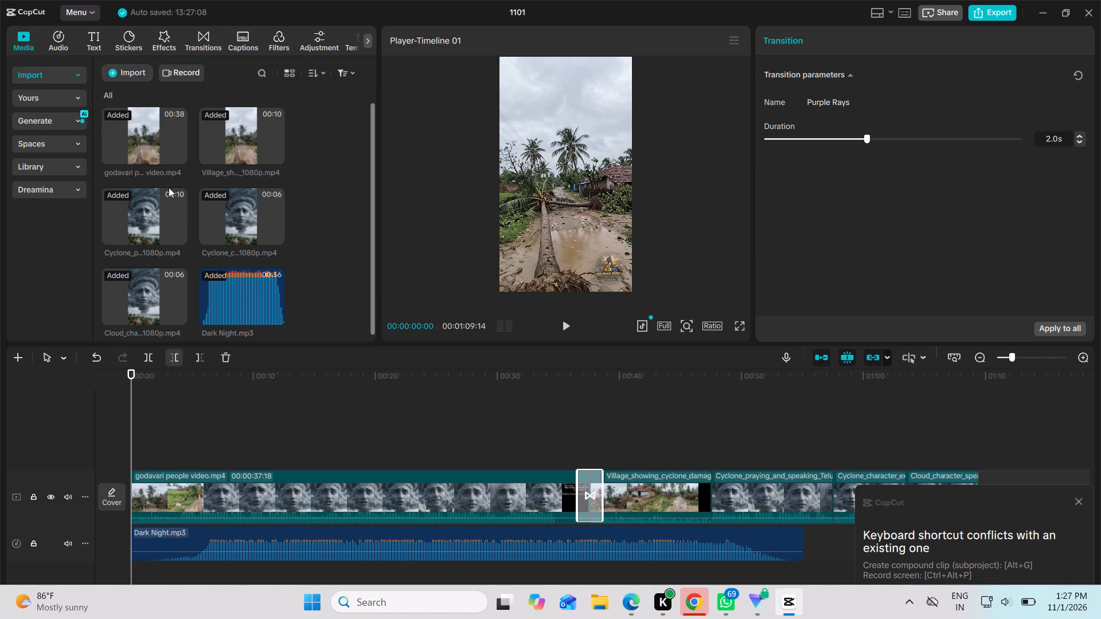
{"action": "scroll", "coordinate": [169, 187], "scroll_direction": "up", "scroll_amount": 1}
{"action": "left_click", "coordinate": [136, 72]}
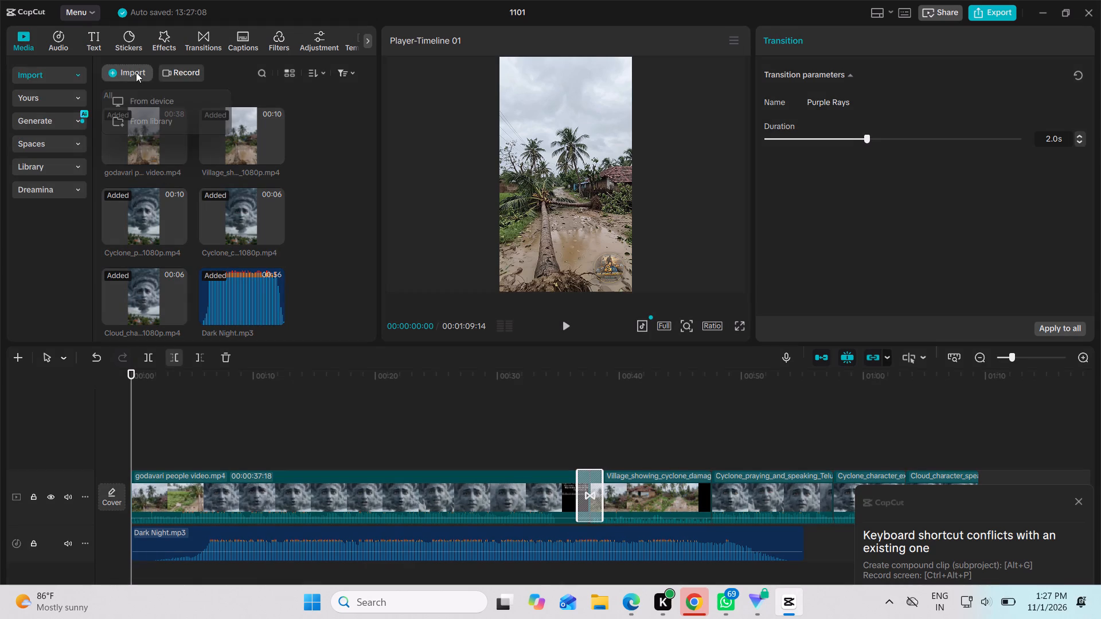
{"action": "left_click", "coordinate": [141, 101]}
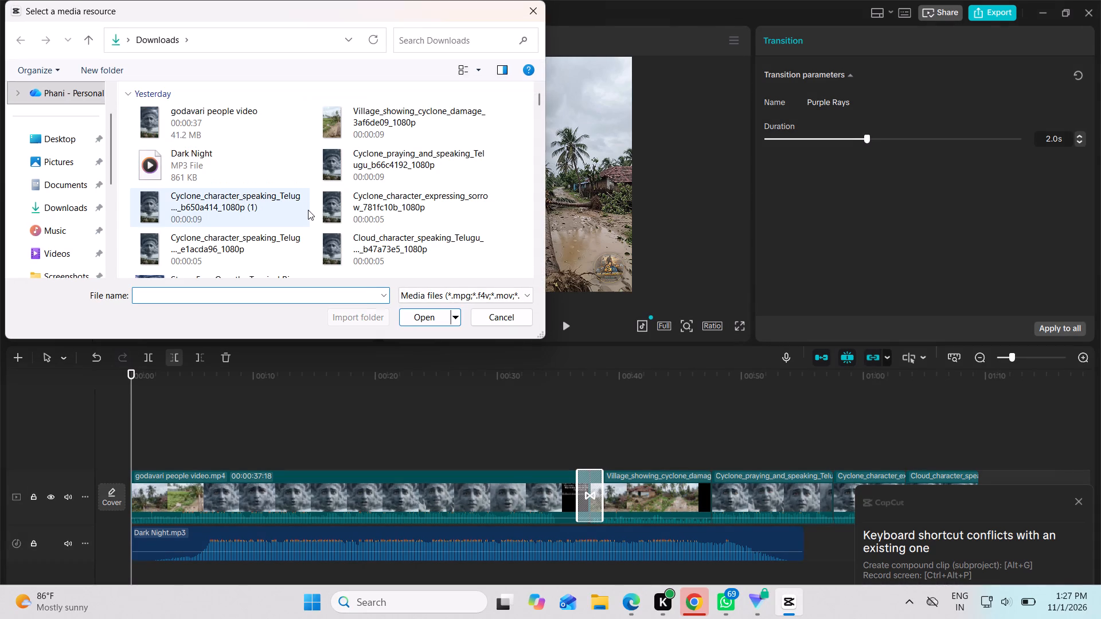
{"action": "scroll", "coordinate": [308, 210], "scroll_direction": "down", "scroll_amount": 4}
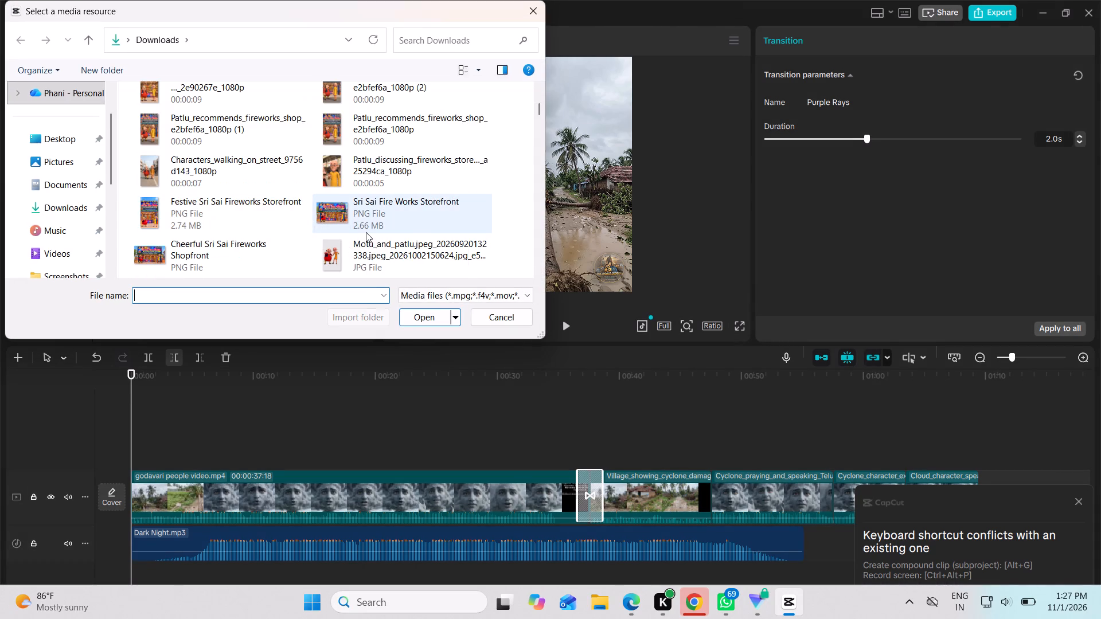
{"action": "scroll", "coordinate": [366, 232], "scroll_direction": "down", "scroll_amount": 2}
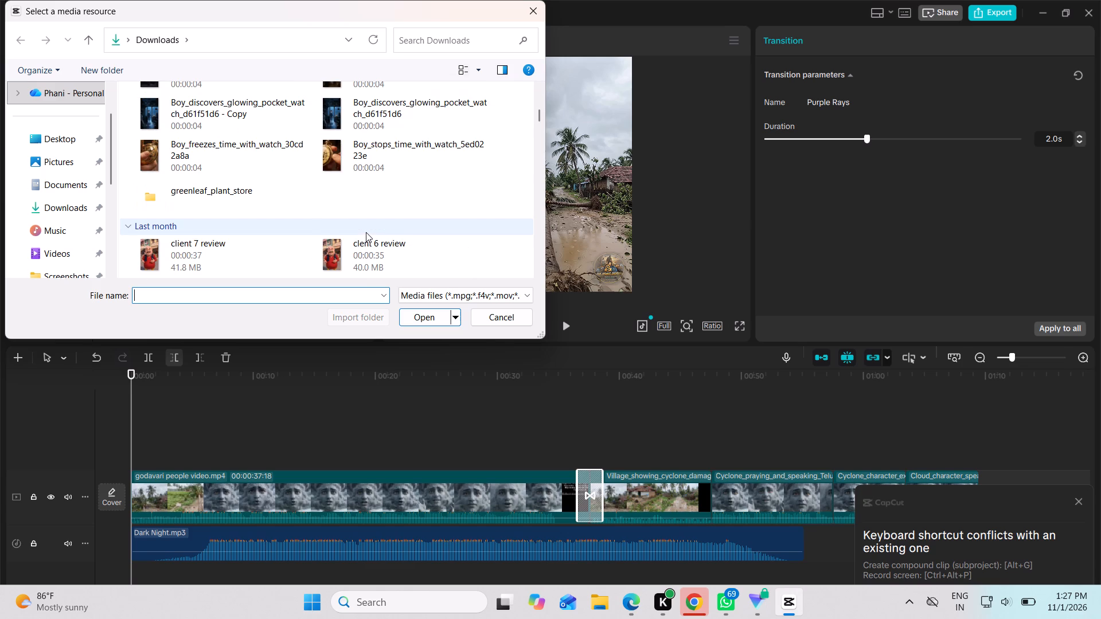
{"action": "scroll", "coordinate": [366, 232], "scroll_direction": "down", "scroll_amount": 2}
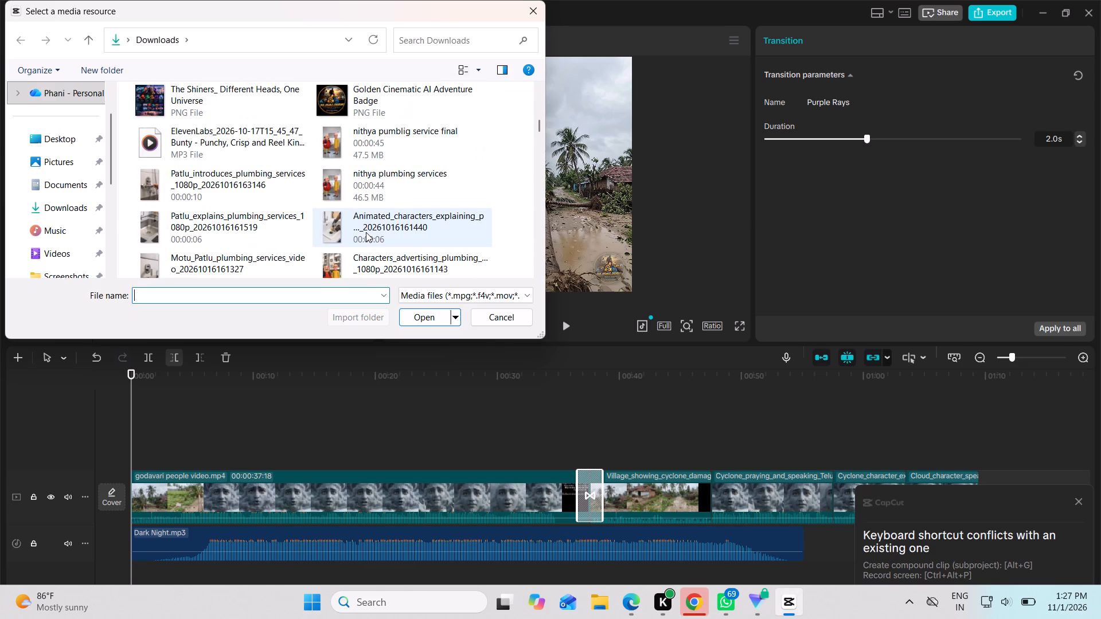
{"action": "left_click", "coordinate": [360, 118]}
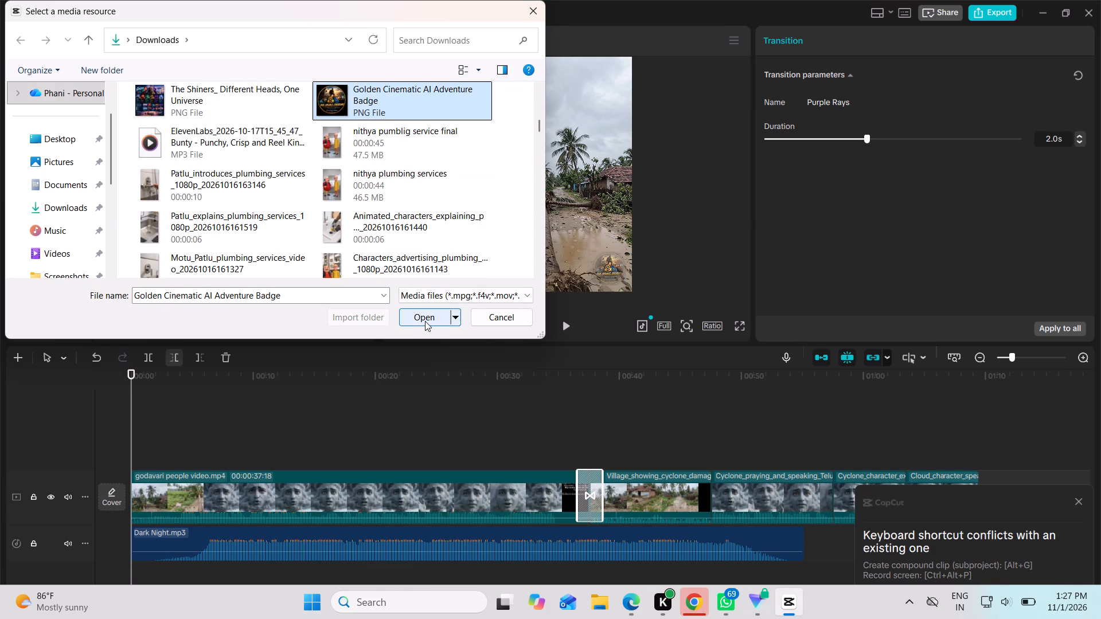
{"action": "left_click", "coordinate": [425, 321]}
Place the badge image on a track above the main video from about 00:00:01:23 and extend its duration to about 00:00:17:13.
{"action": "left_click_drag", "start_coordinate": [136, 292], "coordinate": [179, 358]}
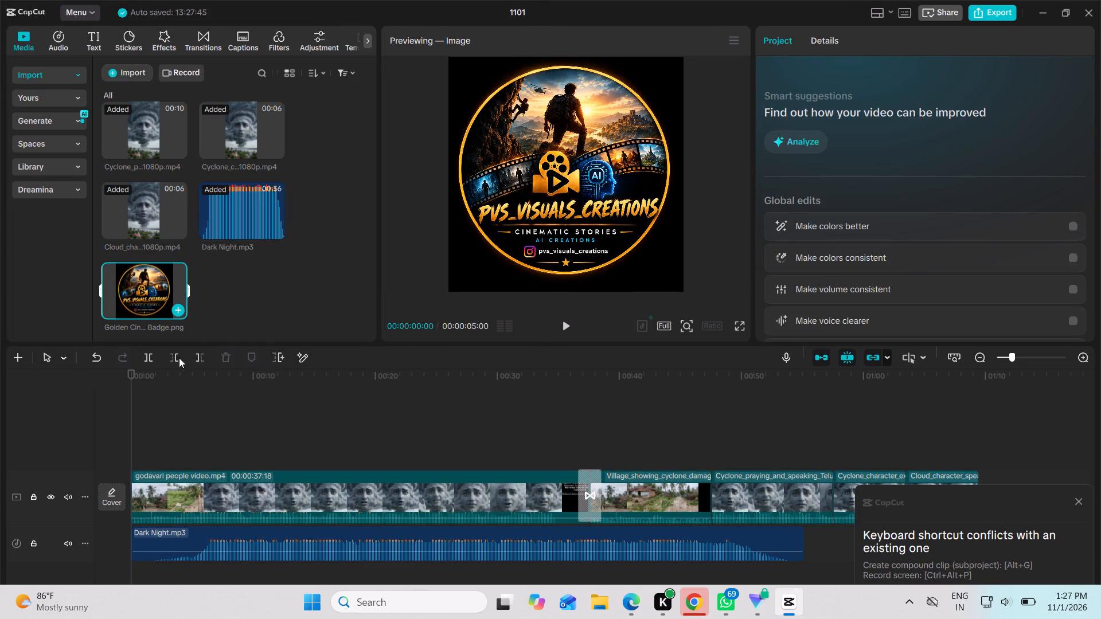
{"action": "left_click_drag", "start_coordinate": [179, 358], "coordinate": [153, 442]}
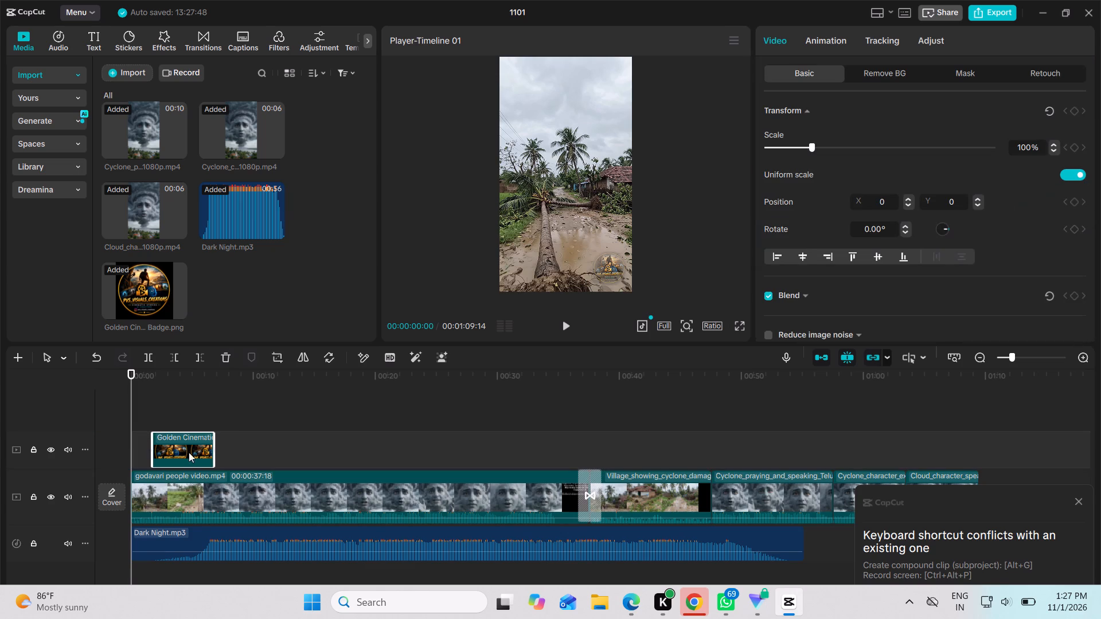
{"action": "left_click_drag", "start_coordinate": [217, 444], "coordinate": [365, 442]}
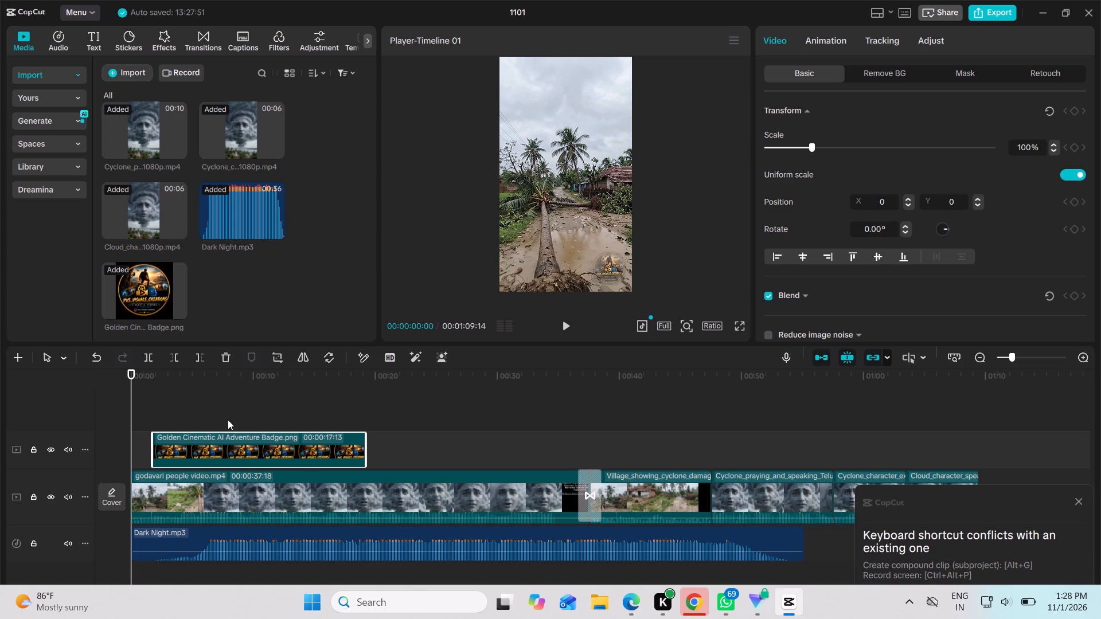
{"action": "left_click", "coordinate": [202, 467]}
{"action": "left_click", "coordinate": [227, 443]}
Scale the badge overlay down to 33% and position it in the frame's lower-right corner at X 720, Y -1560.
{"action": "left_click_drag", "start_coordinate": [132, 382], "coordinate": [218, 378]}
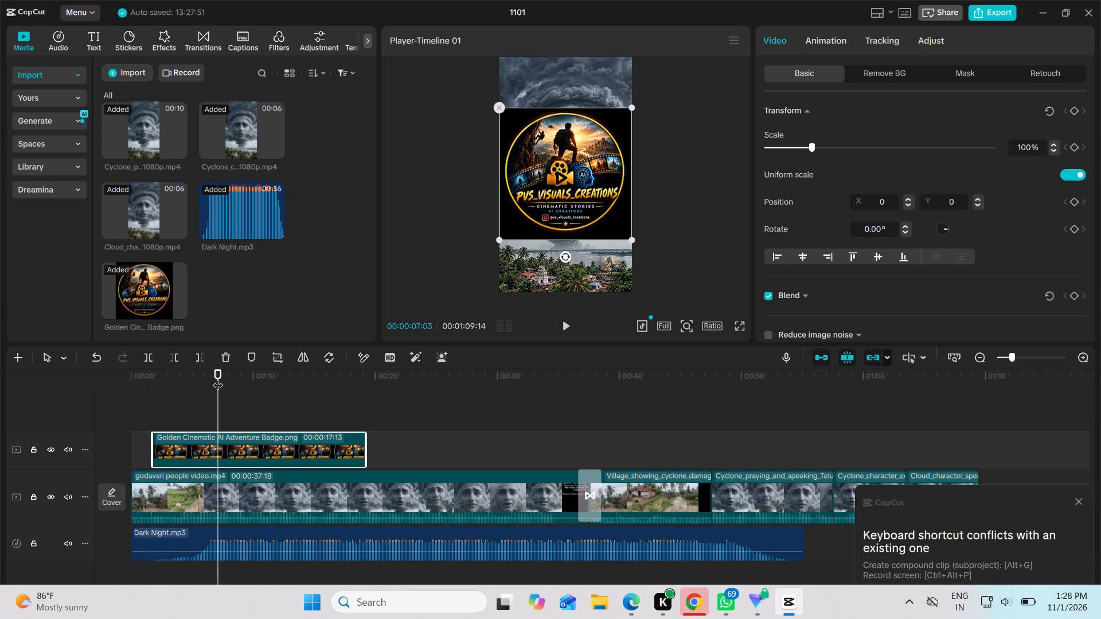
{"action": "left_click_drag", "start_coordinate": [817, 142], "coordinate": [852, 143]}
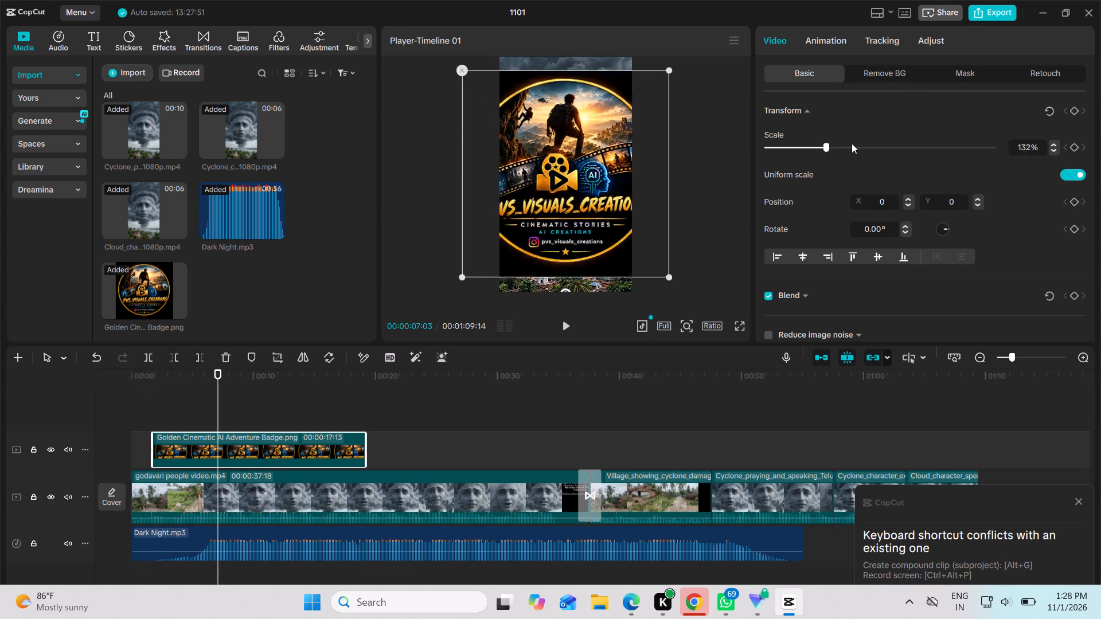
{"action": "left_click_drag", "start_coordinate": [852, 143], "coordinate": [790, 151]}
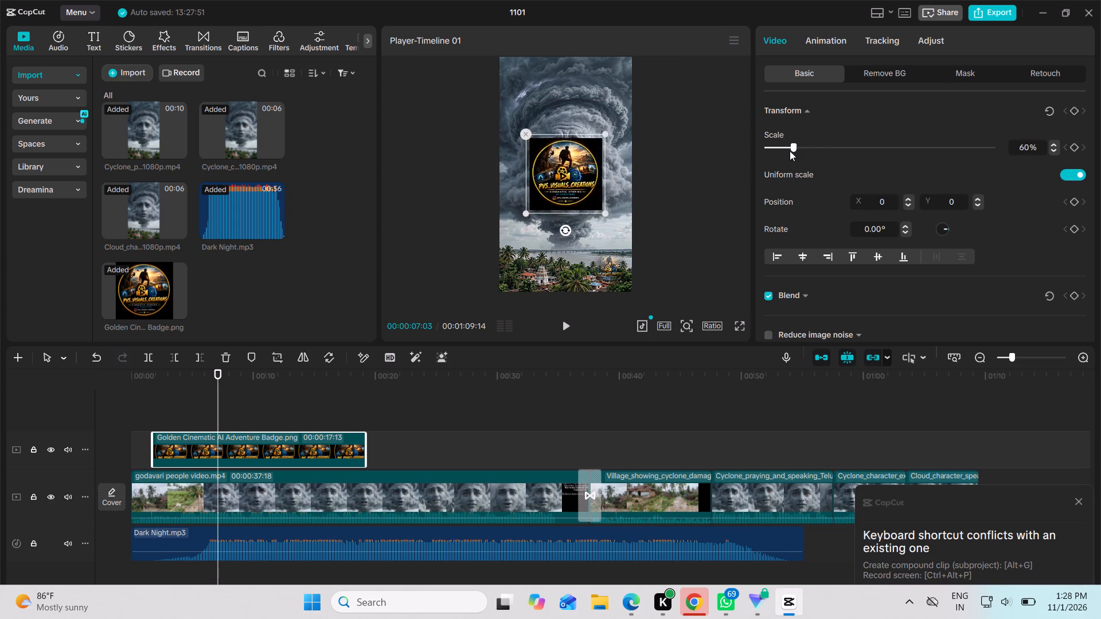
{"action": "left_click_drag", "start_coordinate": [790, 151], "coordinate": [782, 153]}
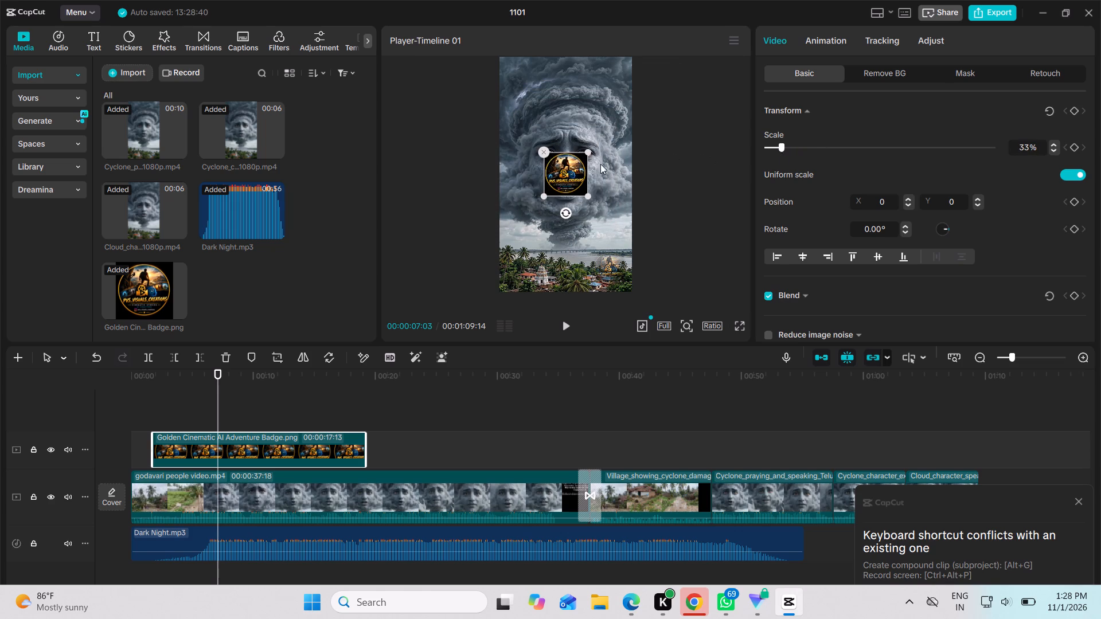
{"action": "left_click_drag", "start_coordinate": [565, 163], "coordinate": [606, 246]}
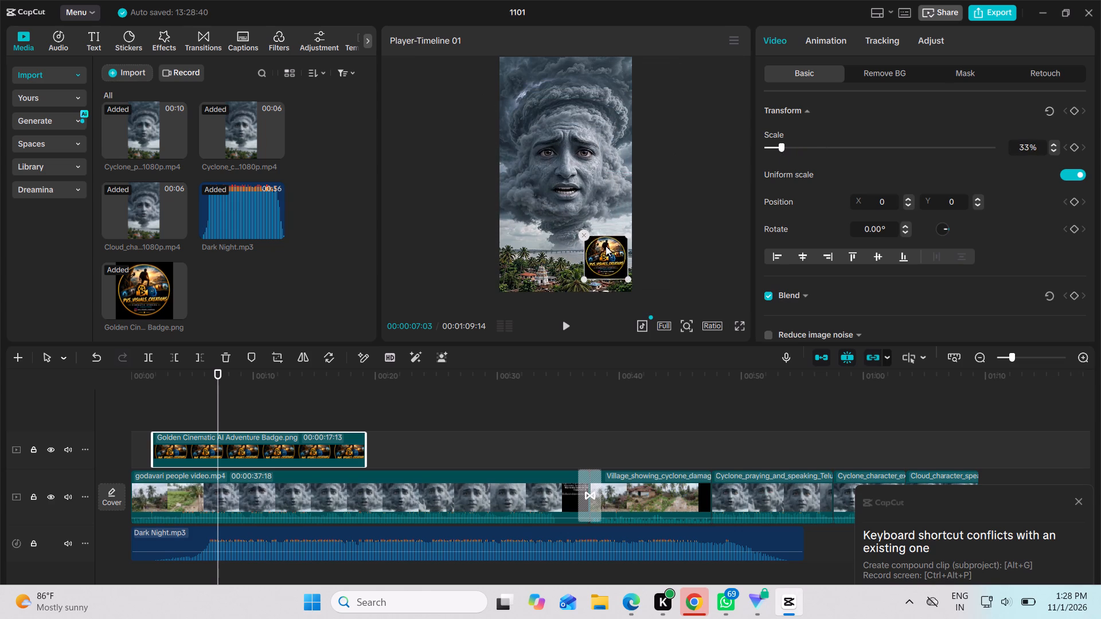
{"action": "left_click_drag", "start_coordinate": [606, 246], "coordinate": [608, 258]}
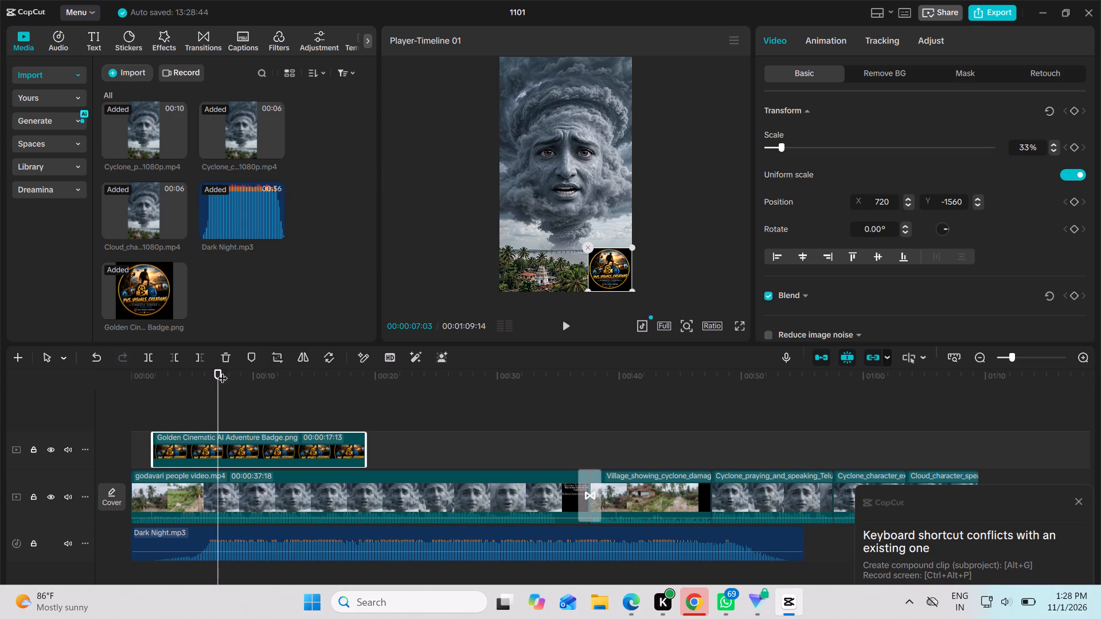
Add a transform keyframe to the badge clip at its start, 00:00:01:23.
{"action": "left_click_drag", "start_coordinate": [220, 371], "coordinate": [149, 355]}
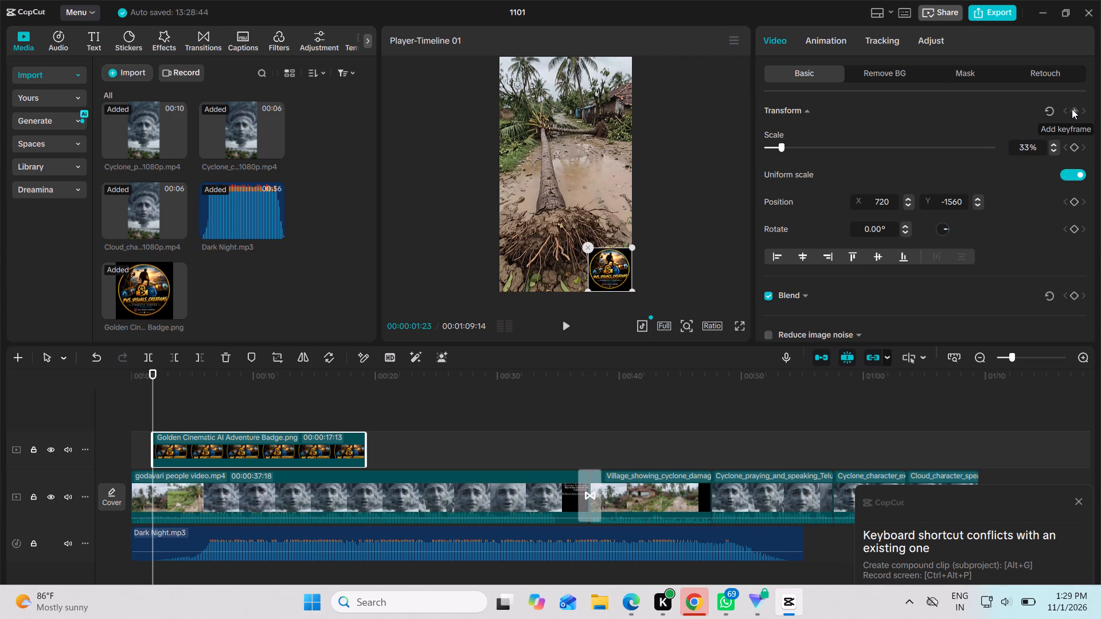
{"action": "left_click", "coordinate": [1072, 109]}
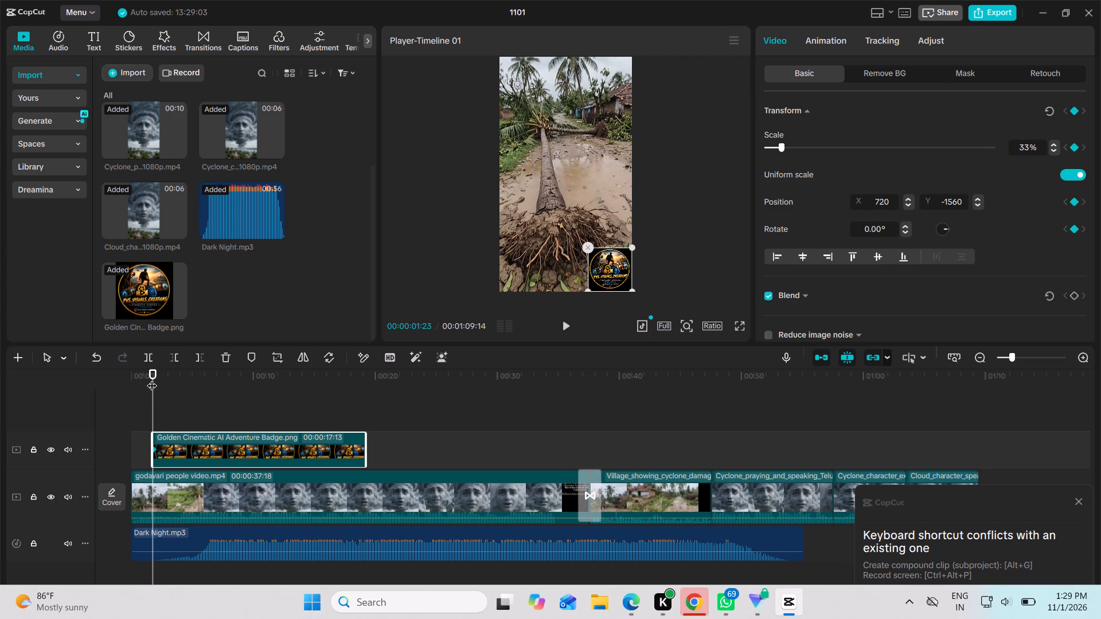
Add a transform keyframe to the badge clip at 00:00:18:24 and move the badge past the frame's left edge to X -1440, Y -1560.
{"action": "left_click_drag", "start_coordinate": [152, 373], "coordinate": [364, 364]}
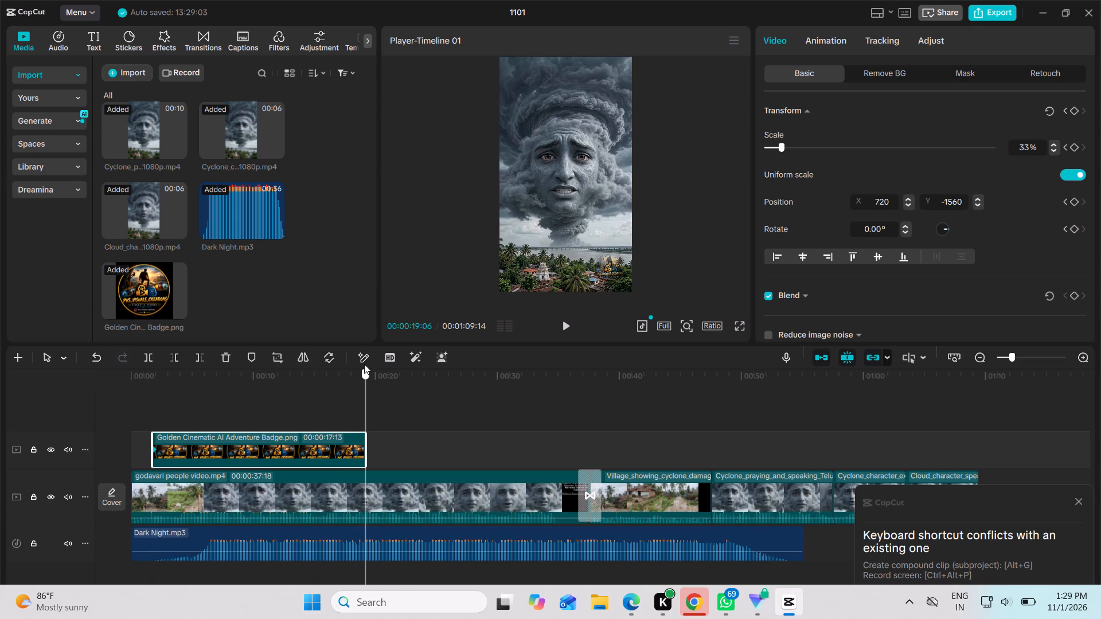
{"action": "left_click_drag", "start_coordinate": [364, 364], "coordinate": [361, 368]}
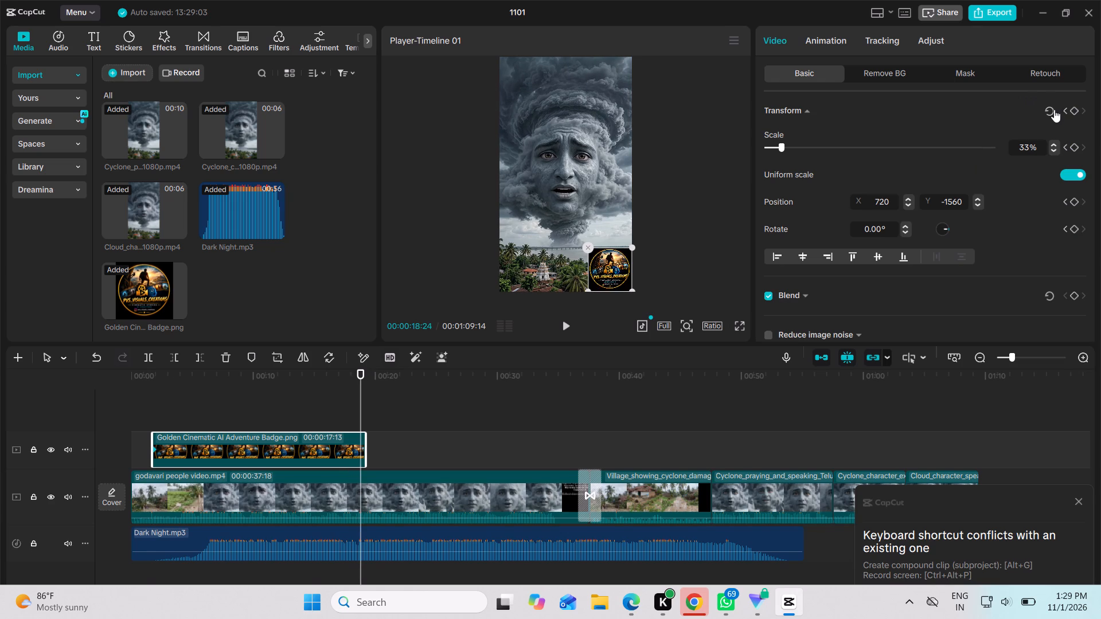
{"action": "left_click", "coordinate": [1072, 112]}
{"action": "left_click_drag", "start_coordinate": [616, 269], "coordinate": [541, 269]}
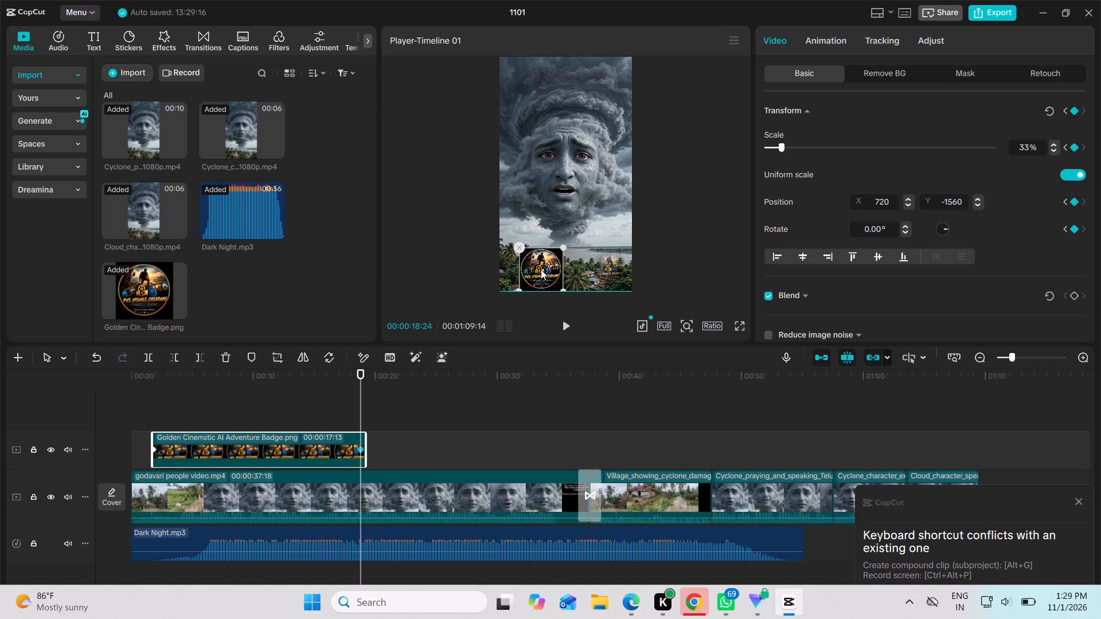
{"action": "left_click_drag", "start_coordinate": [541, 269], "coordinate": [507, 269]}
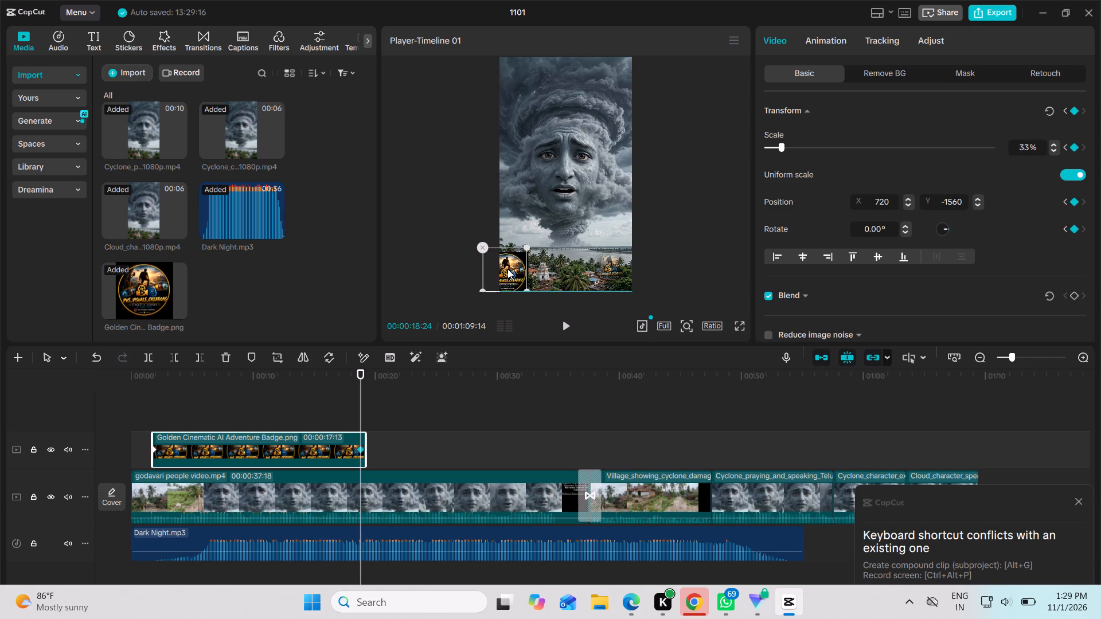
{"action": "left_click_drag", "start_coordinate": [507, 269], "coordinate": [486, 265]}
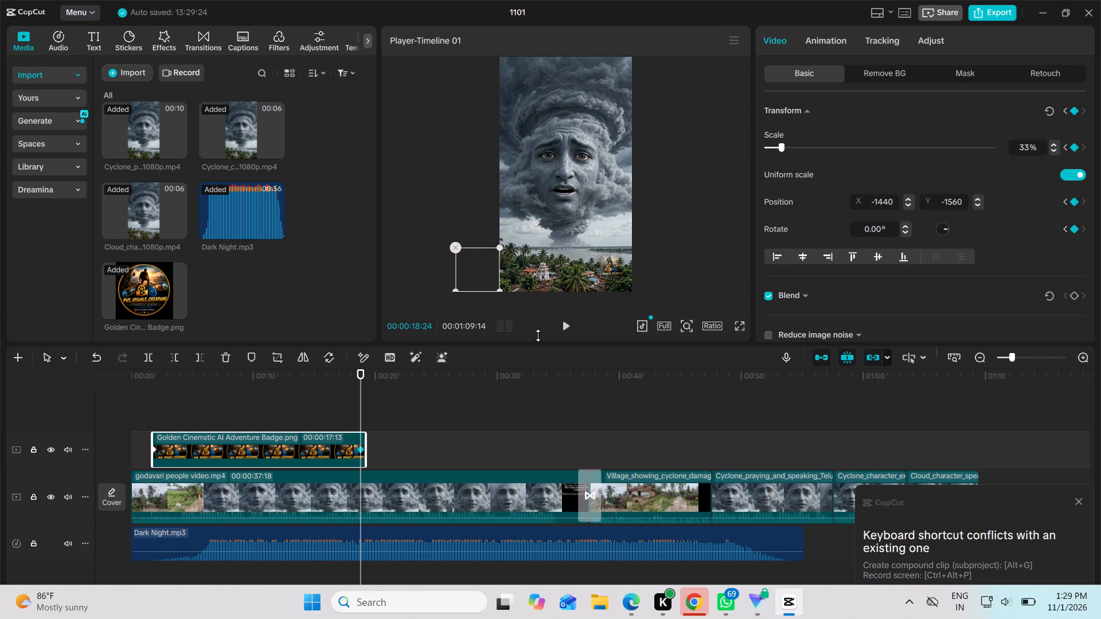
Preview the badge animation from the start of the timeline and apply Ease out to its keyframe at 00:00:18:24.
{"action": "left_click", "coordinate": [567, 322]}
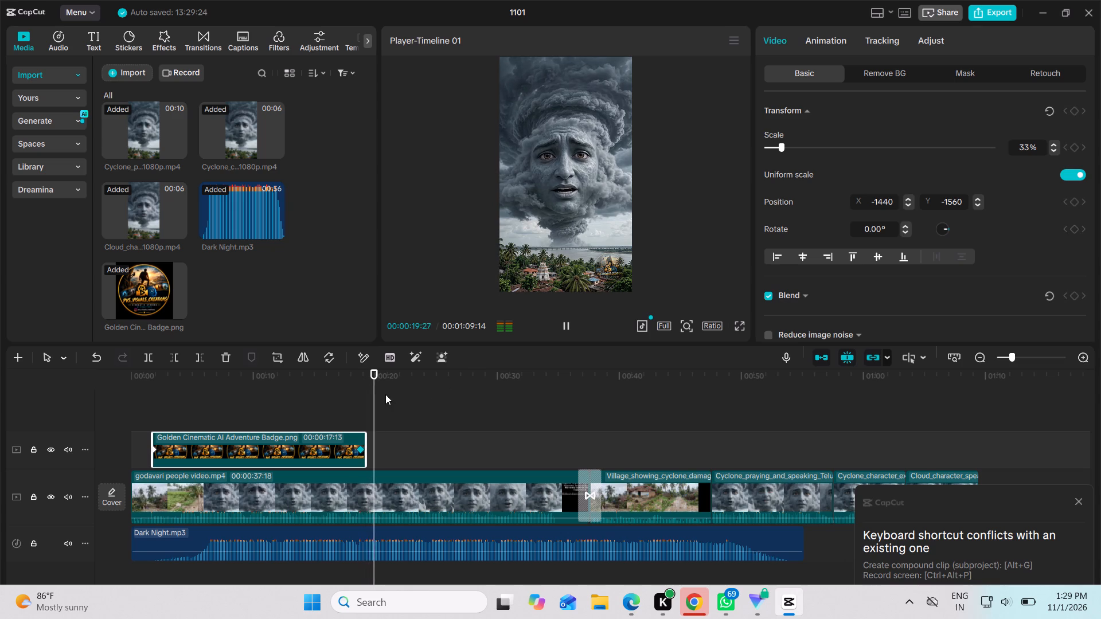
{"action": "left_click_drag", "start_coordinate": [393, 379], "coordinate": [106, 390]}
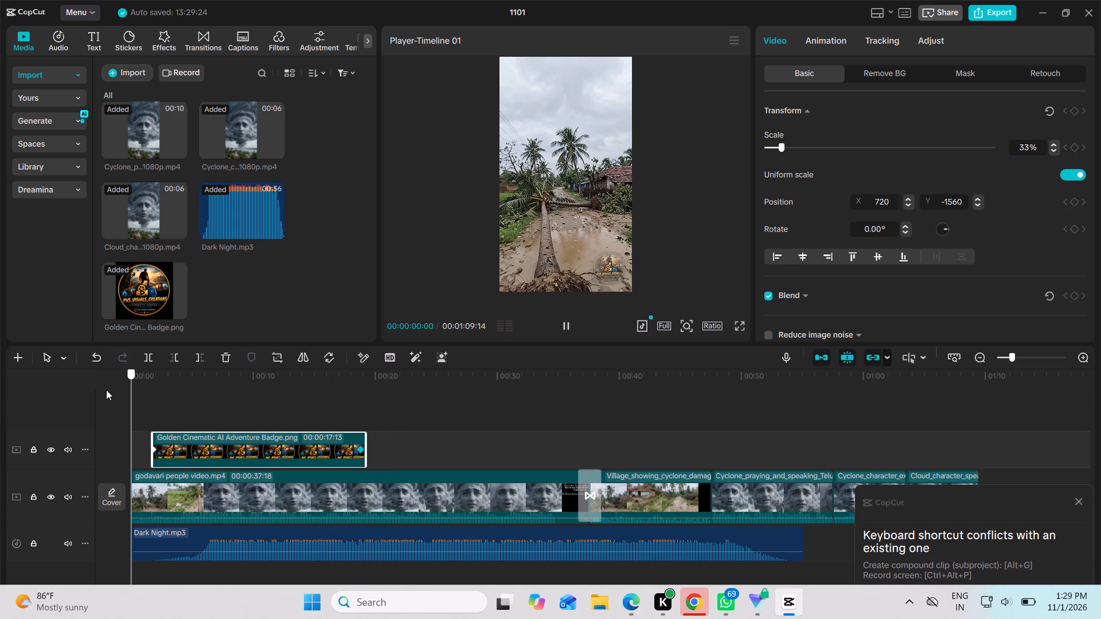
{"action": "left_click_drag", "start_coordinate": [106, 390], "coordinate": [105, 390]}
{"action": "left_click", "coordinate": [561, 327]}
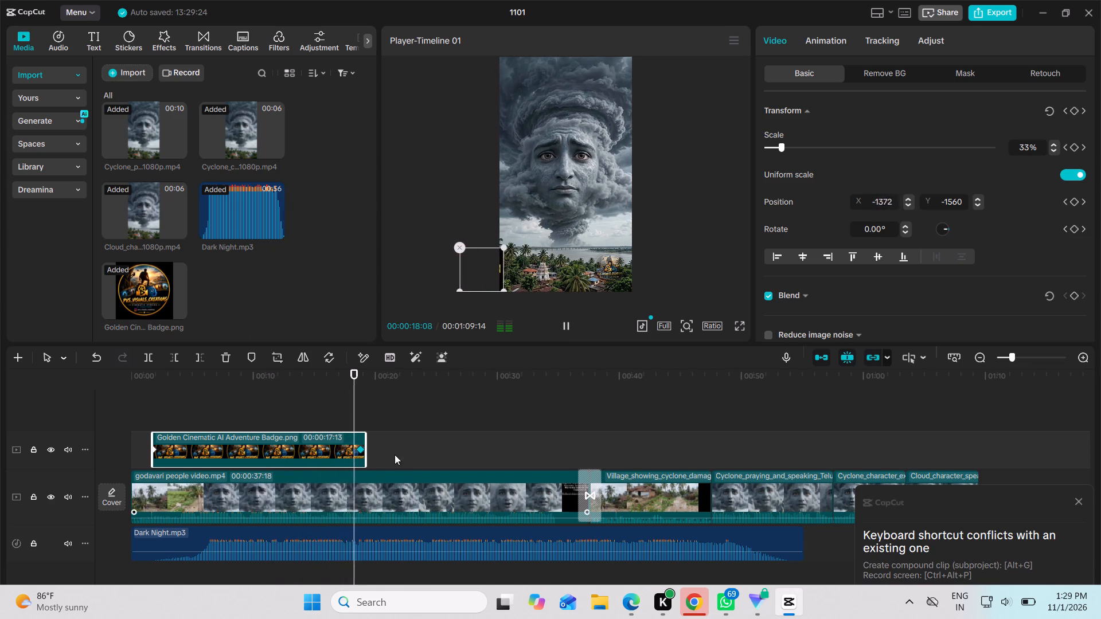
{"action": "left_click", "coordinate": [361, 449]}
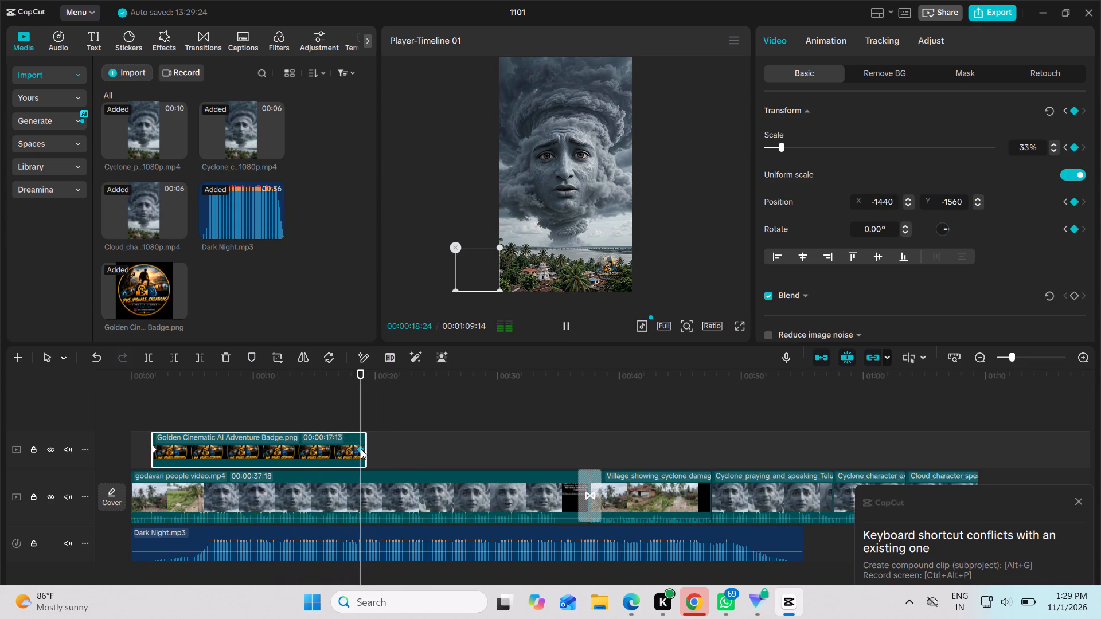
{"action": "right_click", "coordinate": [361, 449]}
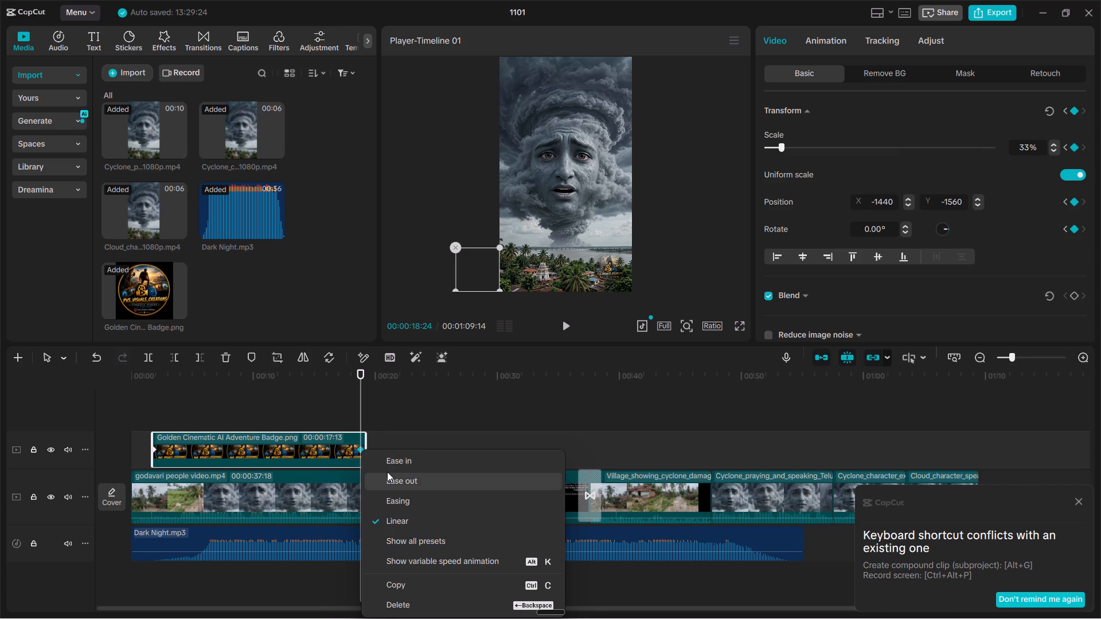
{"action": "left_click", "coordinate": [387, 472]}
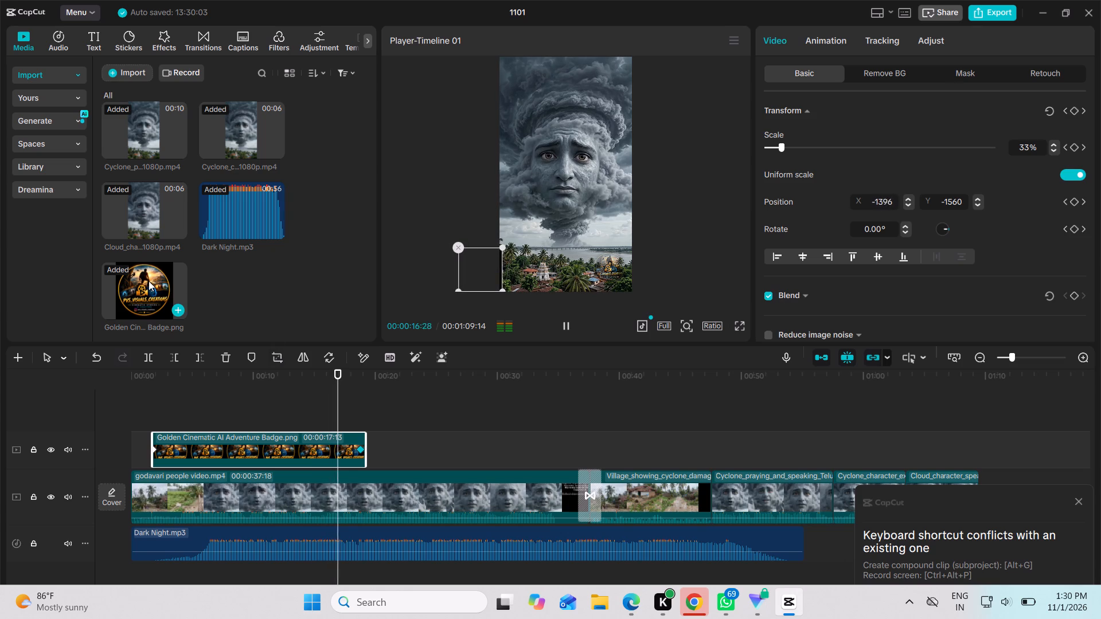
Place a second badge image on the overlay track at about 00:00:24:20 and extend its end to about 00:00:35:02.
{"action": "left_click_drag", "start_coordinate": [149, 281], "coordinate": [437, 449]}
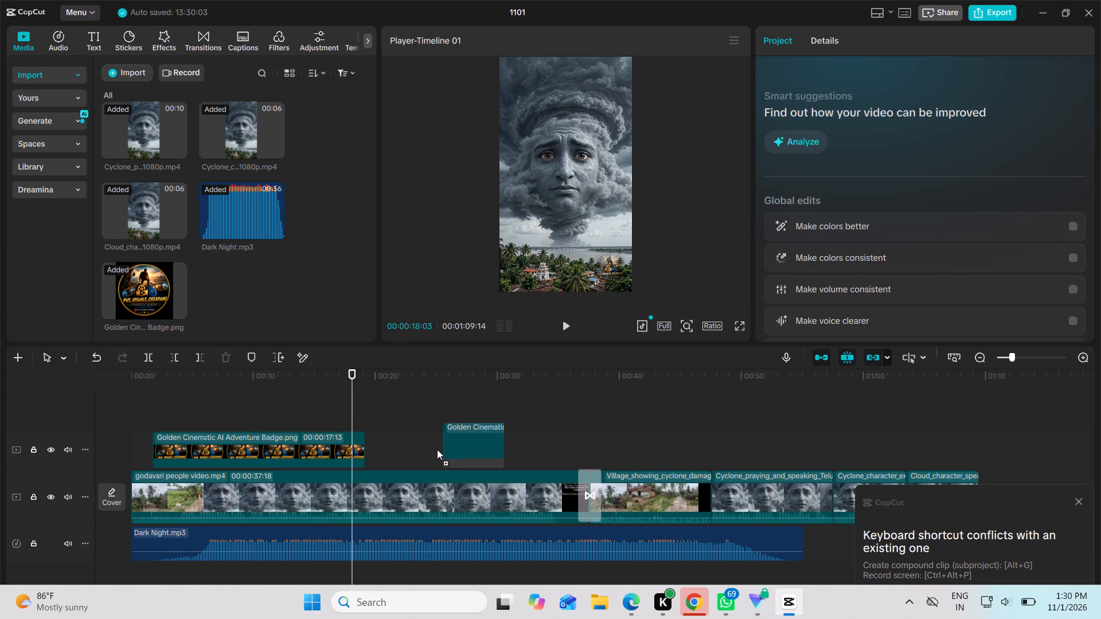
{"action": "left_click_drag", "start_coordinate": [437, 449], "coordinate": [432, 451]}
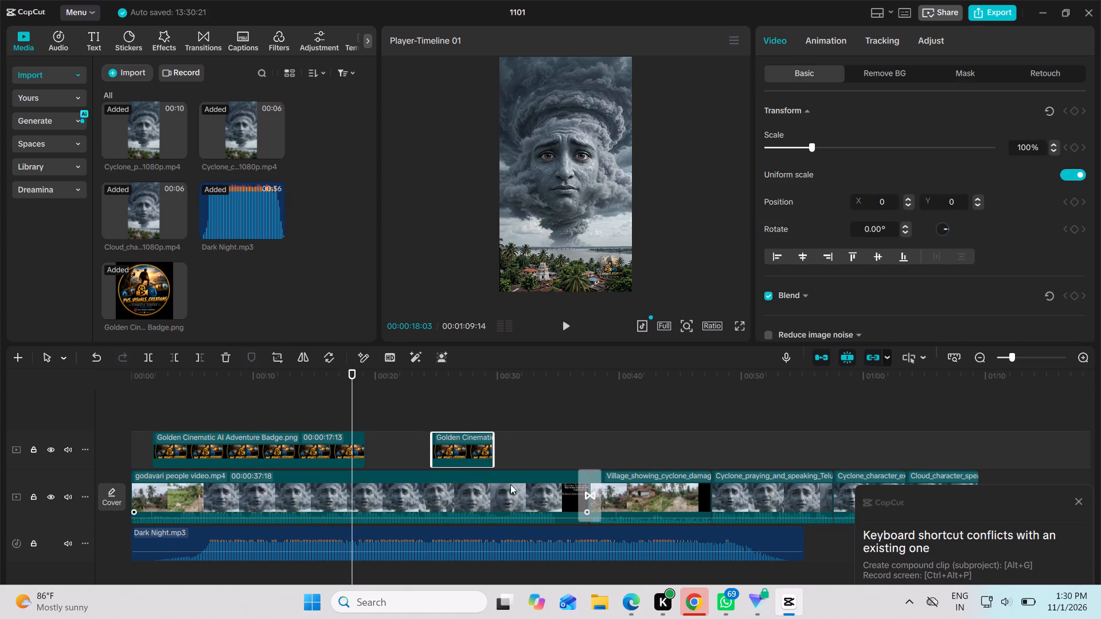
{"action": "left_click", "coordinate": [491, 445]}
{"action": "left_click_drag", "start_coordinate": [491, 445], "coordinate": [527, 443]}
{"action": "left_click_drag", "start_coordinate": [494, 445], "coordinate": [548, 440]}
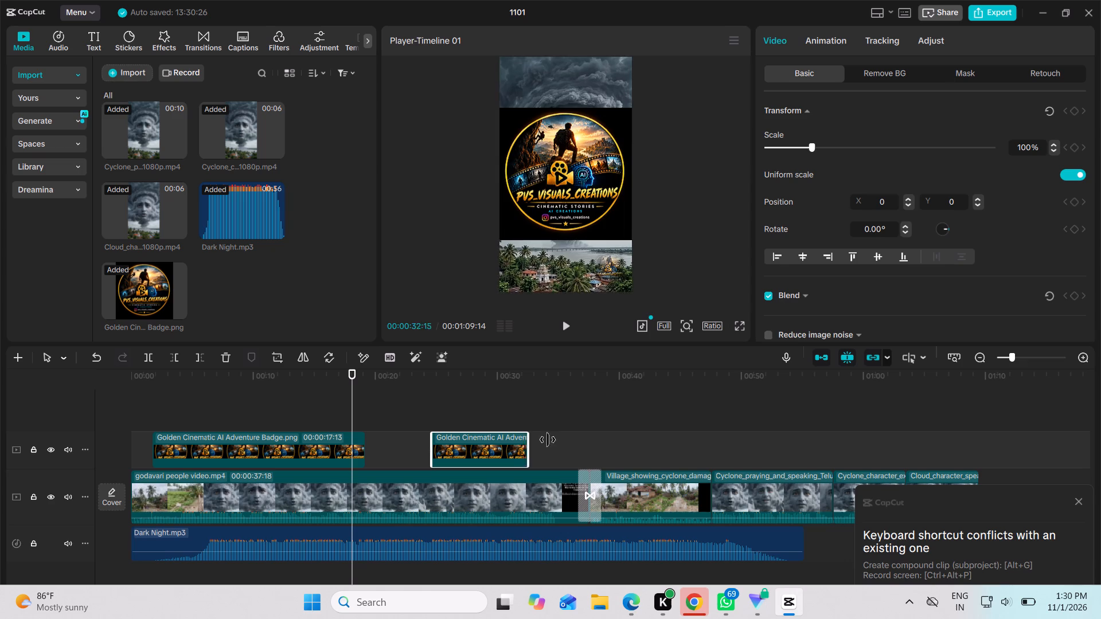
{"action": "left_click_drag", "start_coordinate": [548, 440], "coordinate": [556, 440]}
Add rotation keyframes to the second badge clip at its start, 00:00:24:20, and at its end, 00:00:35:02.
{"action": "left_click_drag", "start_coordinate": [357, 371], "coordinate": [430, 378]}
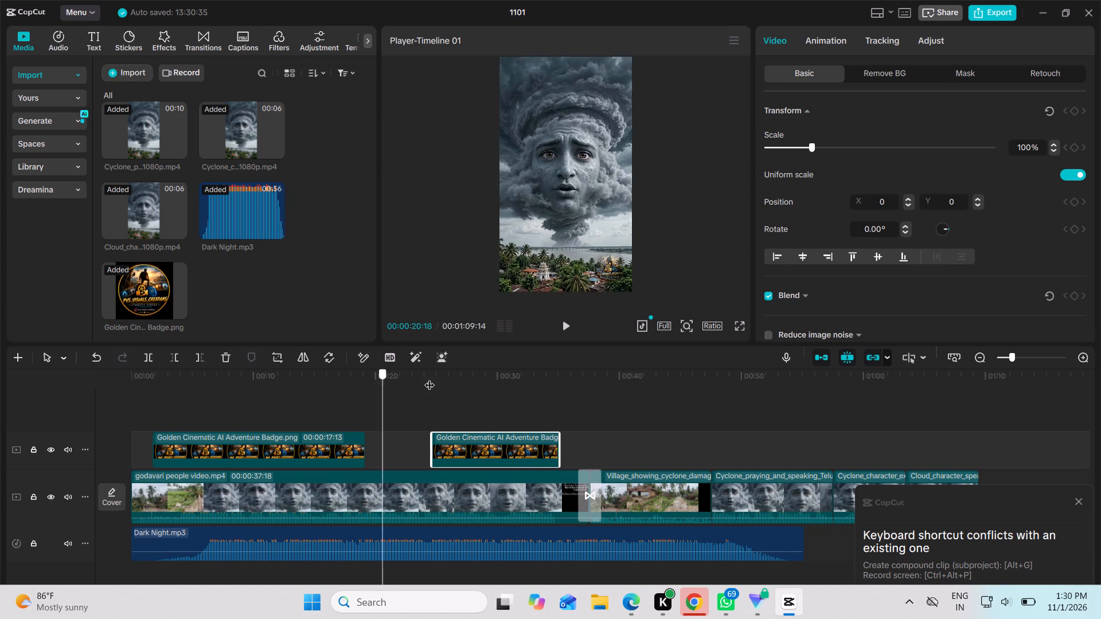
{"action": "left_click_drag", "start_coordinate": [430, 378], "coordinate": [434, 378]}
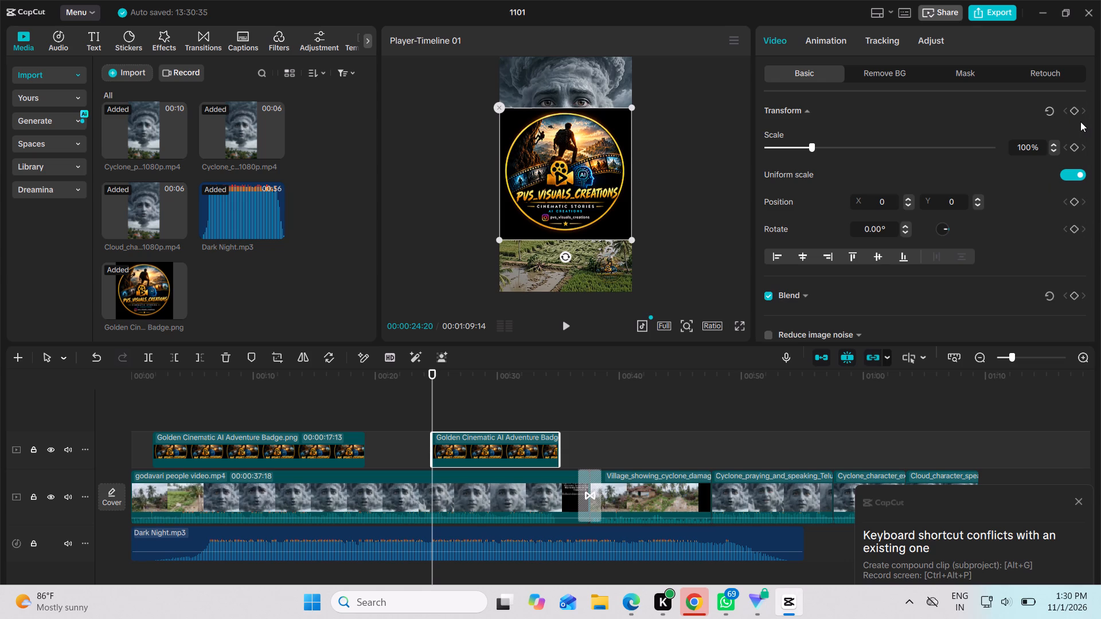
{"action": "left_click", "coordinate": [1075, 224]}
{"action": "left_click", "coordinate": [1075, 224]}
{"action": "left_click", "coordinate": [1075, 228]}
{"action": "left_click_drag", "start_coordinate": [432, 370], "coordinate": [568, 370]}
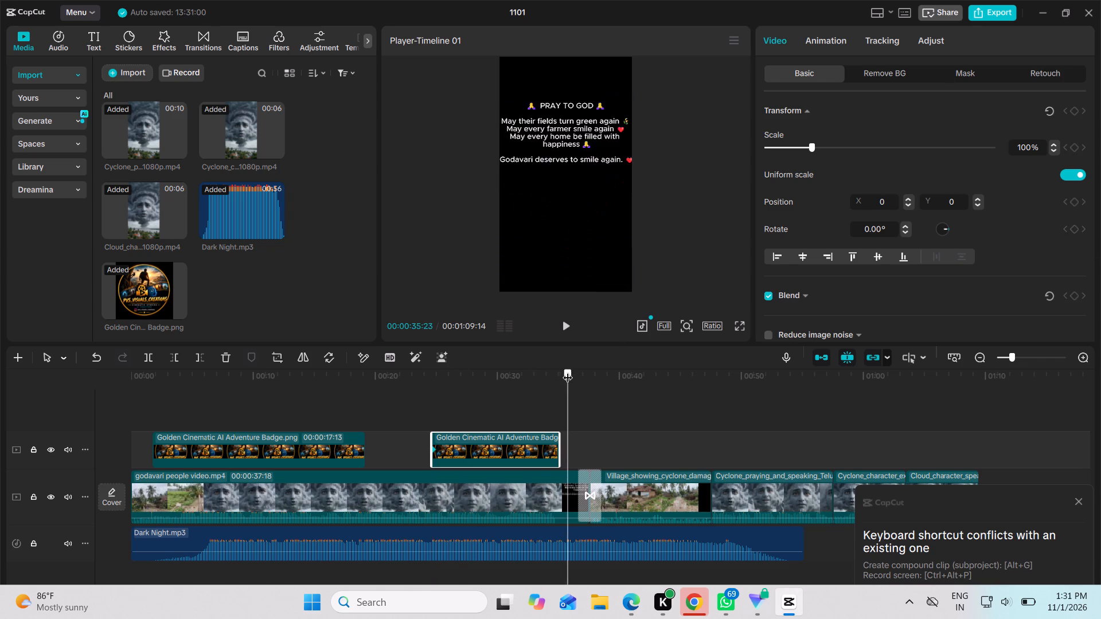
{"action": "left_click_drag", "start_coordinate": [568, 370], "coordinate": [557, 370]}
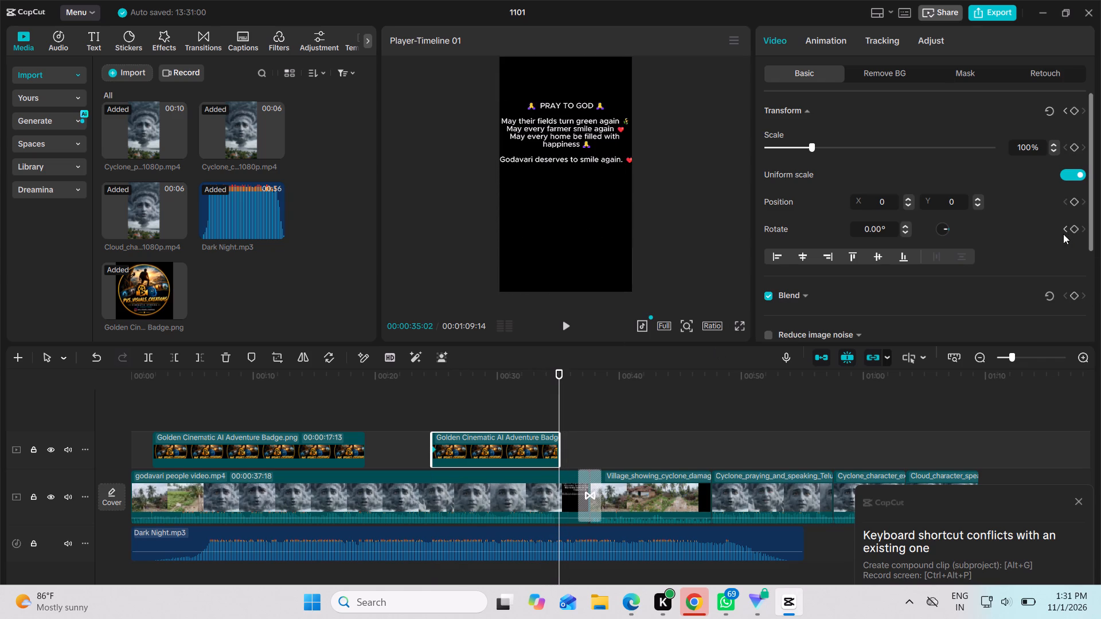
{"action": "left_click", "coordinate": [1071, 230]}
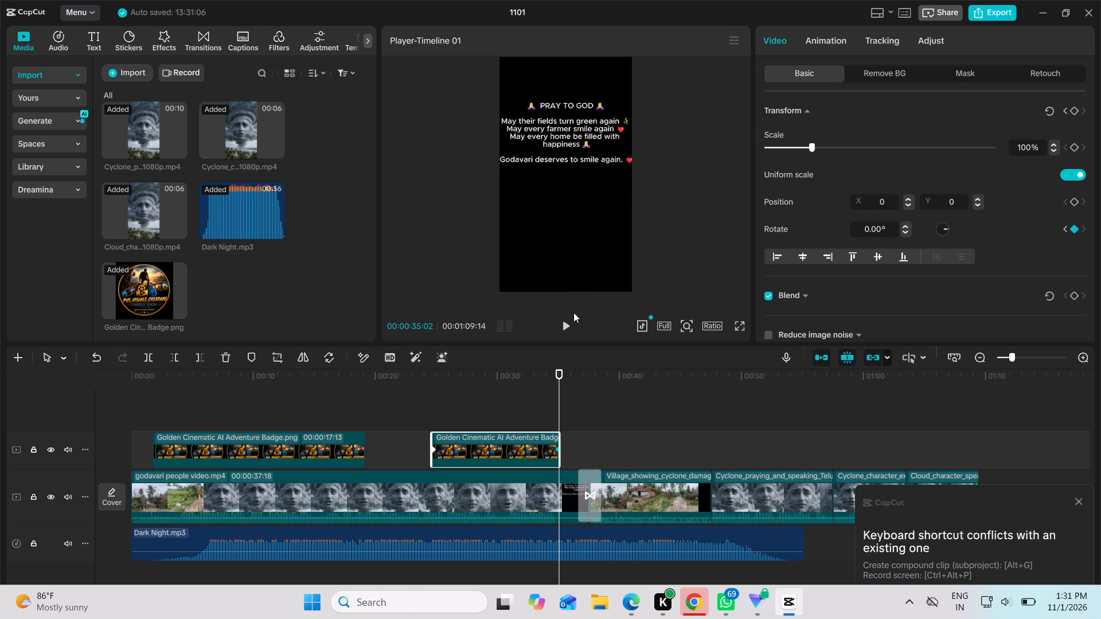
{"action": "left_click", "coordinate": [517, 433]}
Scale the second badge down to 37% and position it in the frame's lower-right corner at X 685, Y -1525.
{"action": "left_click_drag", "start_coordinate": [560, 383], "coordinate": [364, 380]}
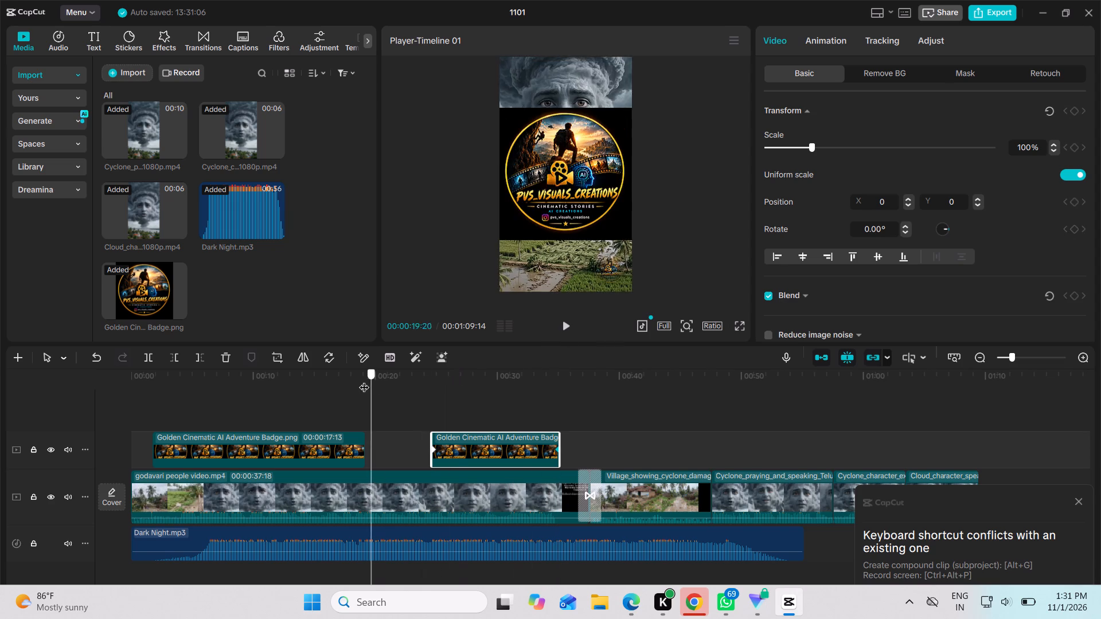
{"action": "left_click_drag", "start_coordinate": [364, 380], "coordinate": [459, 381]}
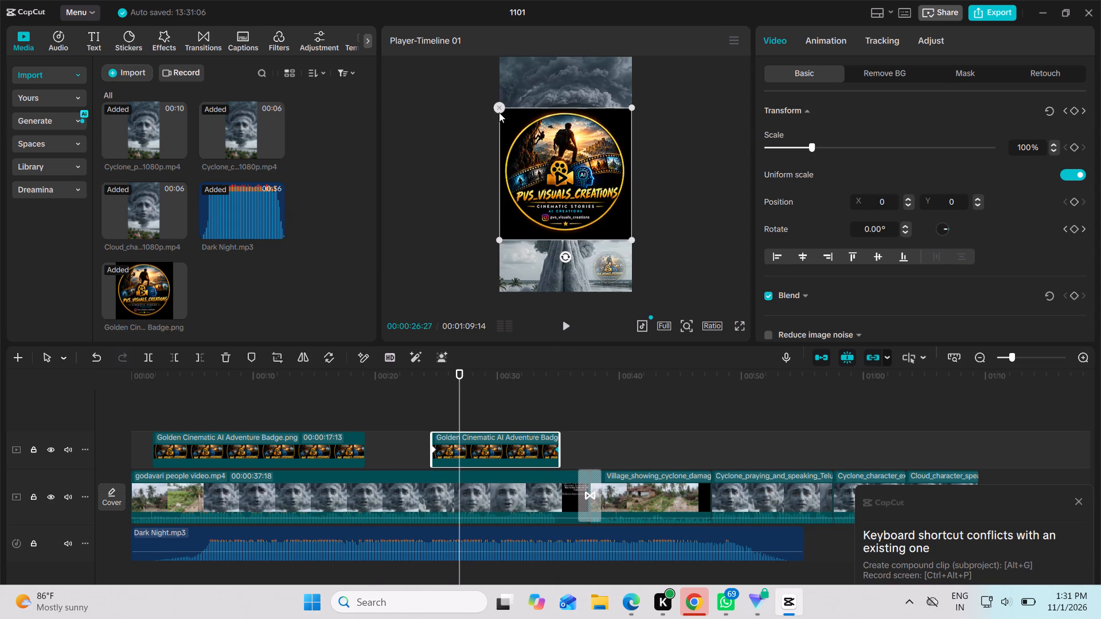
{"action": "left_click_drag", "start_coordinate": [631, 104], "coordinate": [563, 141]}
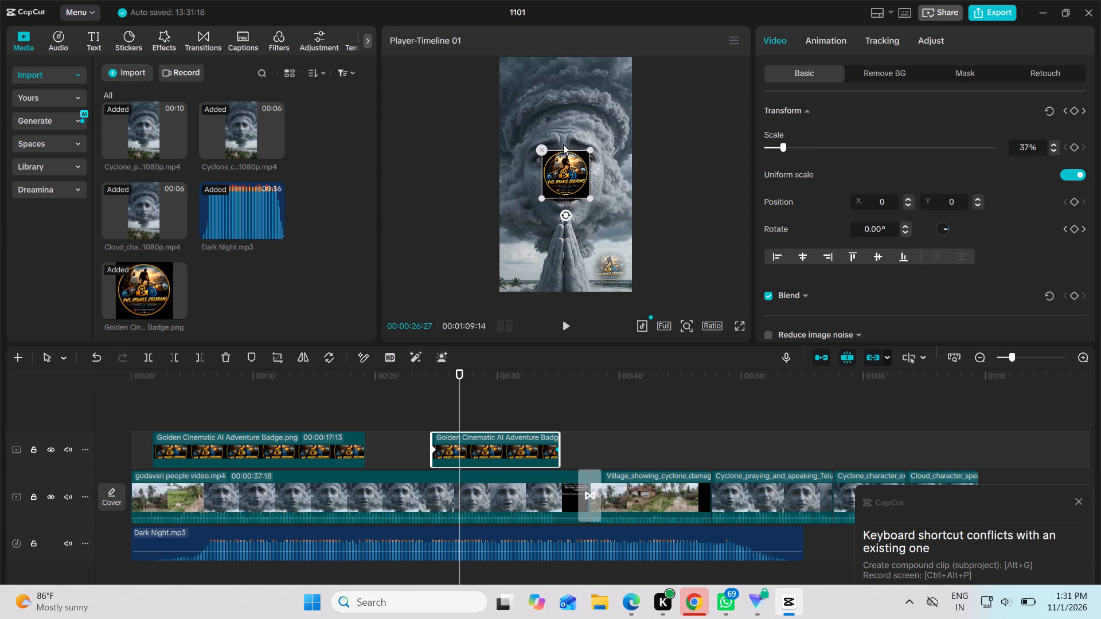
{"action": "left_click_drag", "start_coordinate": [562, 170], "coordinate": [600, 257]}
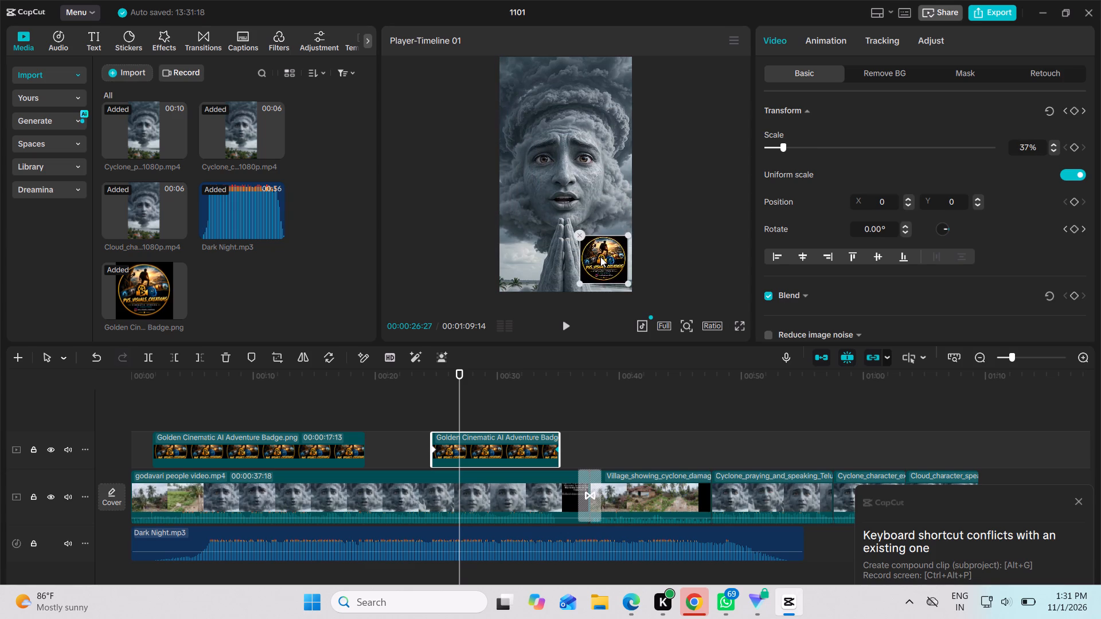
{"action": "left_click_drag", "start_coordinate": [600, 257], "coordinate": [602, 263]}
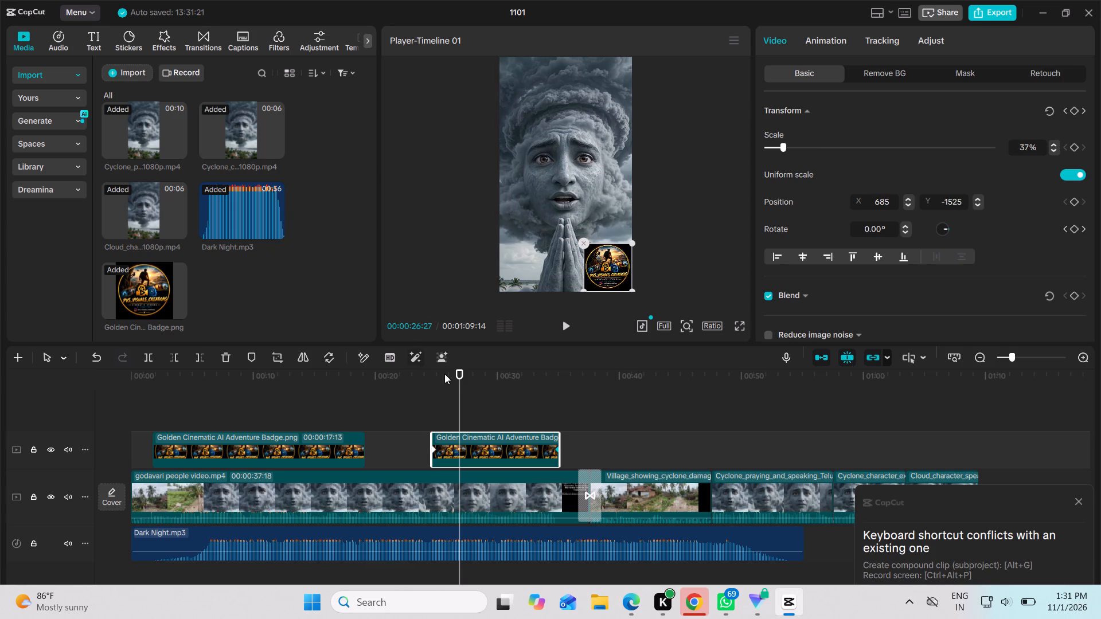
Review how the second badge overlay appears in the video between about 00:00:17:13 and 00:00:27:16.
{"action": "left_click_drag", "start_coordinate": [458, 374], "coordinate": [344, 370]}
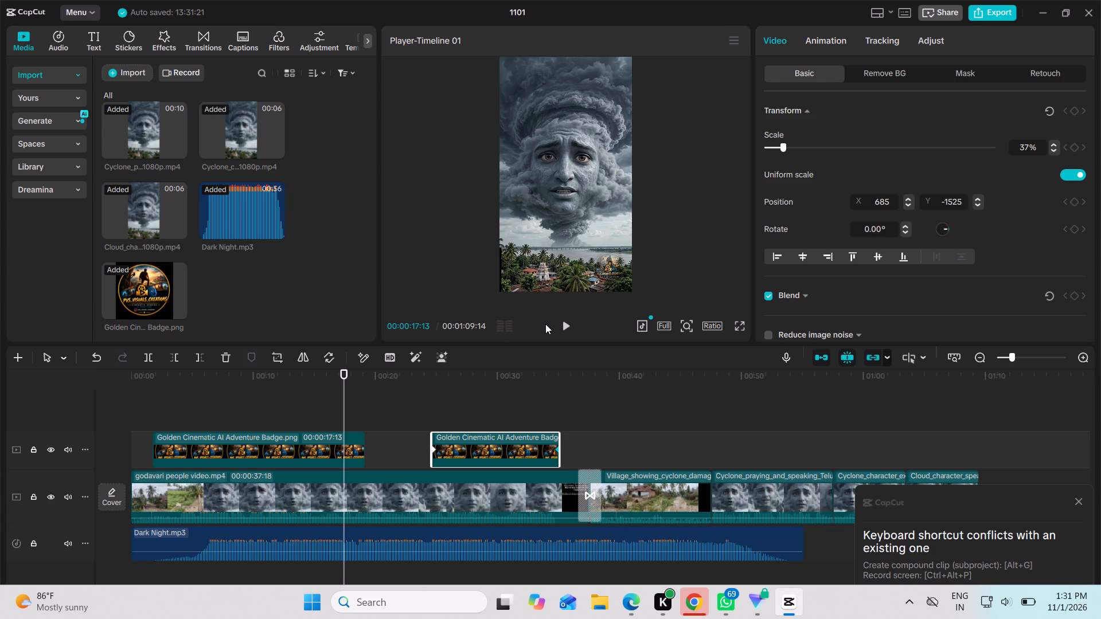
{"action": "left_click", "coordinate": [557, 326]}
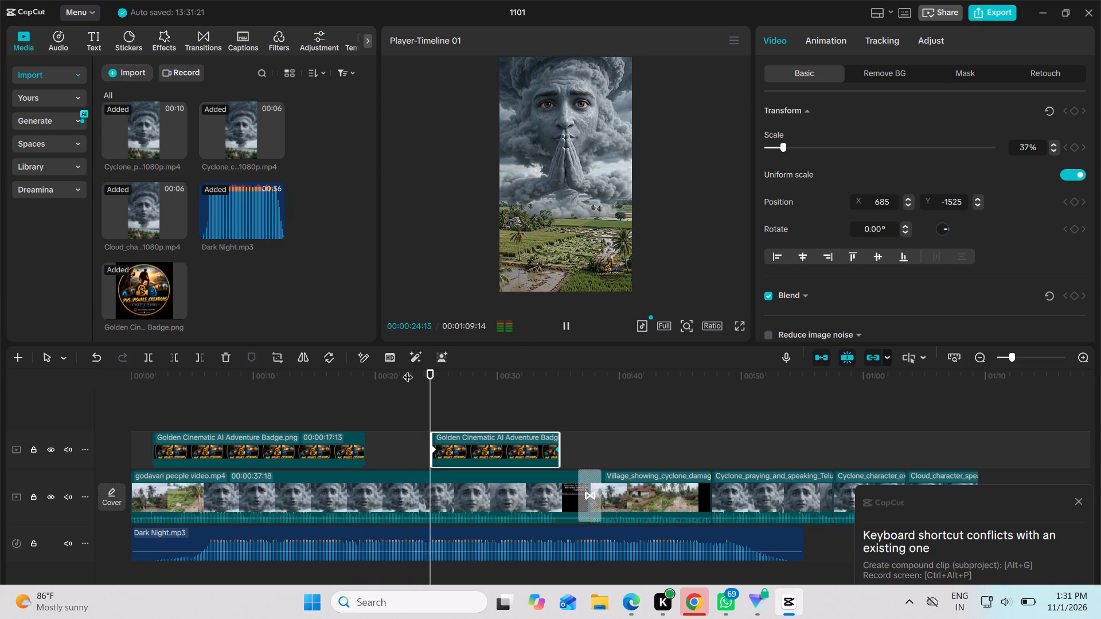
{"action": "left_click", "coordinate": [564, 330]}
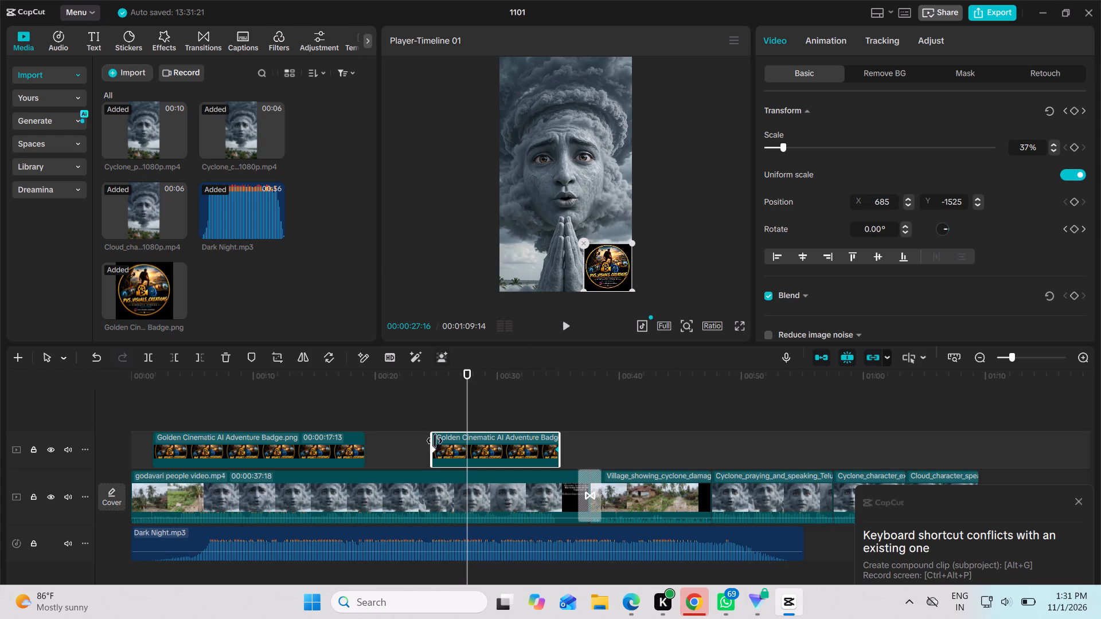
{"action": "left_click_drag", "start_coordinate": [468, 375], "coordinate": [376, 374]}
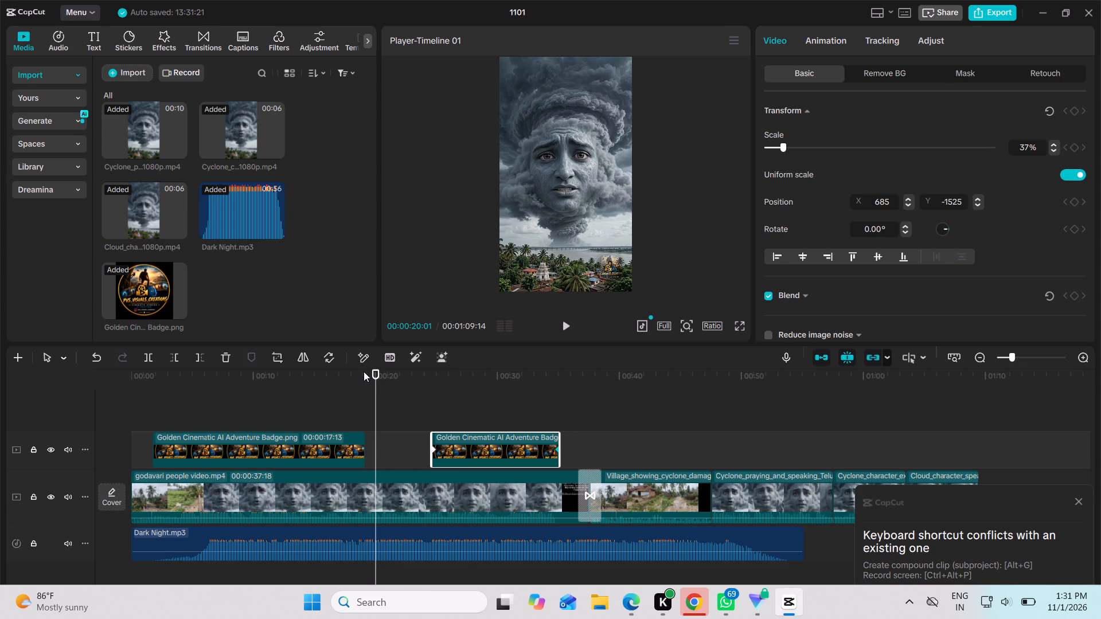
{"action": "left_click_drag", "start_coordinate": [380, 371], "coordinate": [389, 367]}
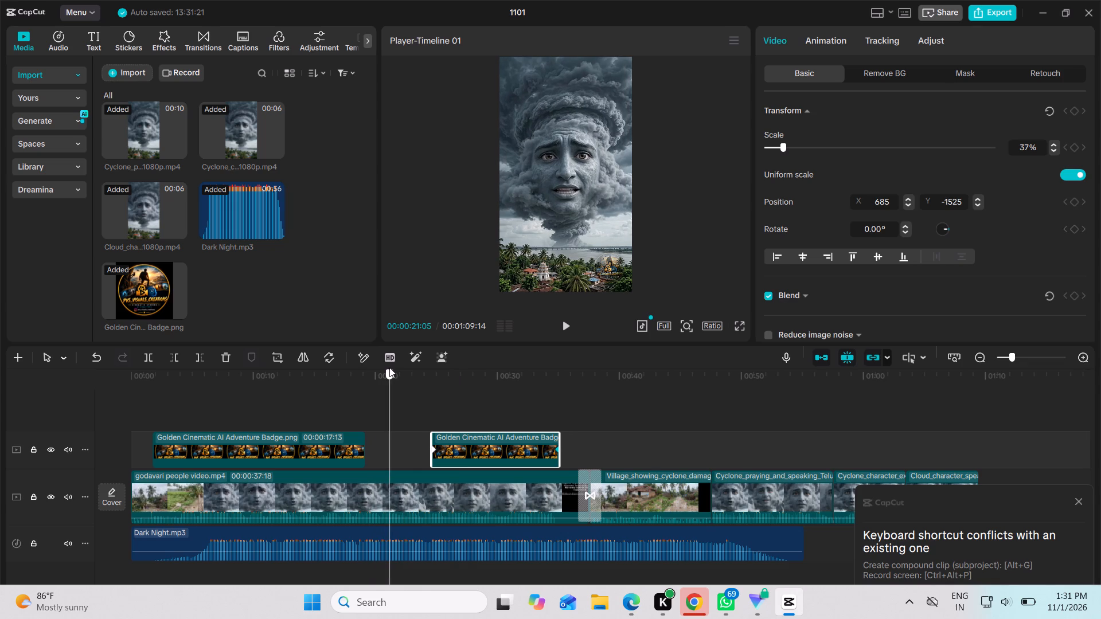
{"action": "left_click_drag", "start_coordinate": [389, 367], "coordinate": [415, 371]}
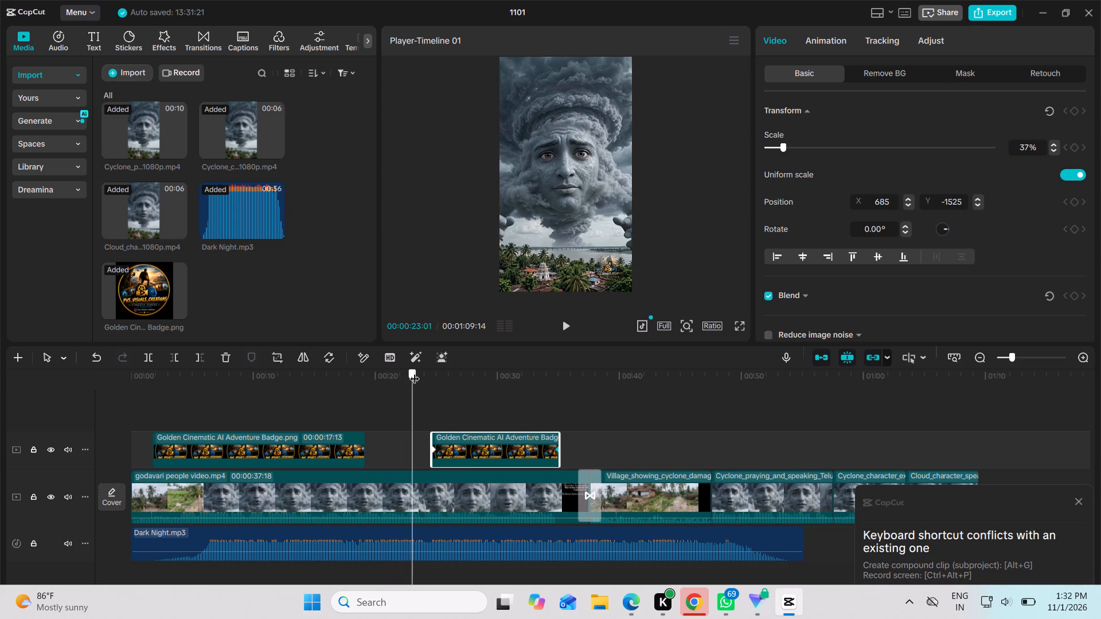
{"action": "left_click_drag", "start_coordinate": [415, 371], "coordinate": [440, 379]}
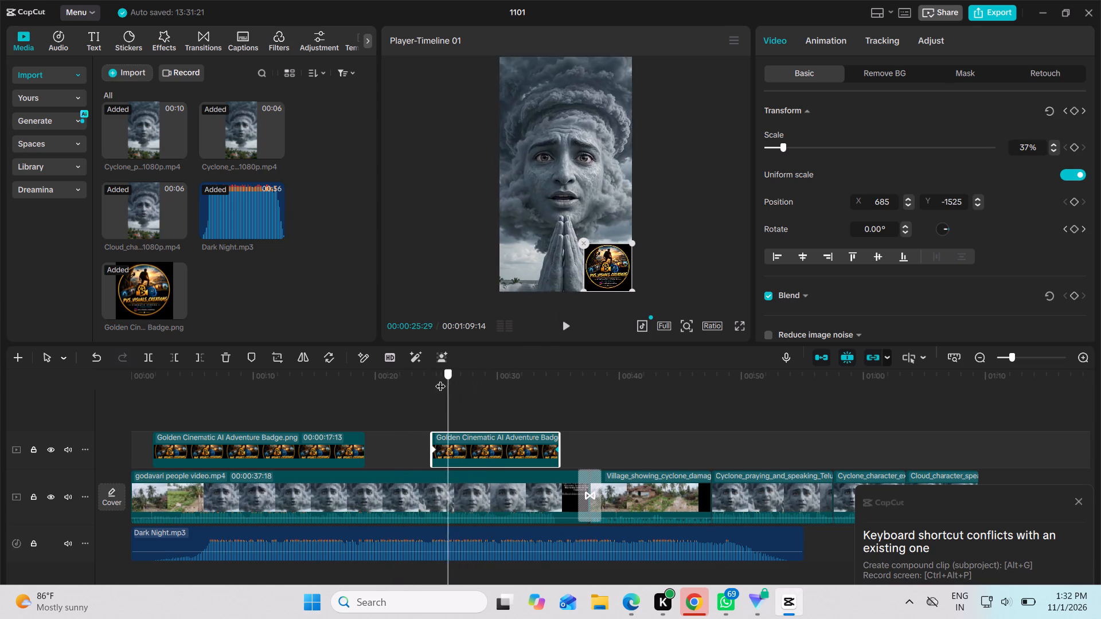
{"action": "left_click_drag", "start_coordinate": [440, 379], "coordinate": [451, 380]}
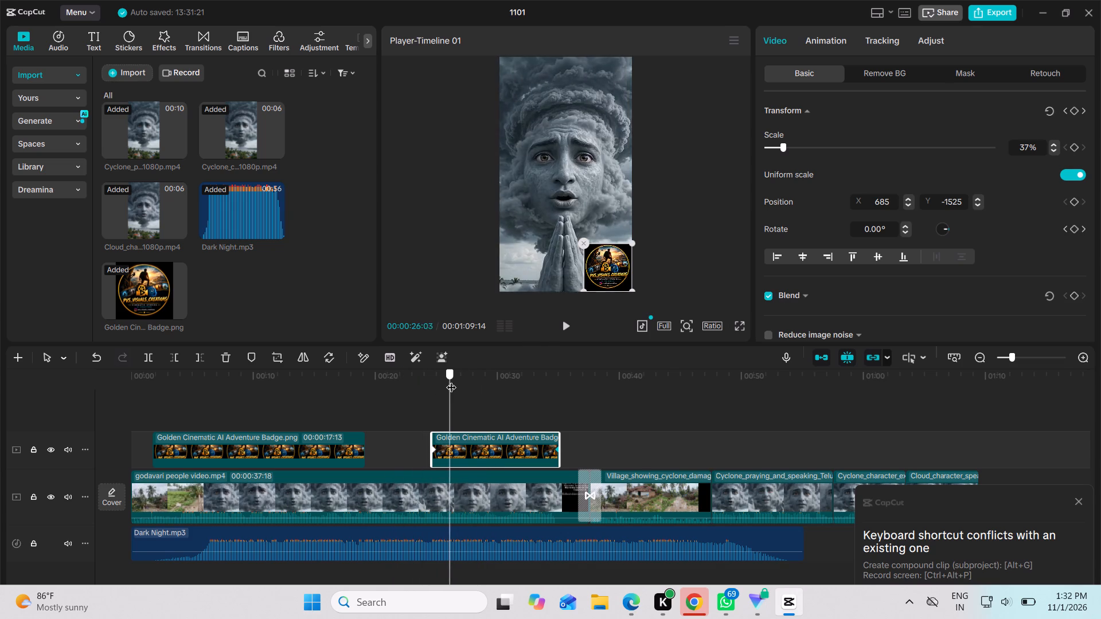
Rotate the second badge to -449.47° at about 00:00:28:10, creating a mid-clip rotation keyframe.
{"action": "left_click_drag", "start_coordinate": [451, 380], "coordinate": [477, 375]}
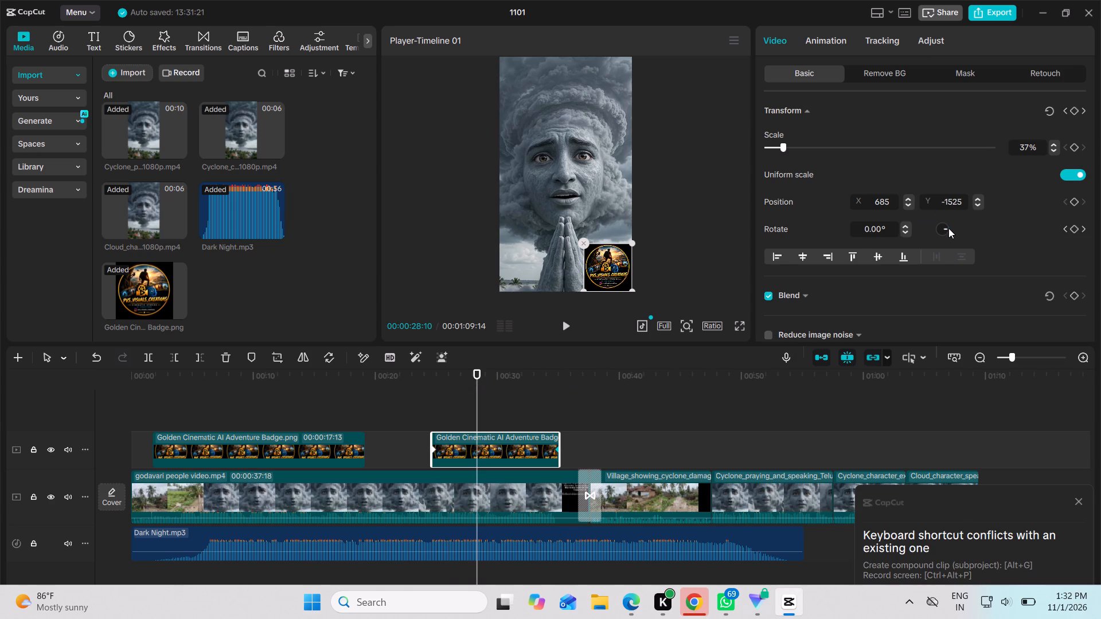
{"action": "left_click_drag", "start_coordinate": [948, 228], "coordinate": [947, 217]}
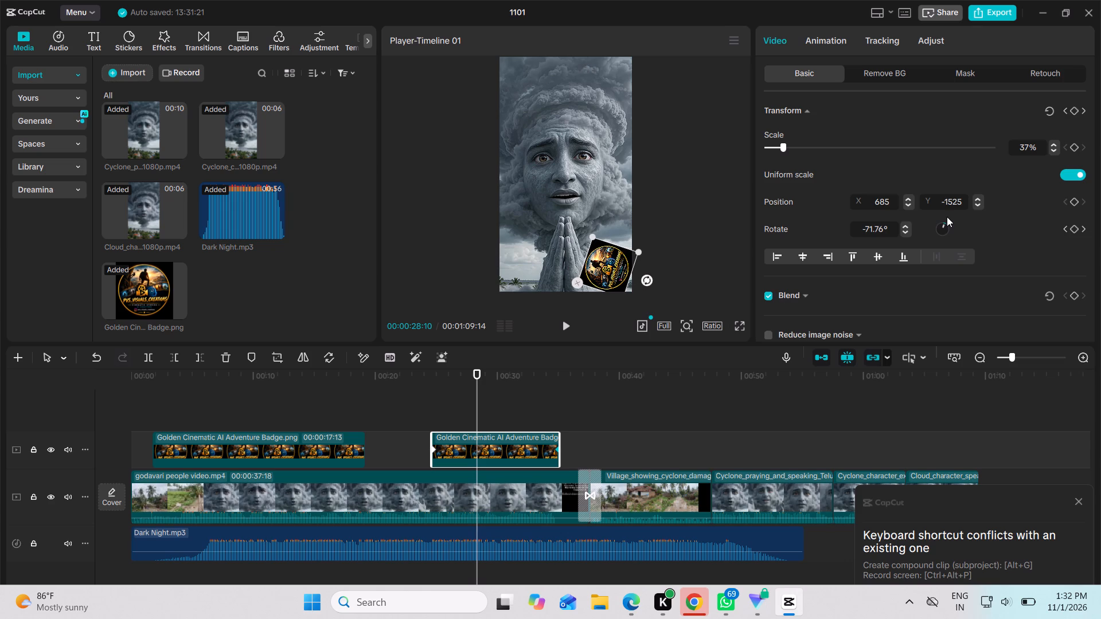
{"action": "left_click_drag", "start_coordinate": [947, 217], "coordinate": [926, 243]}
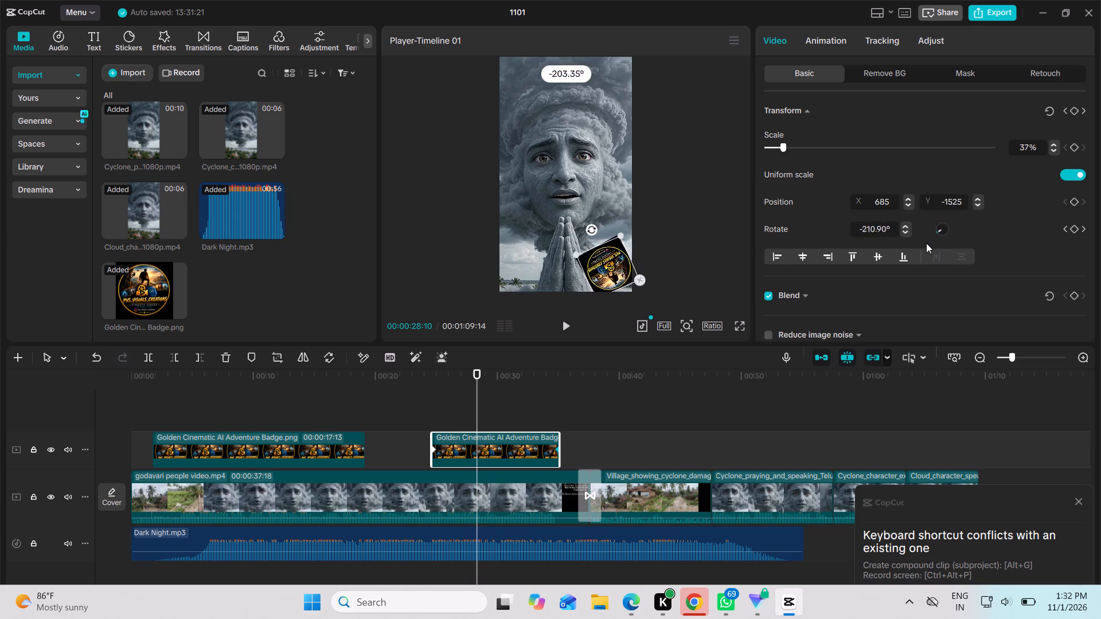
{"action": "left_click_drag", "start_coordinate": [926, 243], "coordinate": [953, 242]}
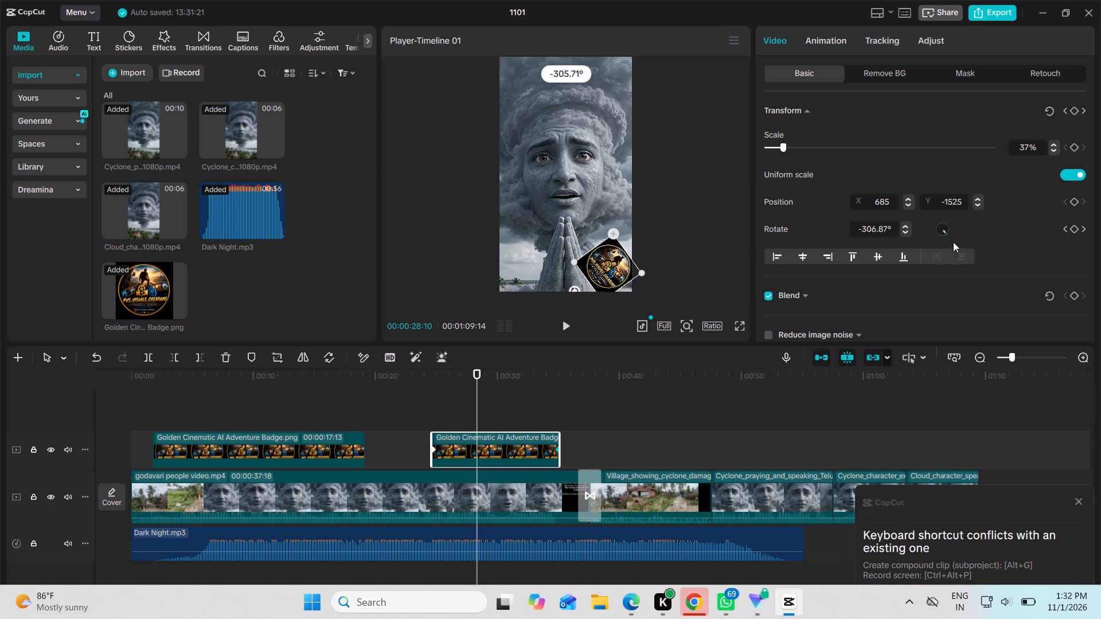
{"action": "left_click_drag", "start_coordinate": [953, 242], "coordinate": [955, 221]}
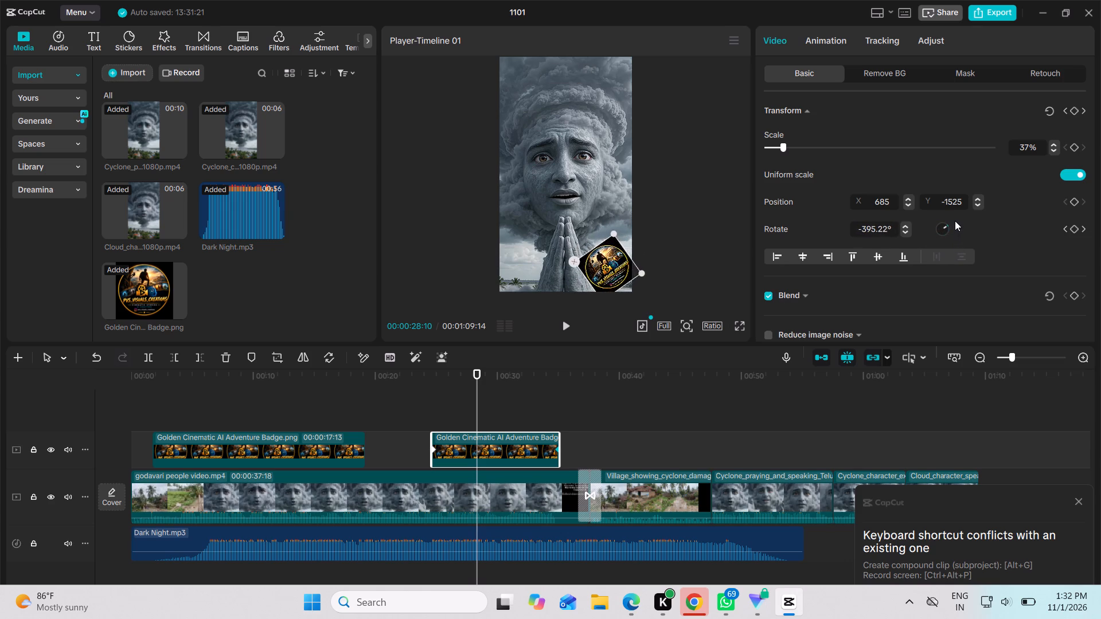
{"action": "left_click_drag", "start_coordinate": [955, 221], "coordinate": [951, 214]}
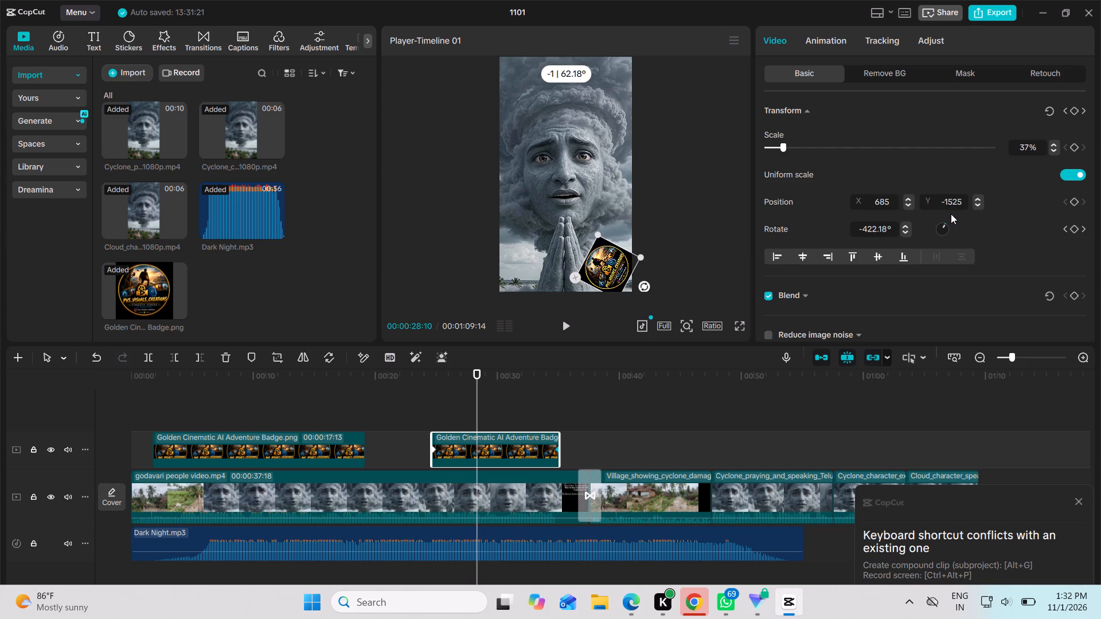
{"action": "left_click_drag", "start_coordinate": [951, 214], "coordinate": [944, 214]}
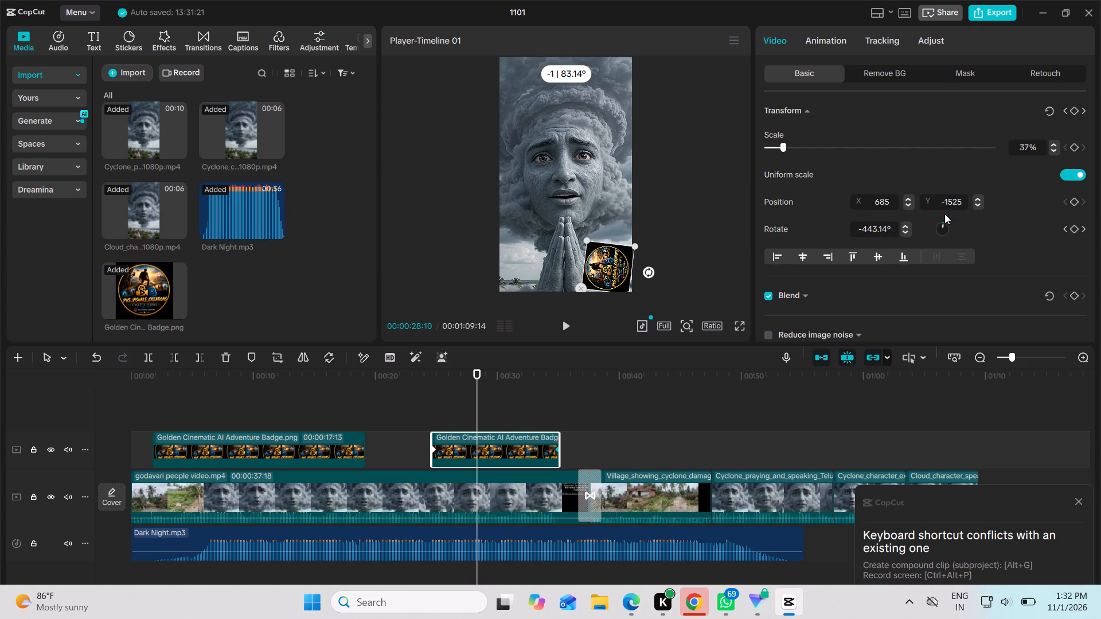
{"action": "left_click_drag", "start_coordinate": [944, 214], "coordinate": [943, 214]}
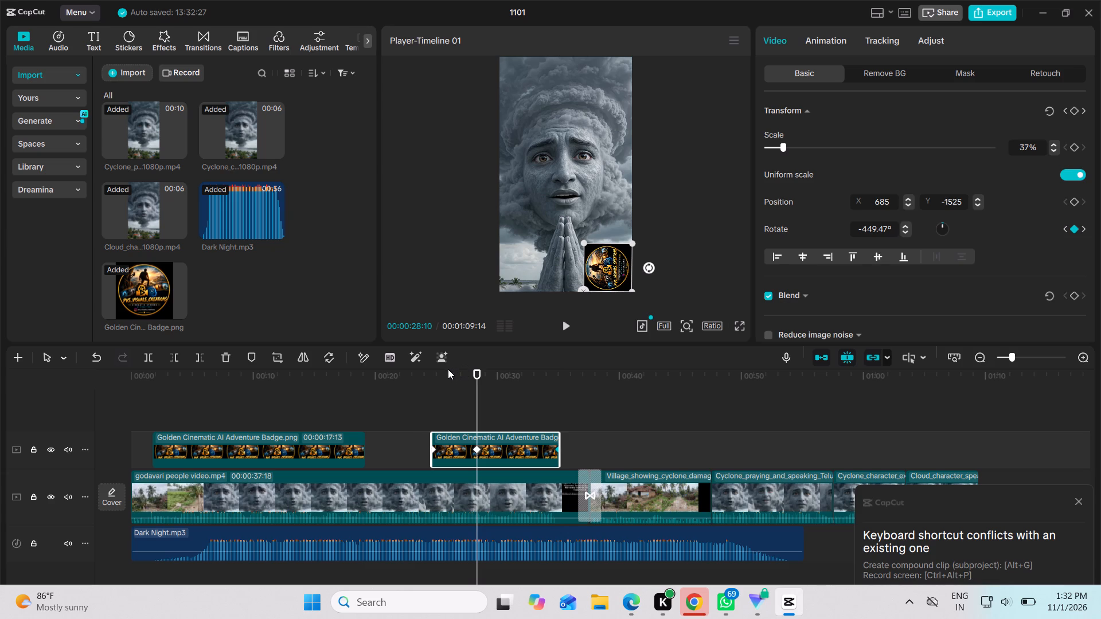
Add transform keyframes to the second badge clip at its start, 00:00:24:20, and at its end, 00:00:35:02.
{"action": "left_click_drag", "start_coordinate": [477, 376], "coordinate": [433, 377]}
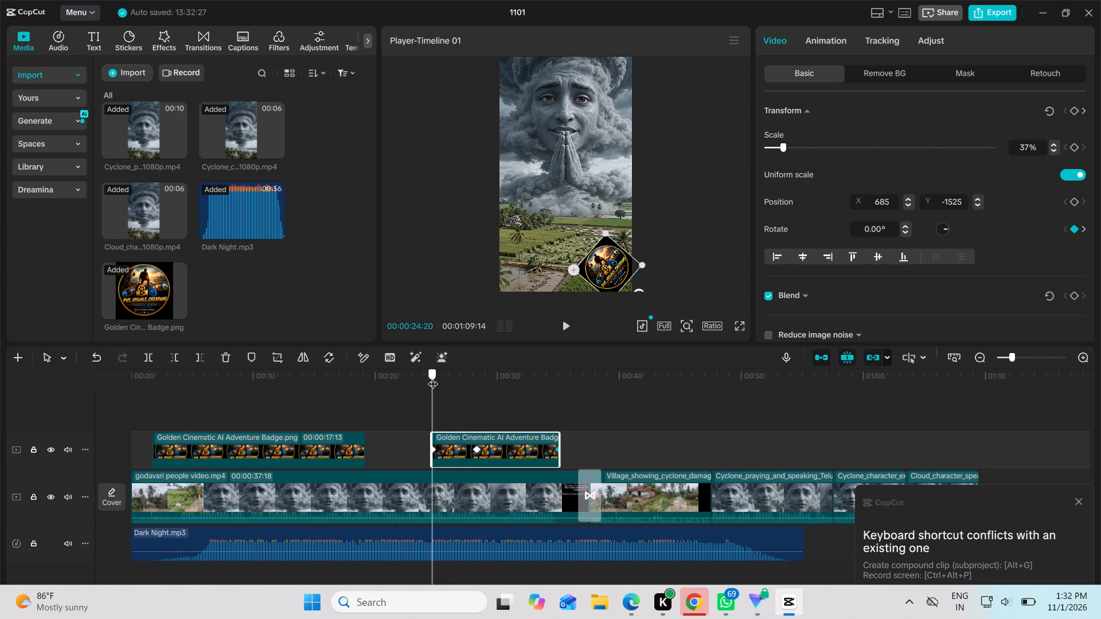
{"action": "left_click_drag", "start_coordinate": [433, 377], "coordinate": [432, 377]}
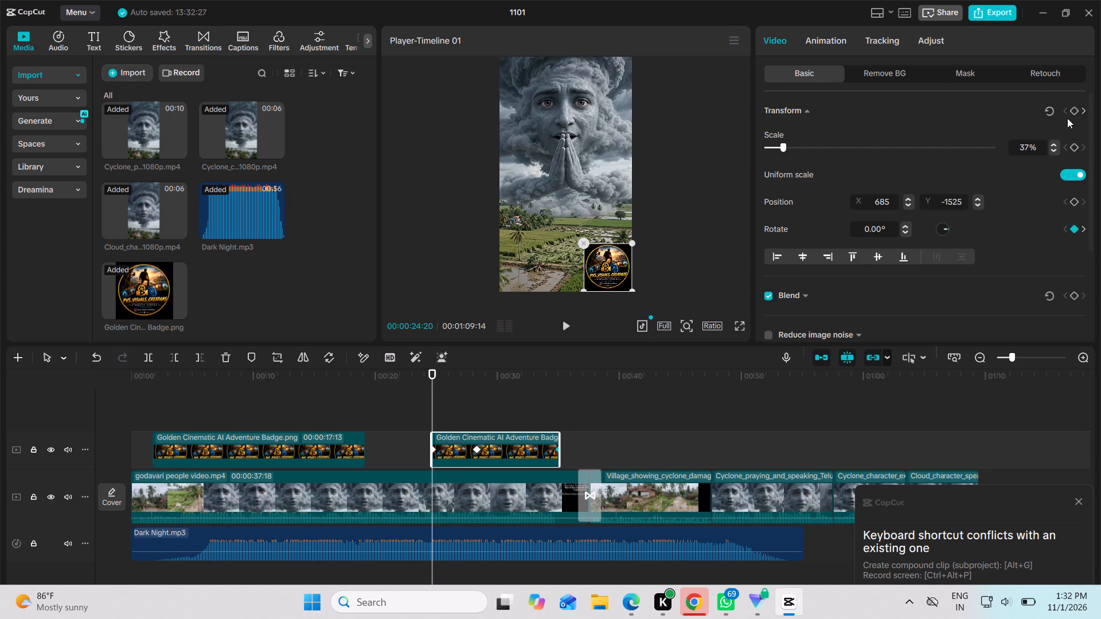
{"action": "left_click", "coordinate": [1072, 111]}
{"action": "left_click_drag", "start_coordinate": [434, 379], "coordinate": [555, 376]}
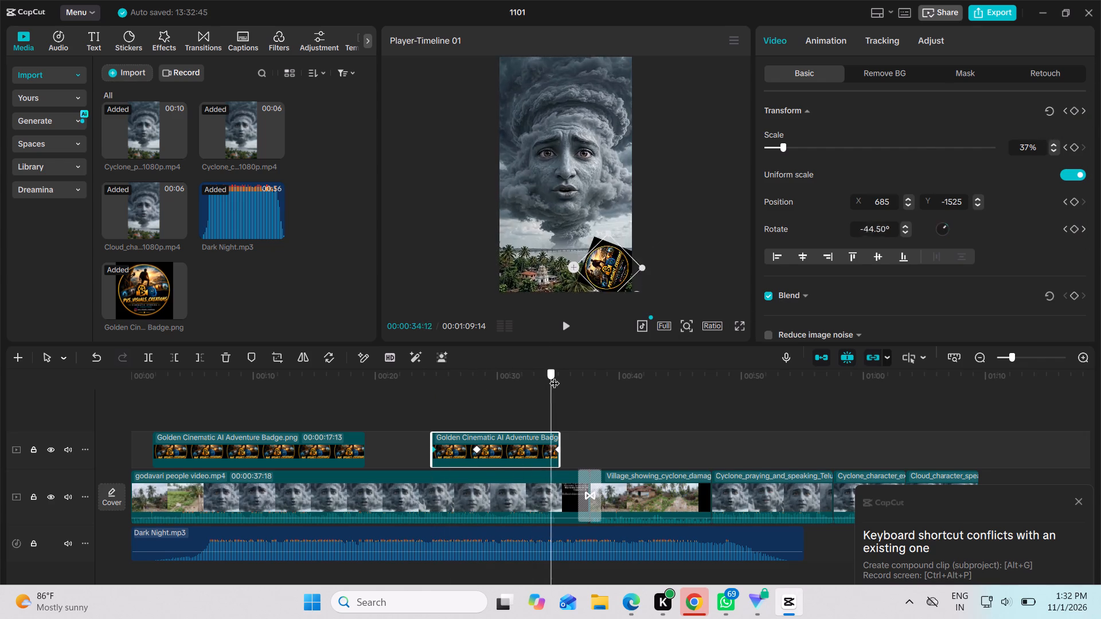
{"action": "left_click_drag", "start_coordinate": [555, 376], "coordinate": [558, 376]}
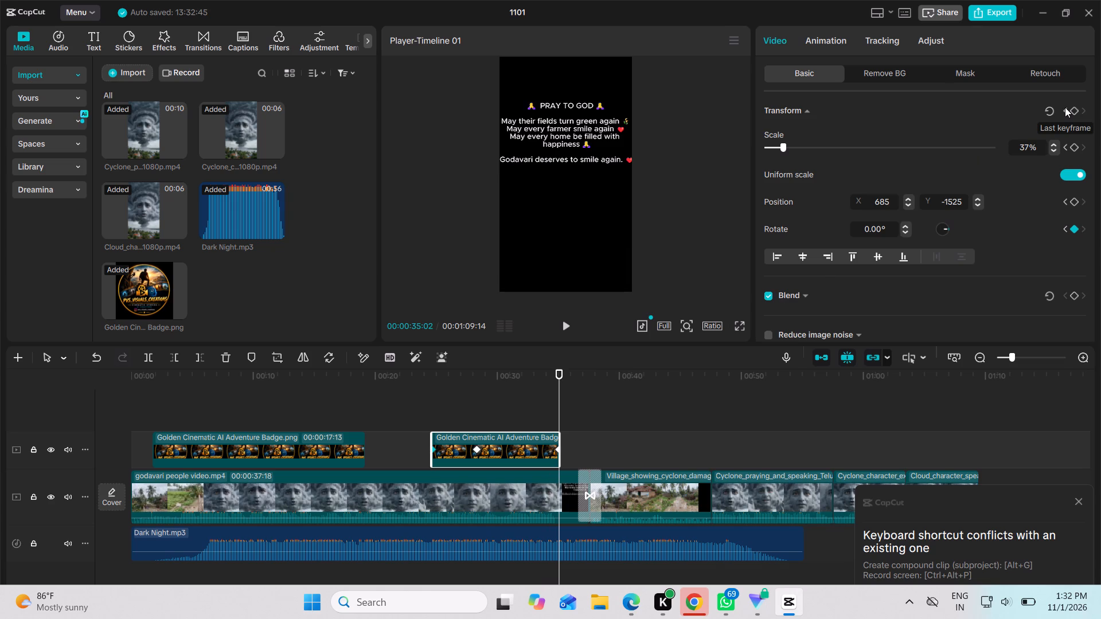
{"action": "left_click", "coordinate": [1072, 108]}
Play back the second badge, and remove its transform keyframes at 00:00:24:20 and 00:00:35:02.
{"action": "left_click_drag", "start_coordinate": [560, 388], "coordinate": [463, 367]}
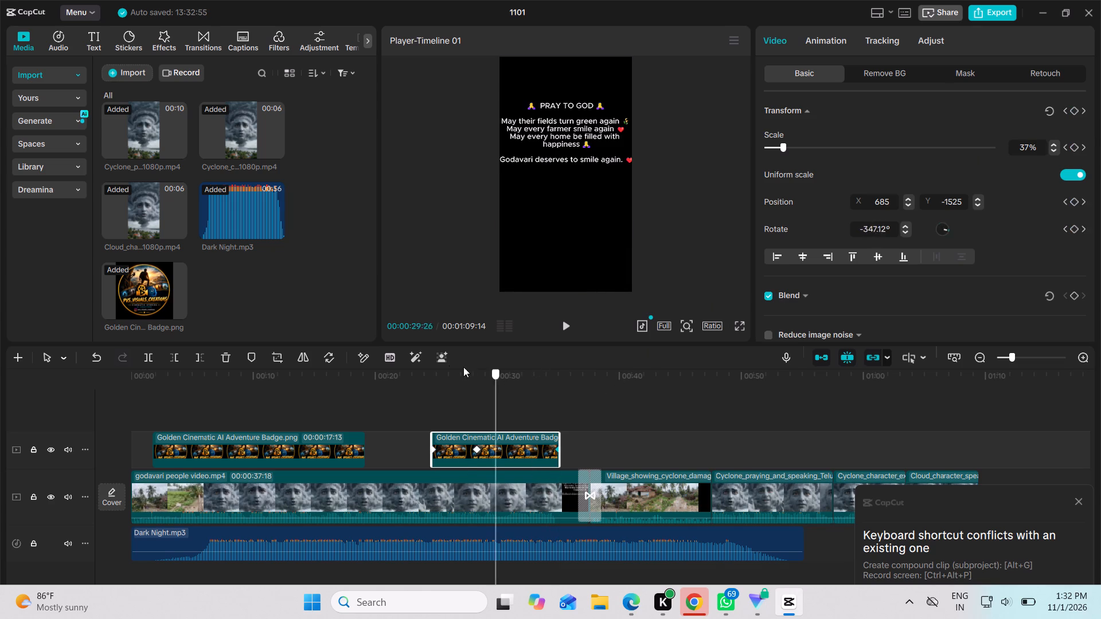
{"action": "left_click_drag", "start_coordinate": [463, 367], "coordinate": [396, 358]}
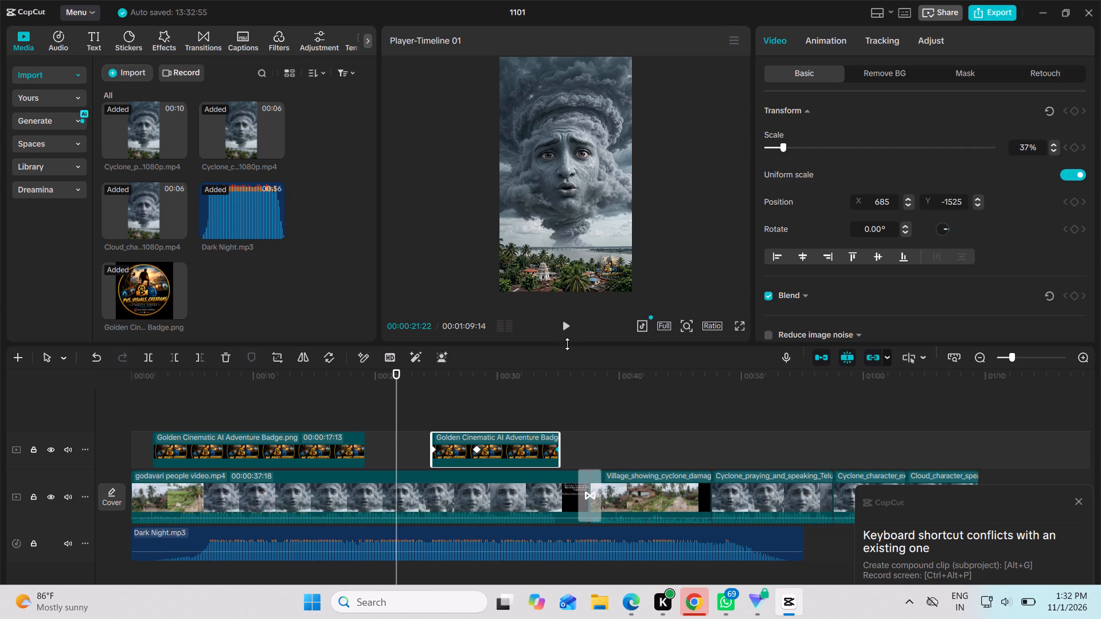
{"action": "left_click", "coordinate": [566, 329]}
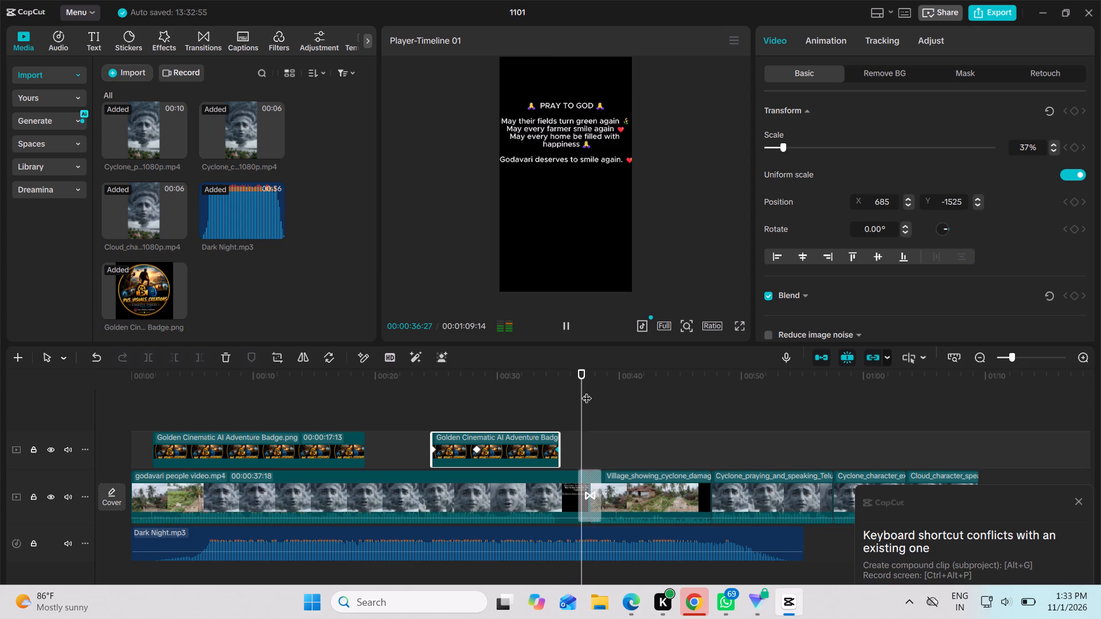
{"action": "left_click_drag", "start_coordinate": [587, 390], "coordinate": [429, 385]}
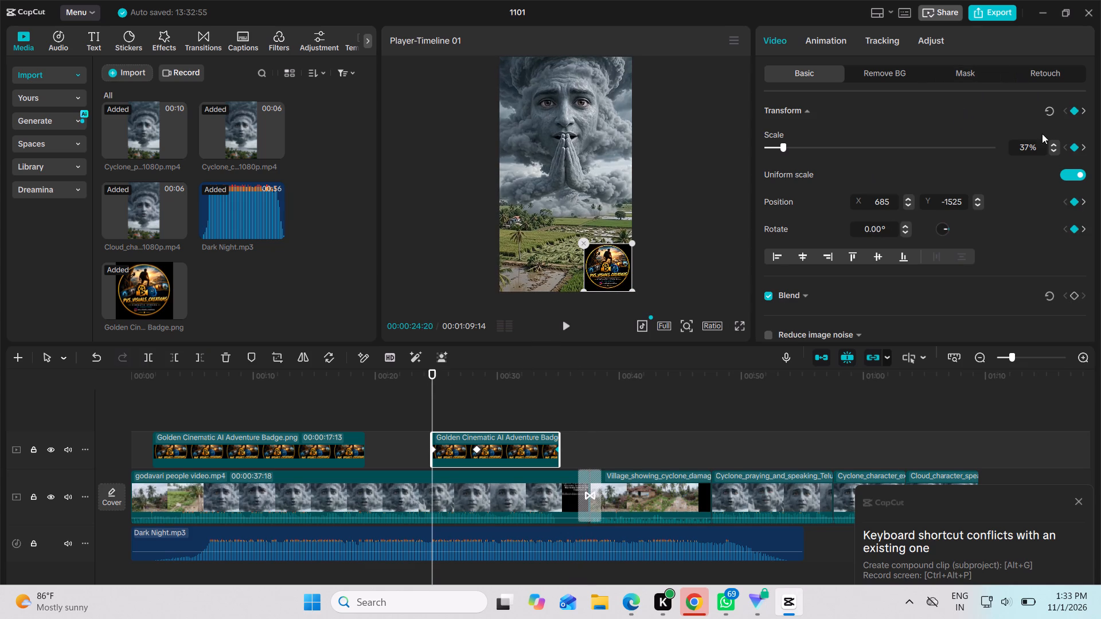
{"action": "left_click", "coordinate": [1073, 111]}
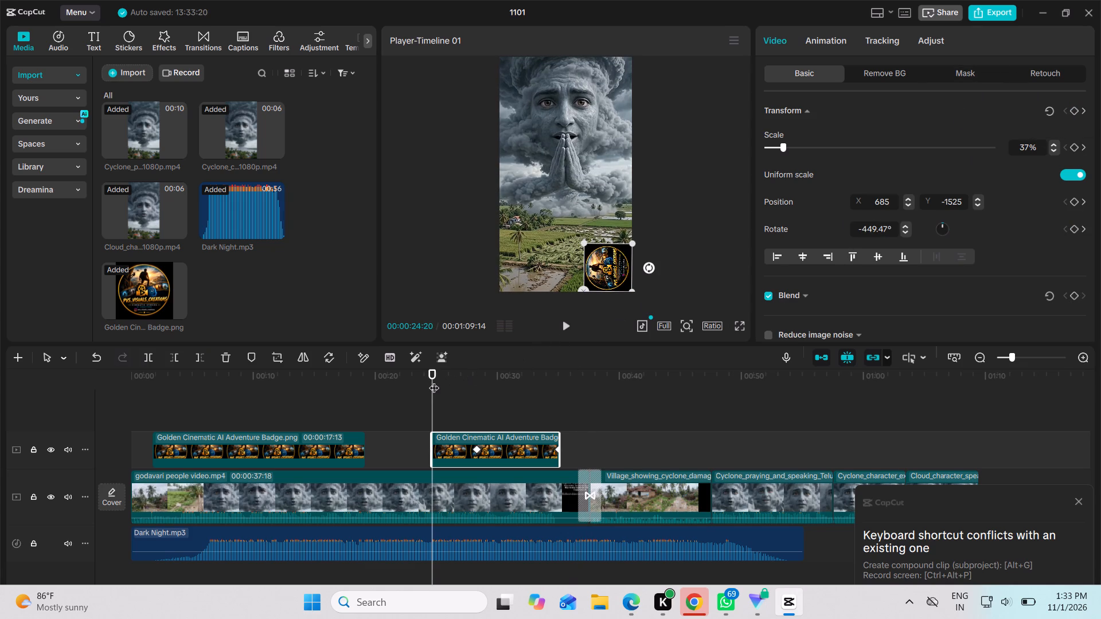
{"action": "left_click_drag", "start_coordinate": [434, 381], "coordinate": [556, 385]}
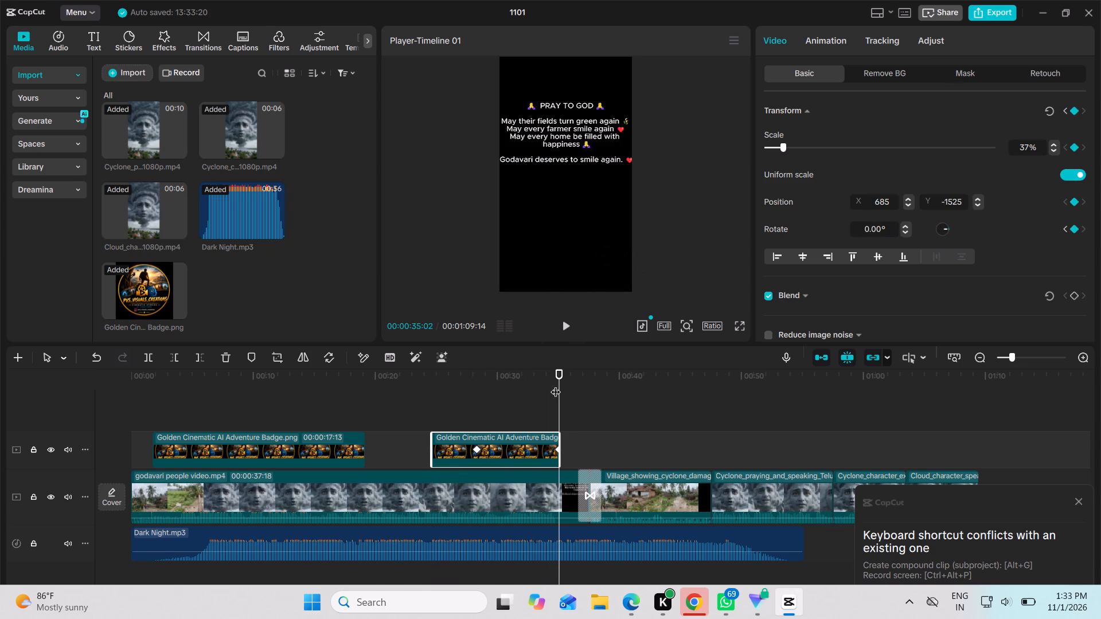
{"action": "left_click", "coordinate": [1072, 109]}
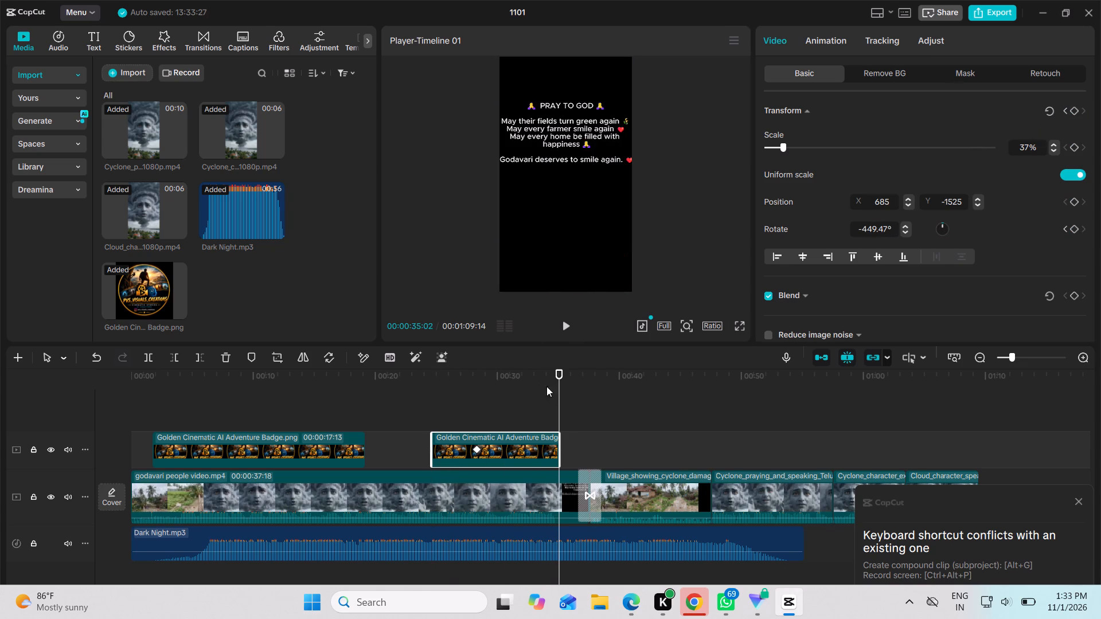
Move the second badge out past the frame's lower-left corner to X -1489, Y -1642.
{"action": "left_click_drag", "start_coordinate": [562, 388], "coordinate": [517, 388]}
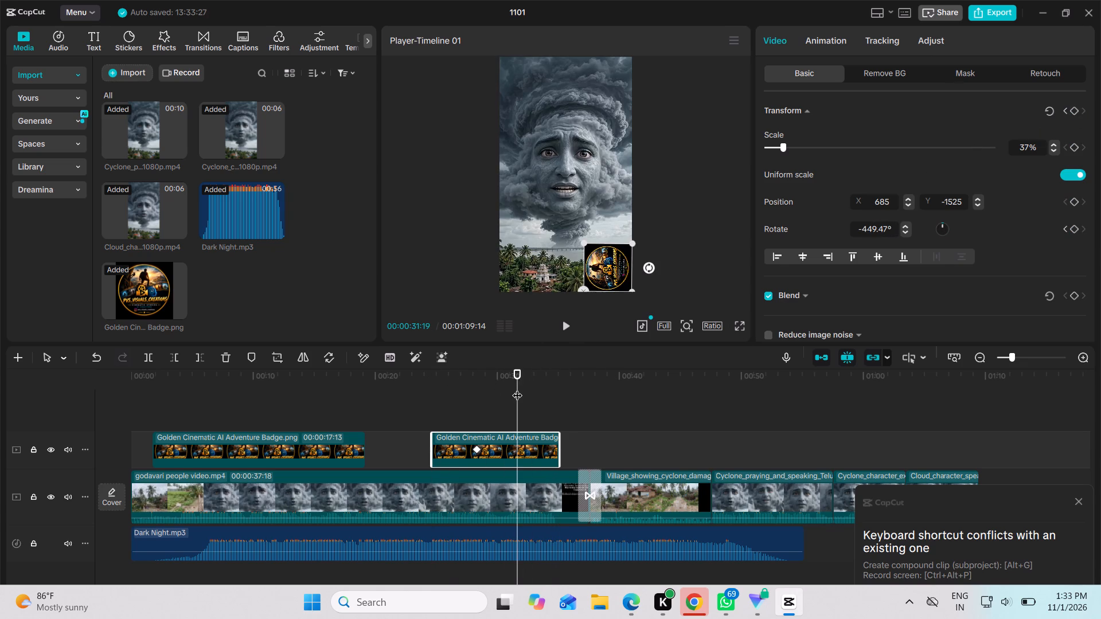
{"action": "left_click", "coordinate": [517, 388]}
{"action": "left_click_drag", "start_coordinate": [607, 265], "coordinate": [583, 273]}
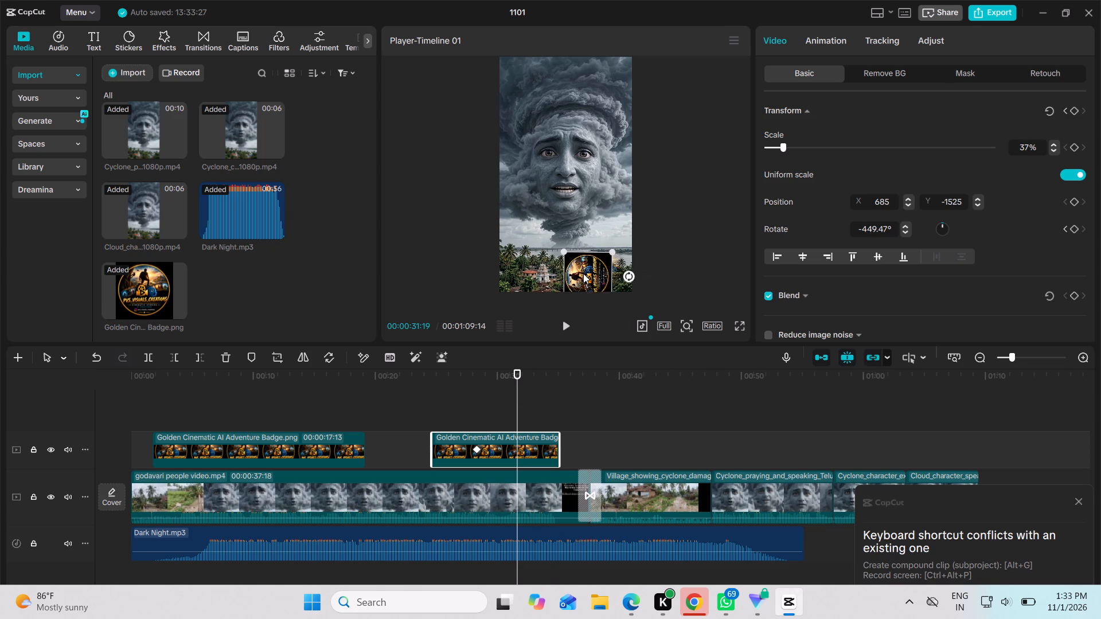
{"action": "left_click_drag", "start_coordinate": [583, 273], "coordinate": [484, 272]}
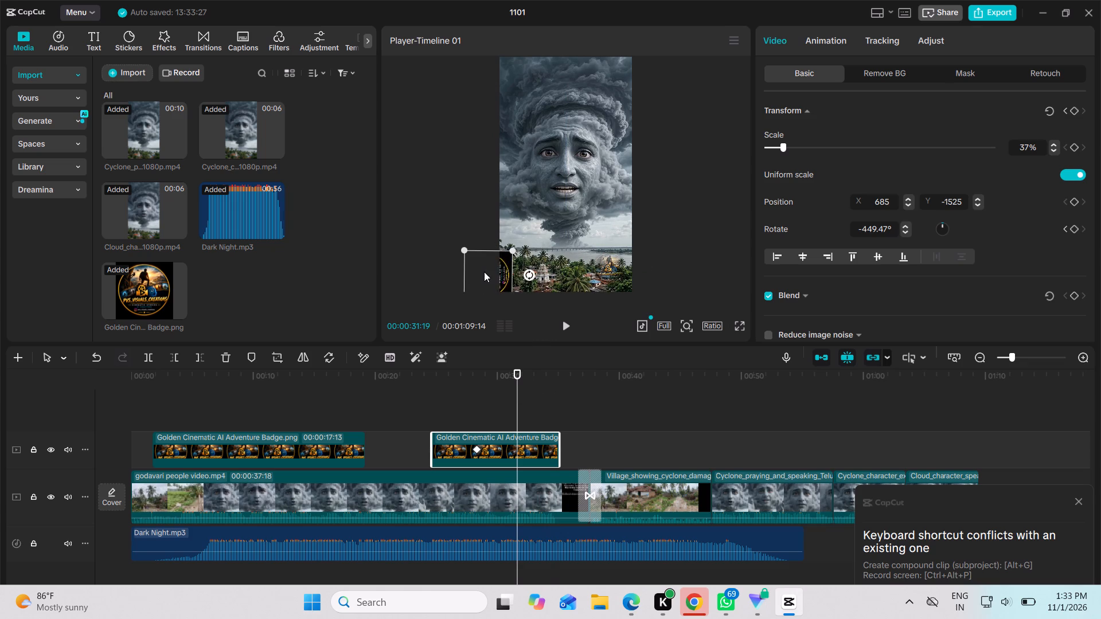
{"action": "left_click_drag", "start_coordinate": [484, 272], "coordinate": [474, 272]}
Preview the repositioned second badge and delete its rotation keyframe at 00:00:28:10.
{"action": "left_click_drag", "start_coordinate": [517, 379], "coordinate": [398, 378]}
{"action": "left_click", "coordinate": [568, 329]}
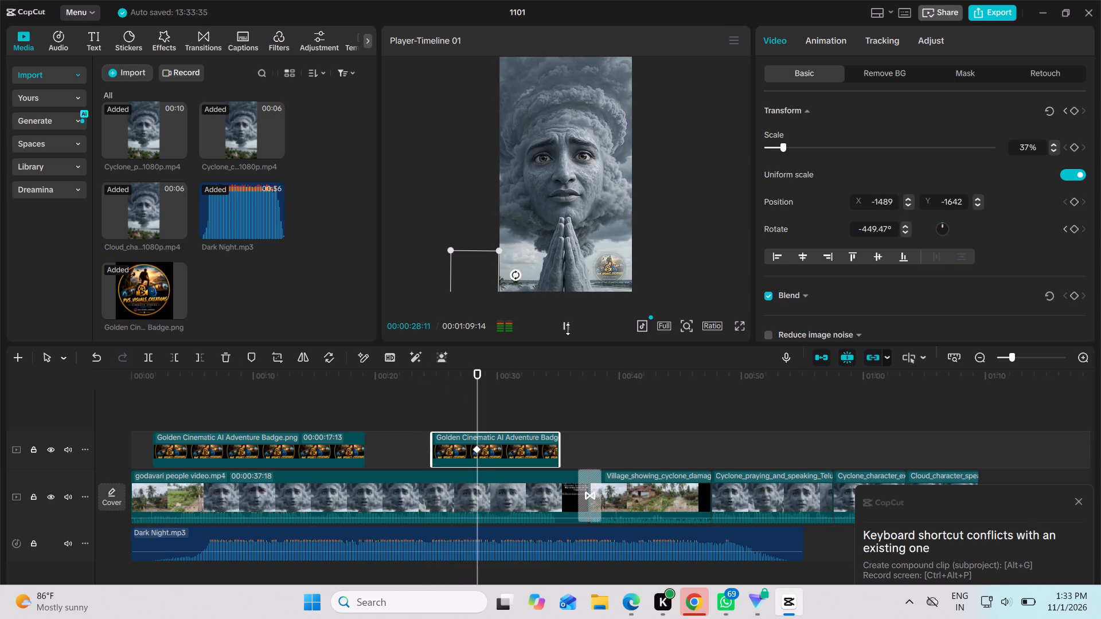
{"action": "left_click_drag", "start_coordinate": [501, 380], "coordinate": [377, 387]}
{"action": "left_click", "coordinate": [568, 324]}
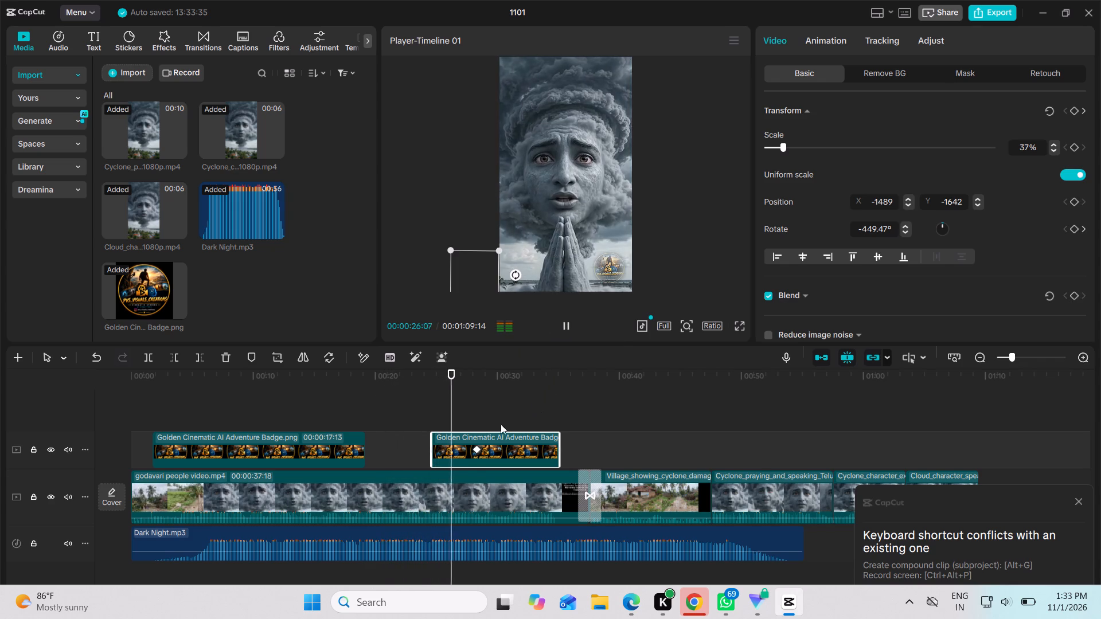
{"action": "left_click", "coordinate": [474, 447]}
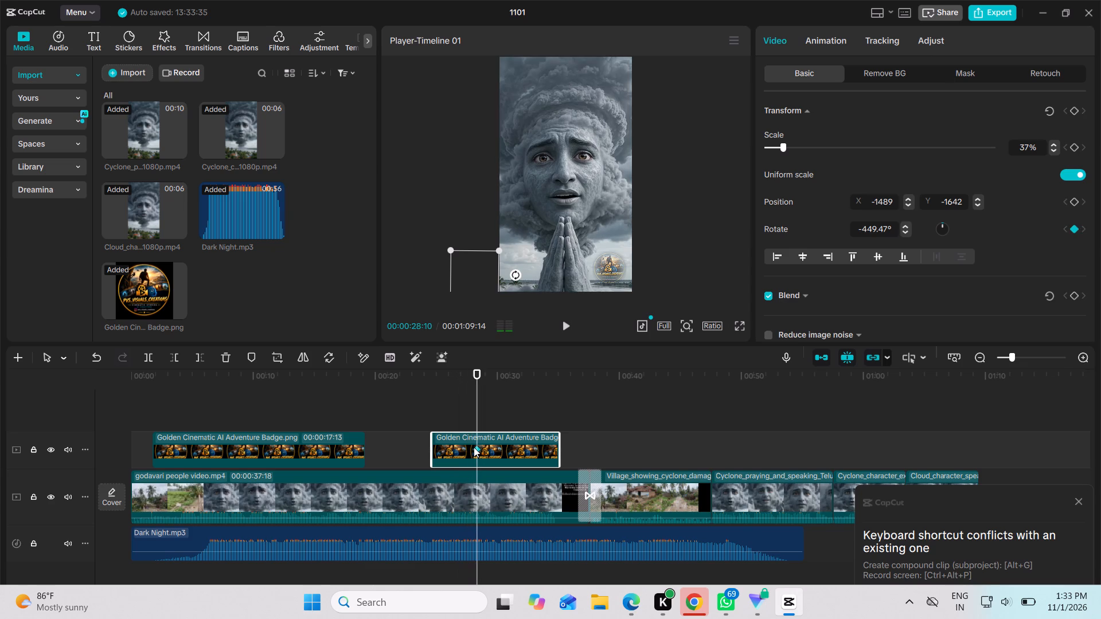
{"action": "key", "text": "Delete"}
Play back the section from 00:00:17:22 and delete the second badge clip from the overlay track.
{"action": "left_click_drag", "start_coordinate": [485, 385], "coordinate": [348, 384]}
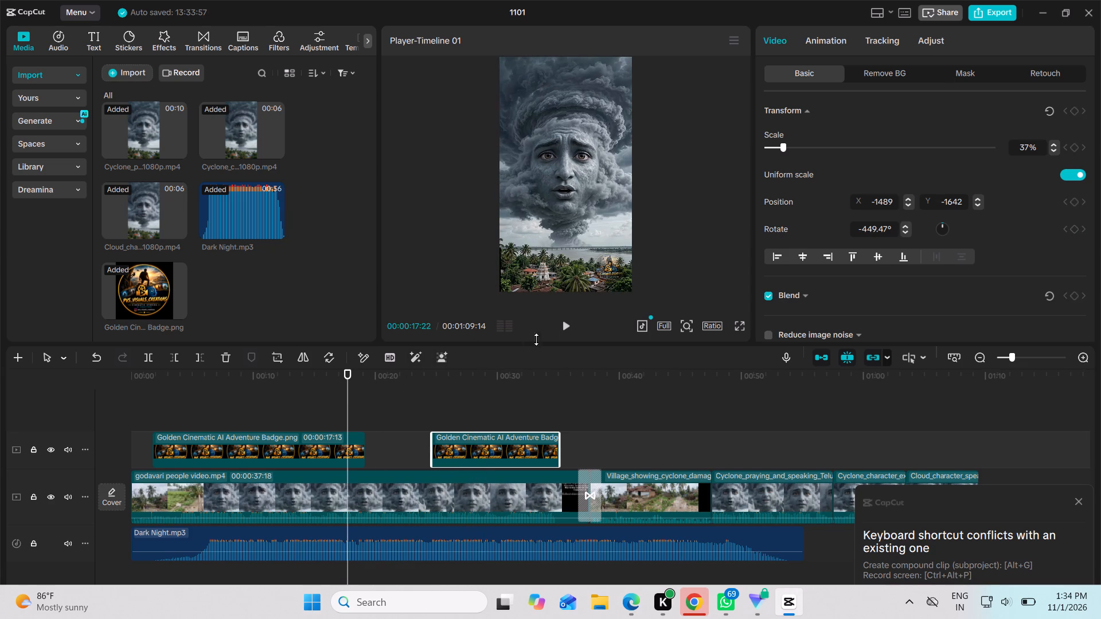
{"action": "left_click", "coordinate": [572, 323]}
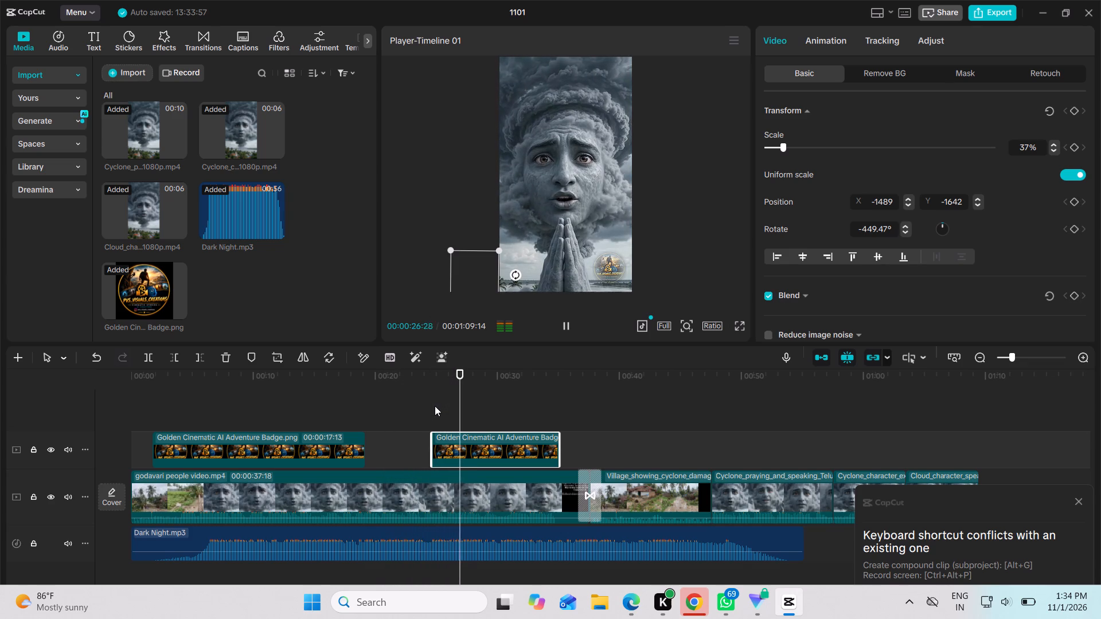
{"action": "key", "text": "Delete"}
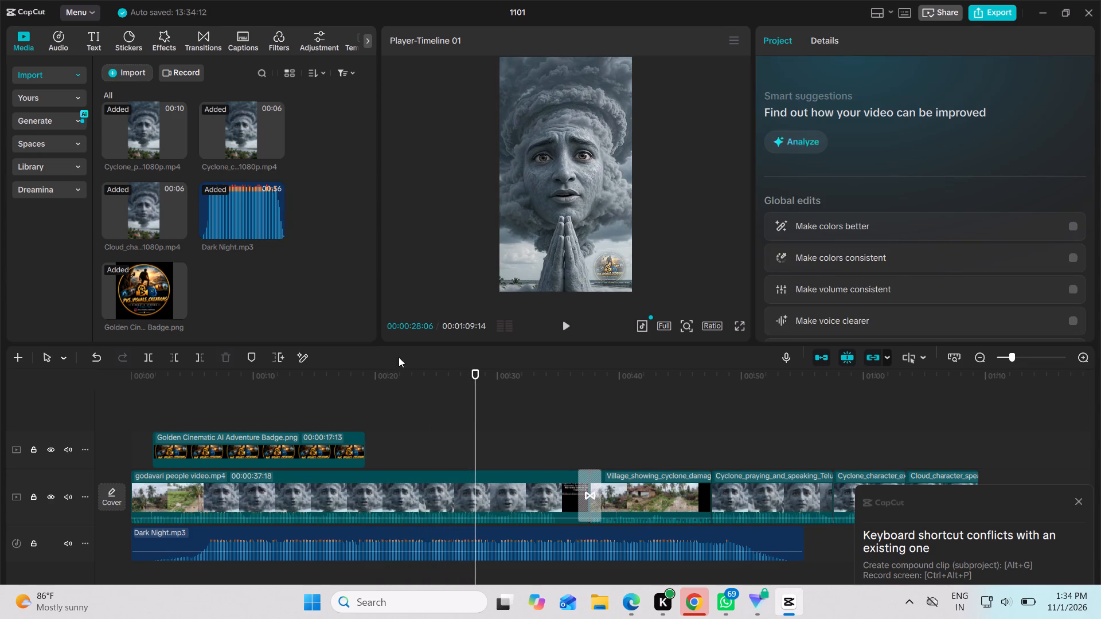
Place a new badge image on the overlay track at about 00:00:23:18 and extend its end just past 00:00:30.
{"action": "left_click_drag", "start_coordinate": [141, 277], "coordinate": [419, 455]}
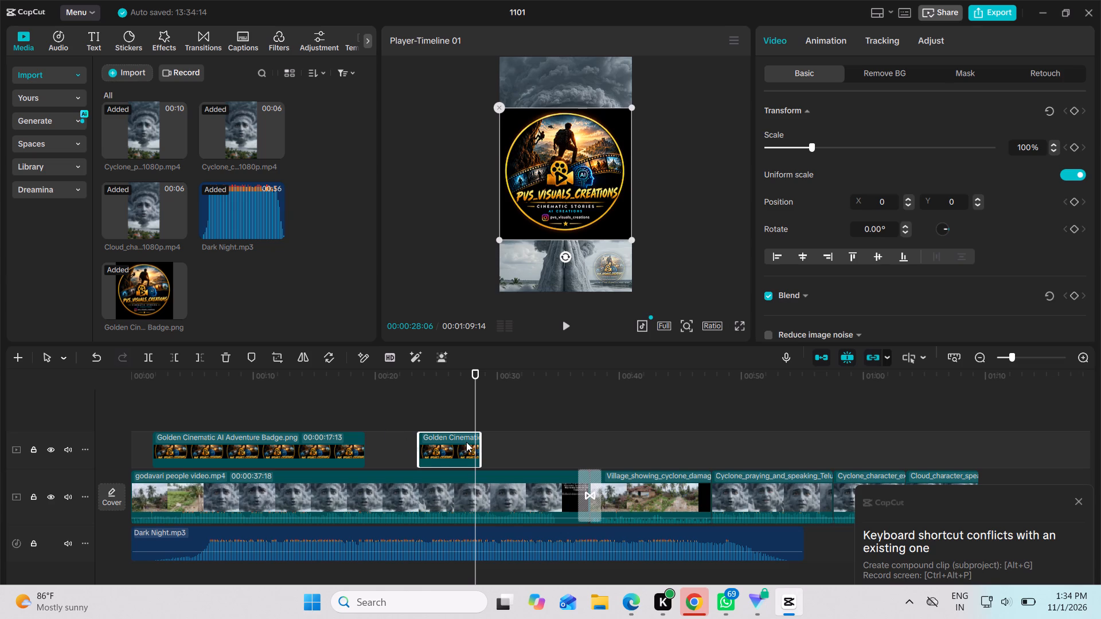
{"action": "left_click_drag", "start_coordinate": [477, 455], "coordinate": [494, 461]}
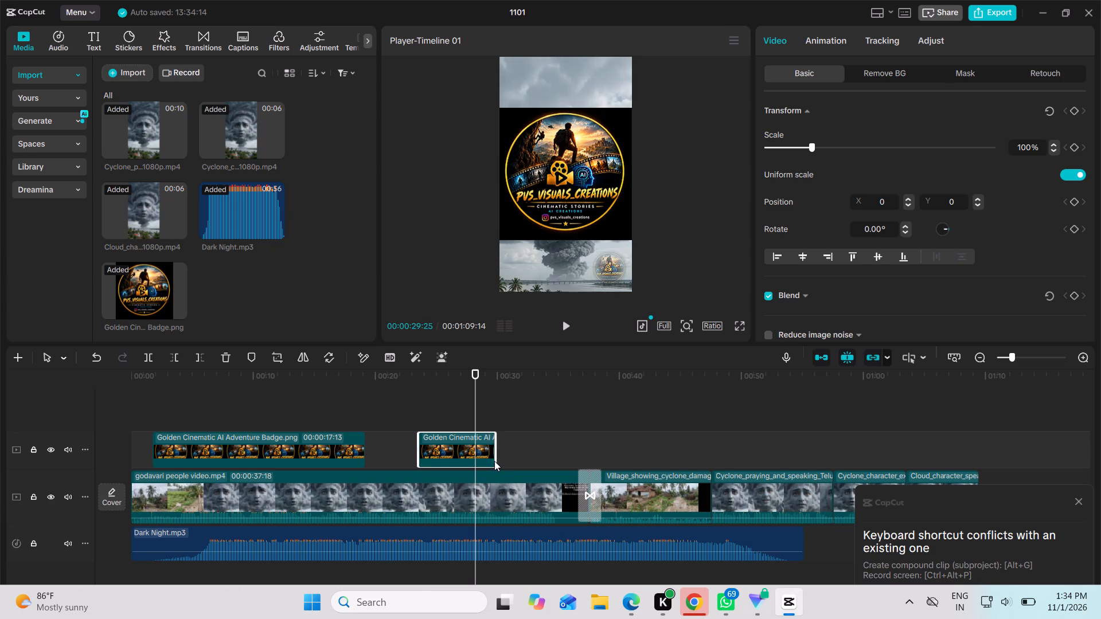
{"action": "left_click_drag", "start_coordinate": [494, 461], "coordinate": [499, 460]}
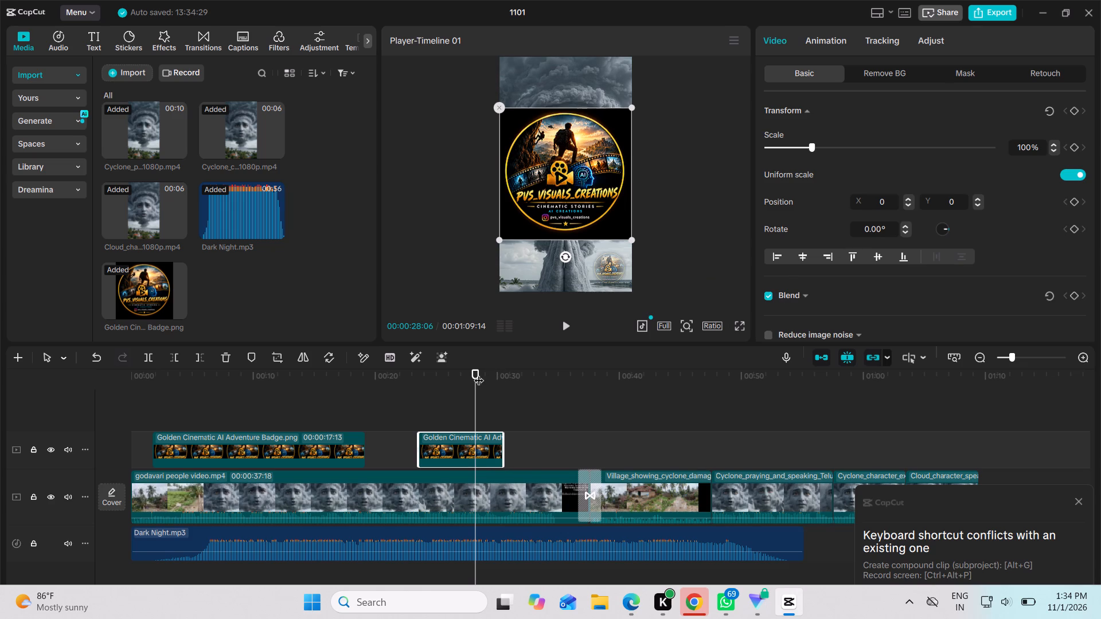
Add rotation keyframes to the new badge at its start, 00:00:23:18, and at its end, 00:00:30:14.
{"action": "left_click_drag", "start_coordinate": [479, 373], "coordinate": [421, 367]}
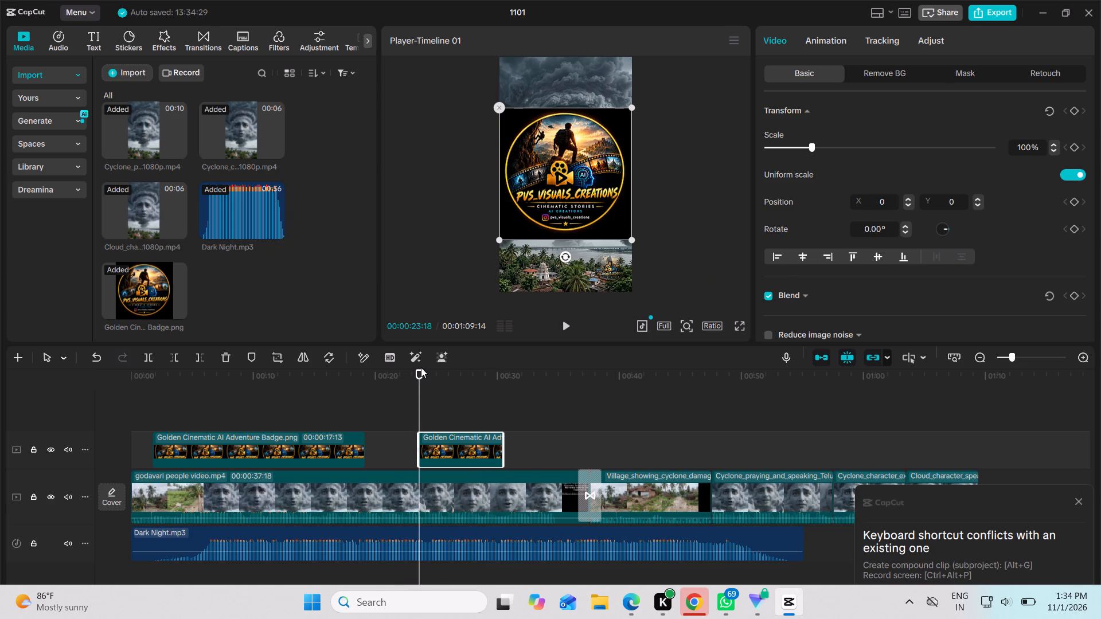
{"action": "left_click", "coordinate": [1073, 225]}
{"action": "left_click_drag", "start_coordinate": [419, 387], "coordinate": [495, 396]}
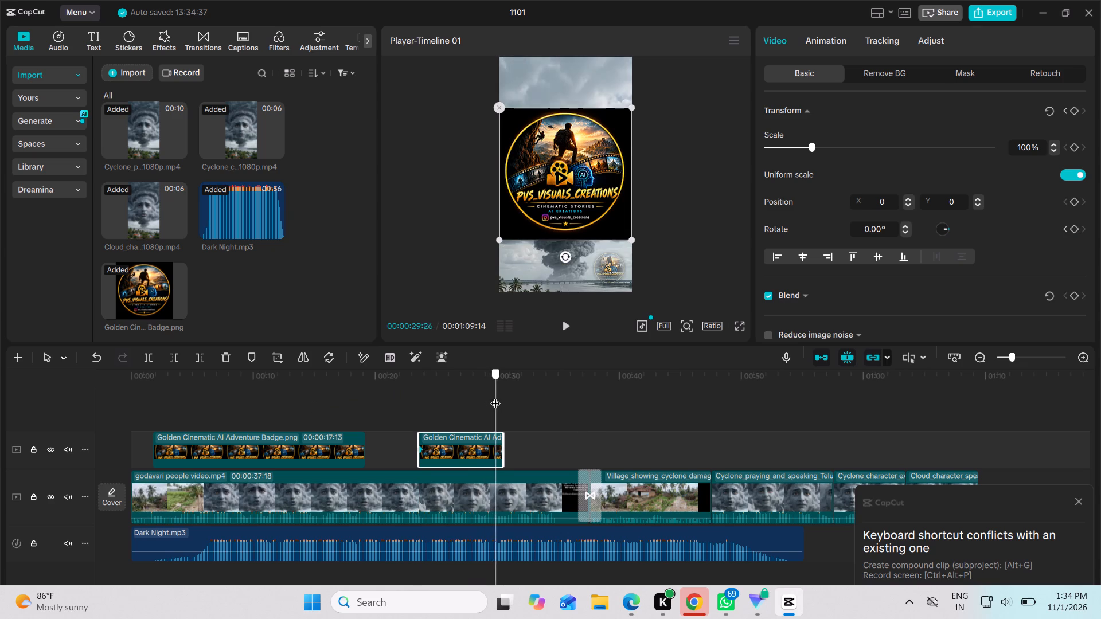
{"action": "left_click_drag", "start_coordinate": [495, 396], "coordinate": [503, 396]}
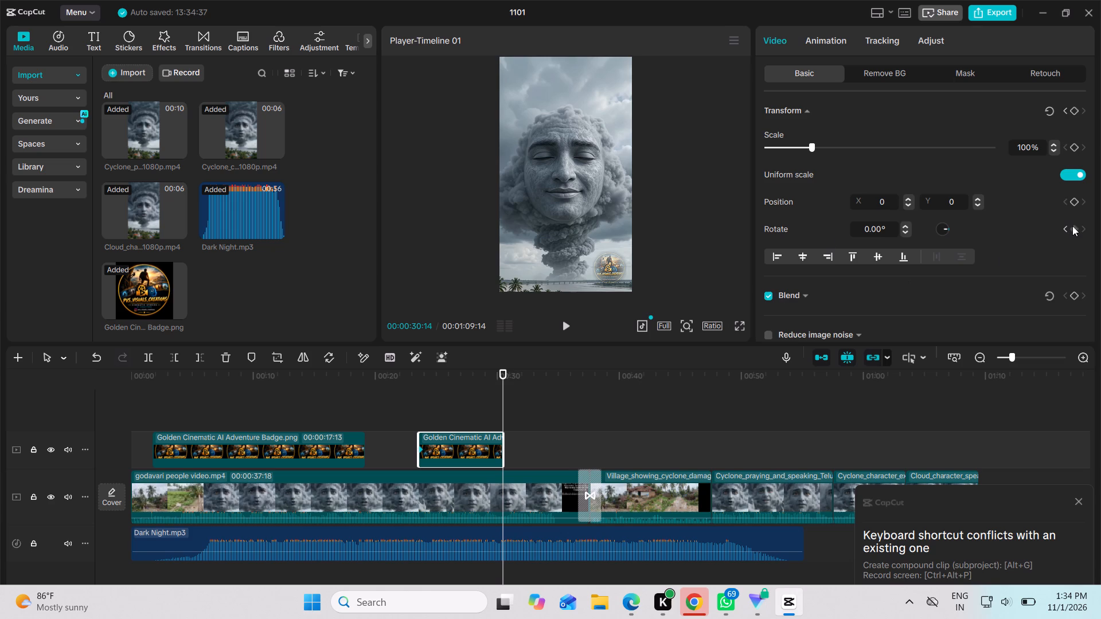
{"action": "left_click", "coordinate": [1072, 226]}
Set the second badge's rotation to about -192.31° at its starting keyframe at 00:00:23:18.
{"action": "left_click_drag", "start_coordinate": [505, 379], "coordinate": [477, 375]}
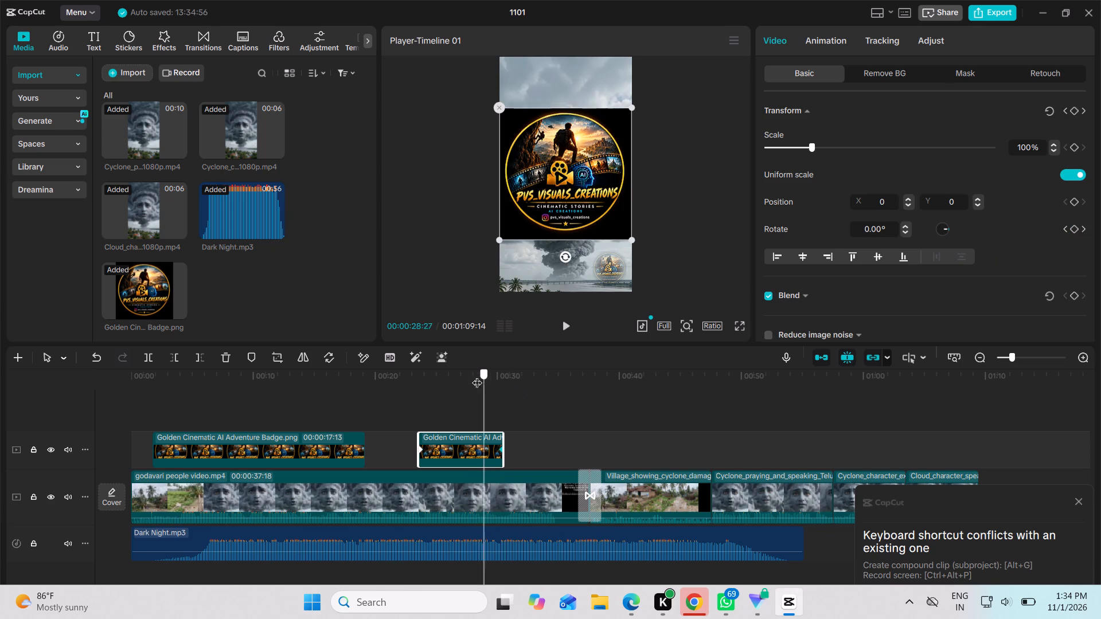
{"action": "left_click_drag", "start_coordinate": [477, 375], "coordinate": [539, 378]}
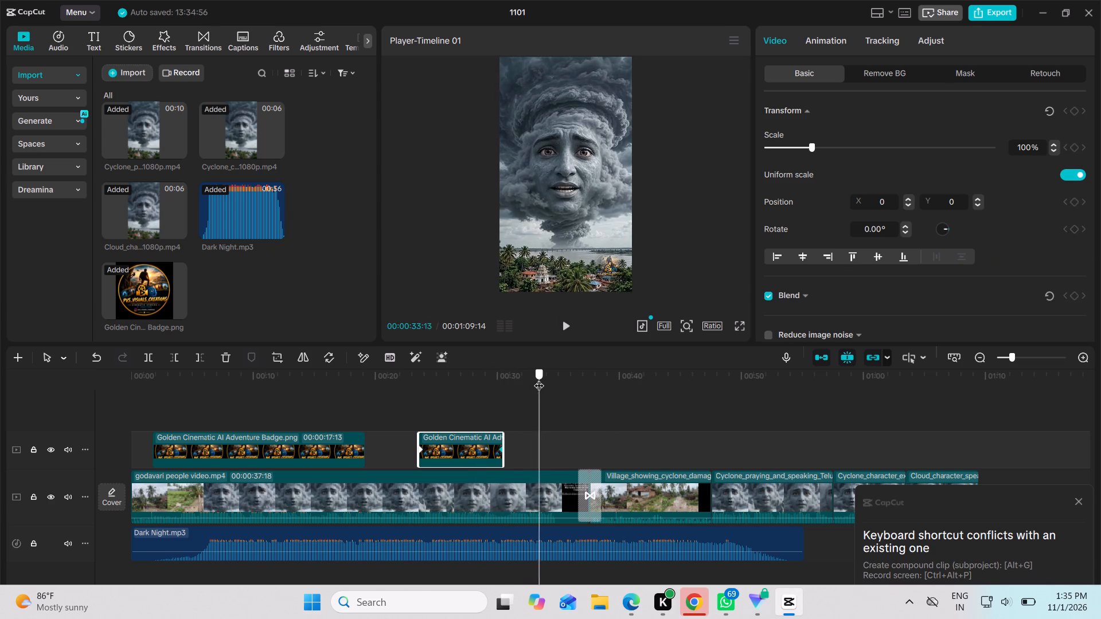
{"action": "left_click_drag", "start_coordinate": [539, 378], "coordinate": [549, 378]}
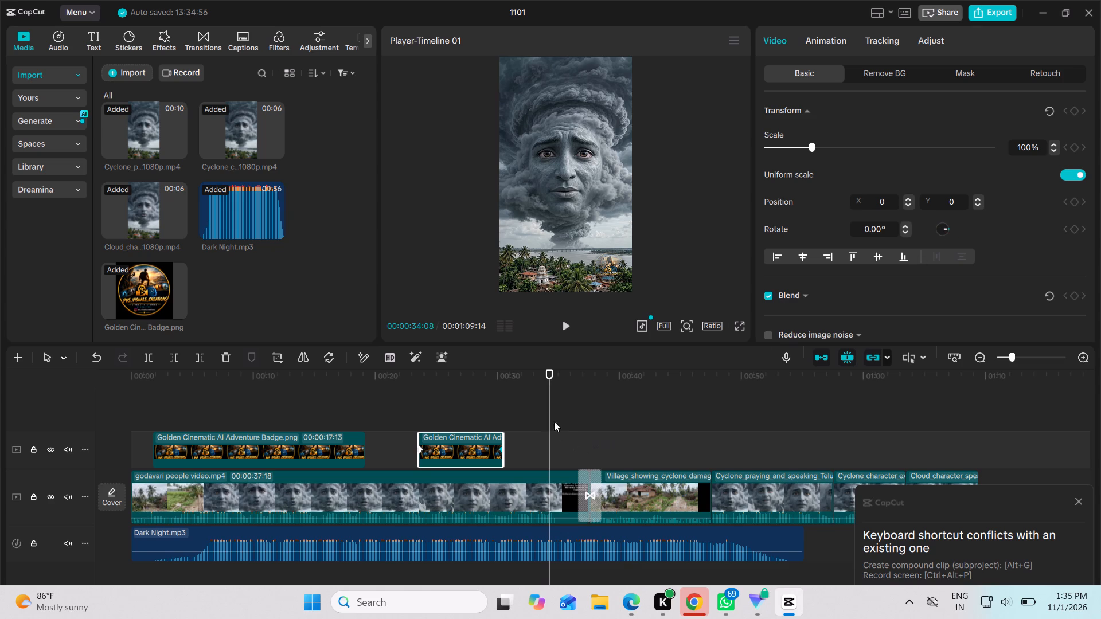
{"action": "left_click_drag", "start_coordinate": [551, 406], "coordinate": [510, 394]}
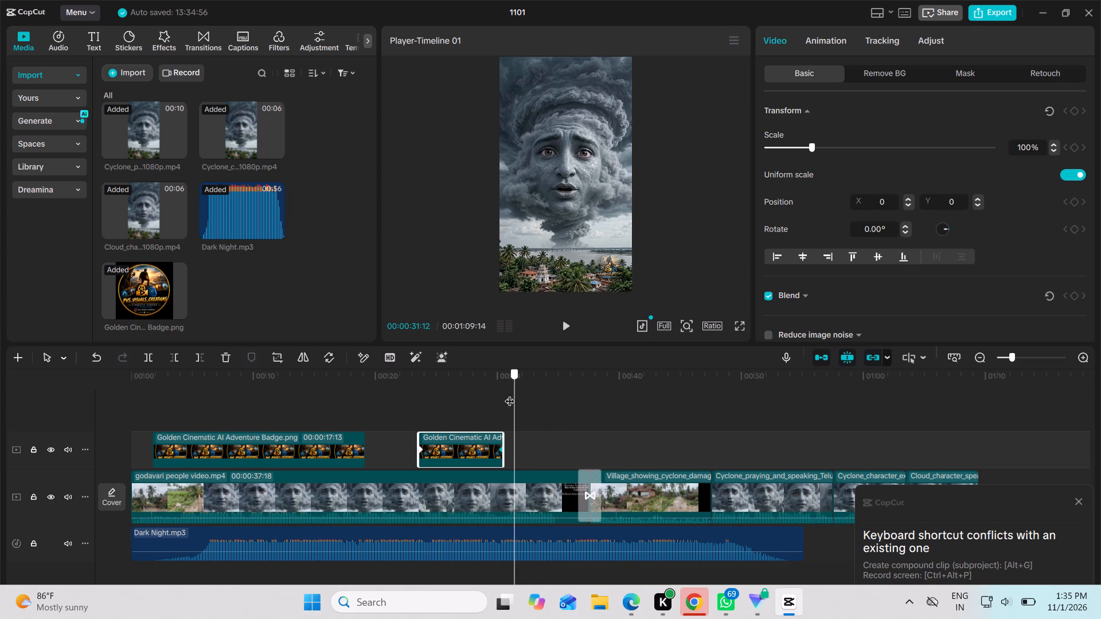
{"action": "left_click_drag", "start_coordinate": [510, 394], "coordinate": [509, 394]}
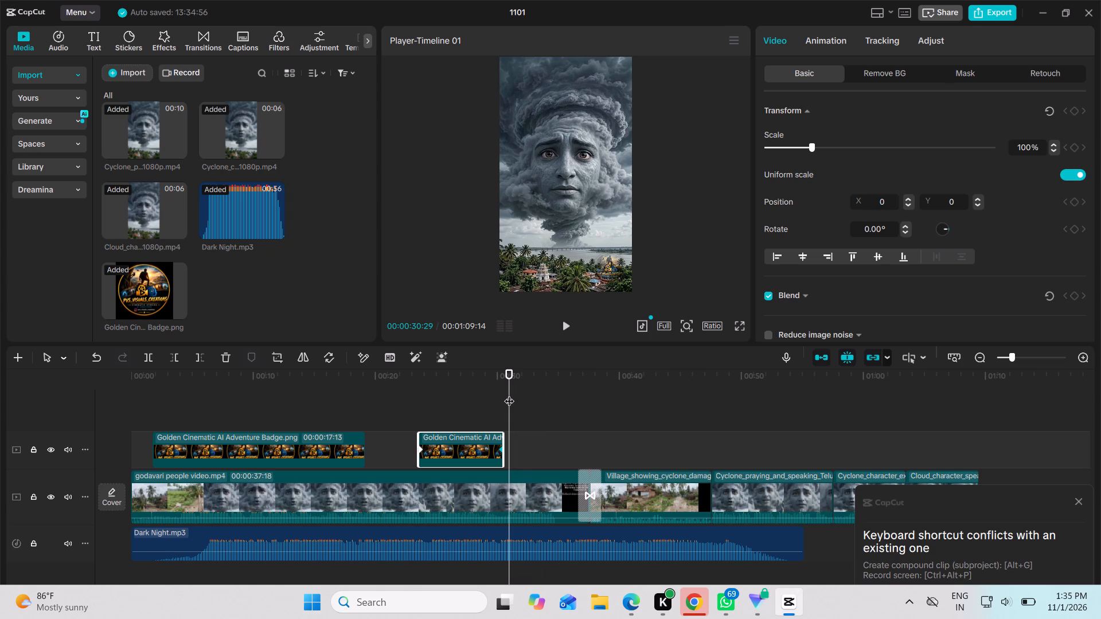
{"action": "left_click_drag", "start_coordinate": [509, 394], "coordinate": [419, 379]}
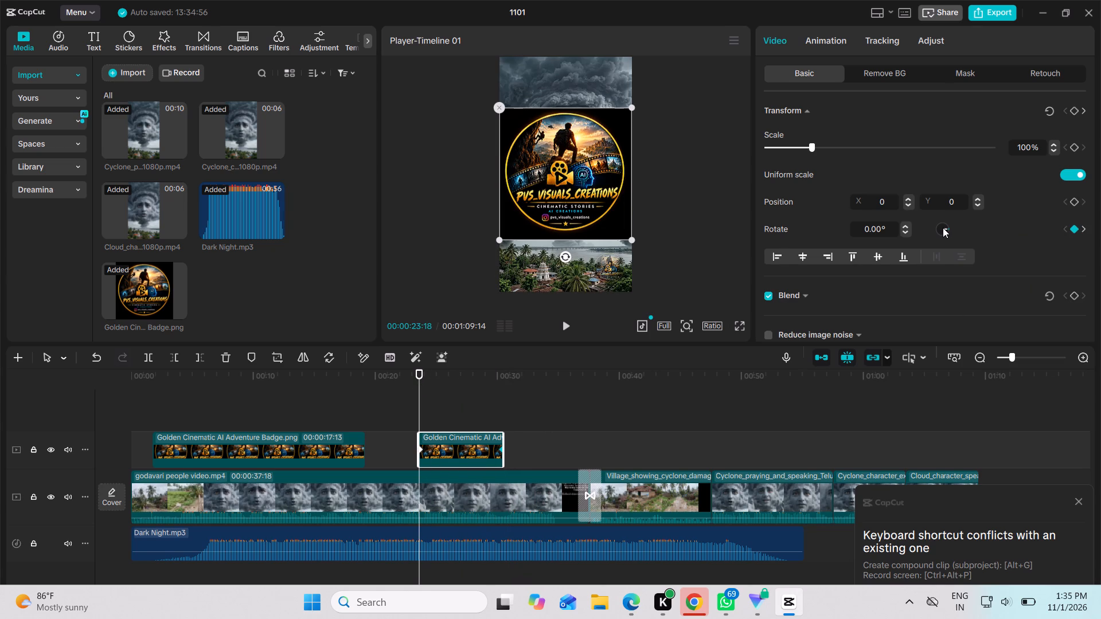
{"action": "left_click_drag", "start_coordinate": [947, 228], "coordinate": [942, 224]}
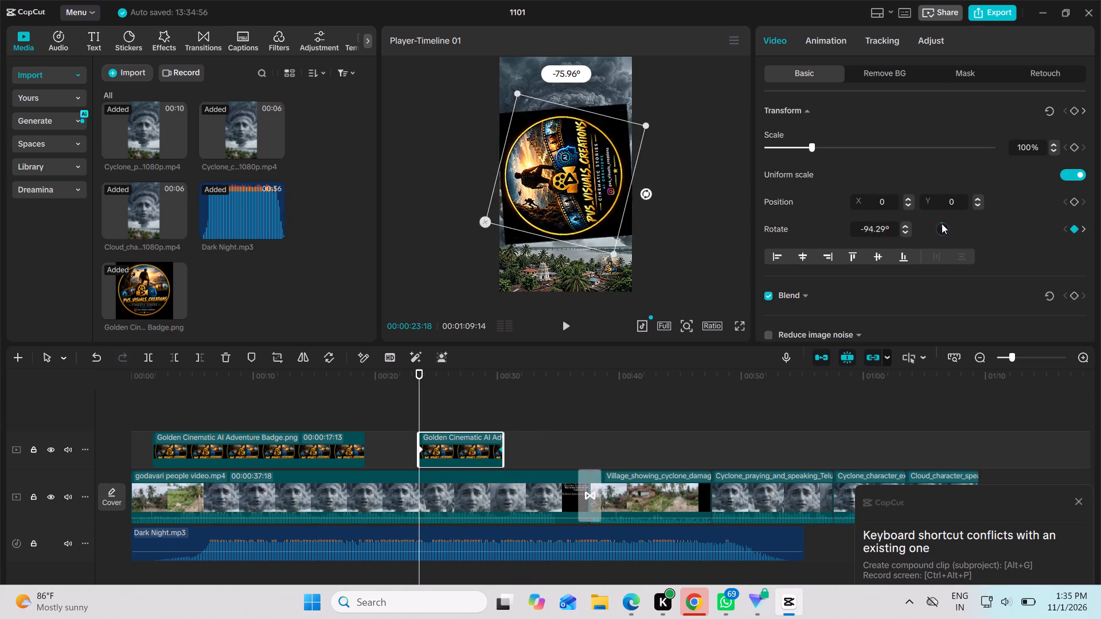
{"action": "left_click_drag", "start_coordinate": [942, 224], "coordinate": [935, 220]}
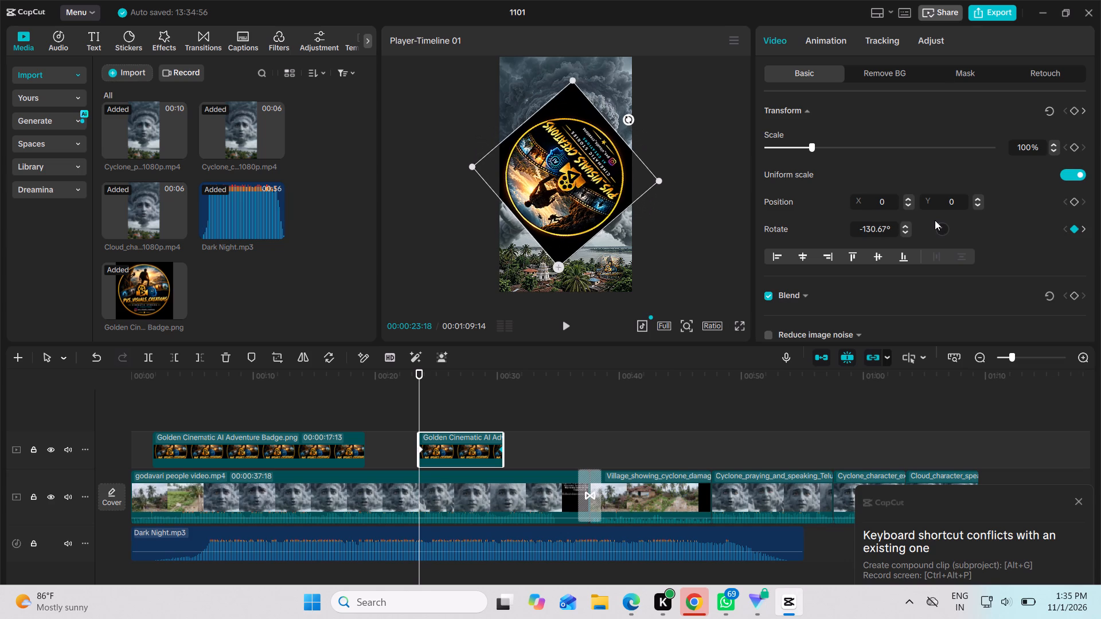
{"action": "left_click_drag", "start_coordinate": [935, 220], "coordinate": [935, 229]}
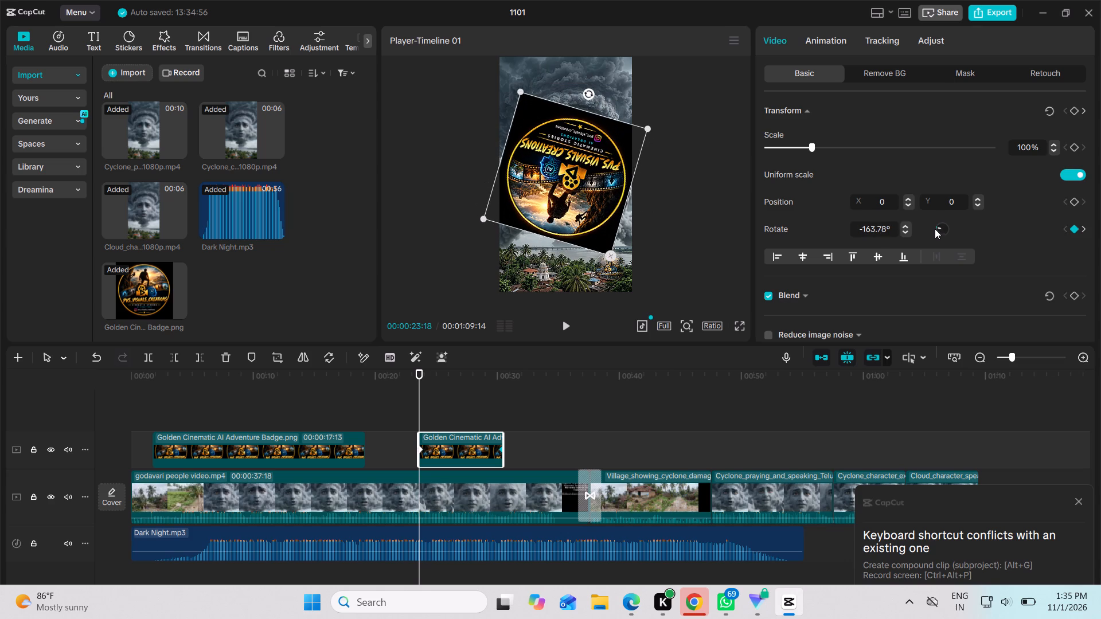
{"action": "left_click_drag", "start_coordinate": [935, 229], "coordinate": [935, 231]}
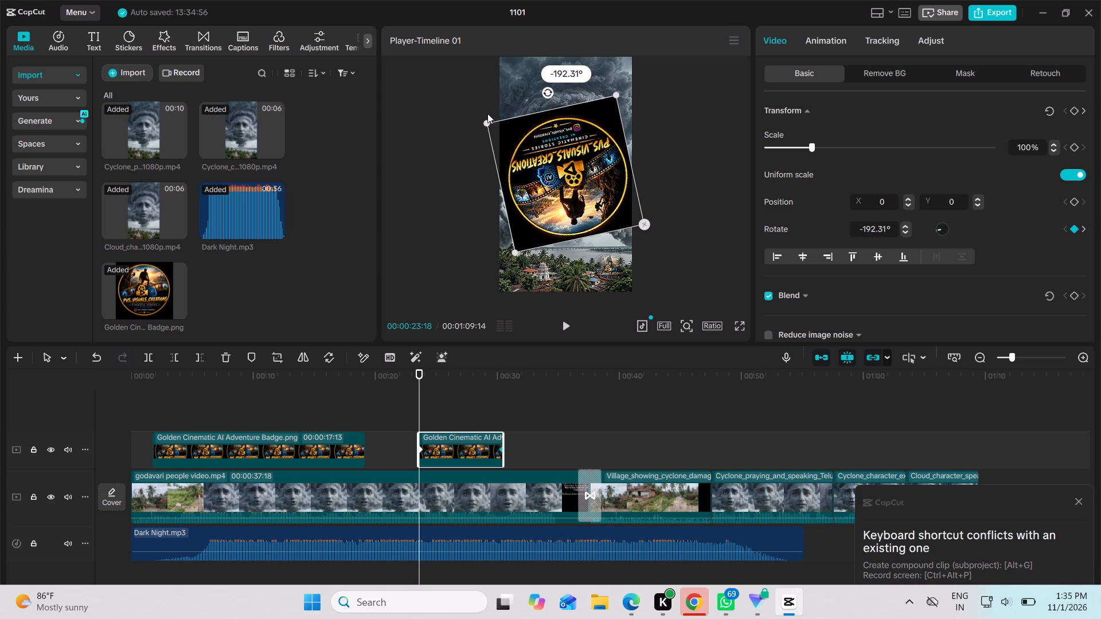
Scale the second badge down to 30% and place it in the frame's lower-right corner at X 736, Y -1651.
{"action": "left_click_drag", "start_coordinate": [491, 125], "coordinate": [528, 139]}
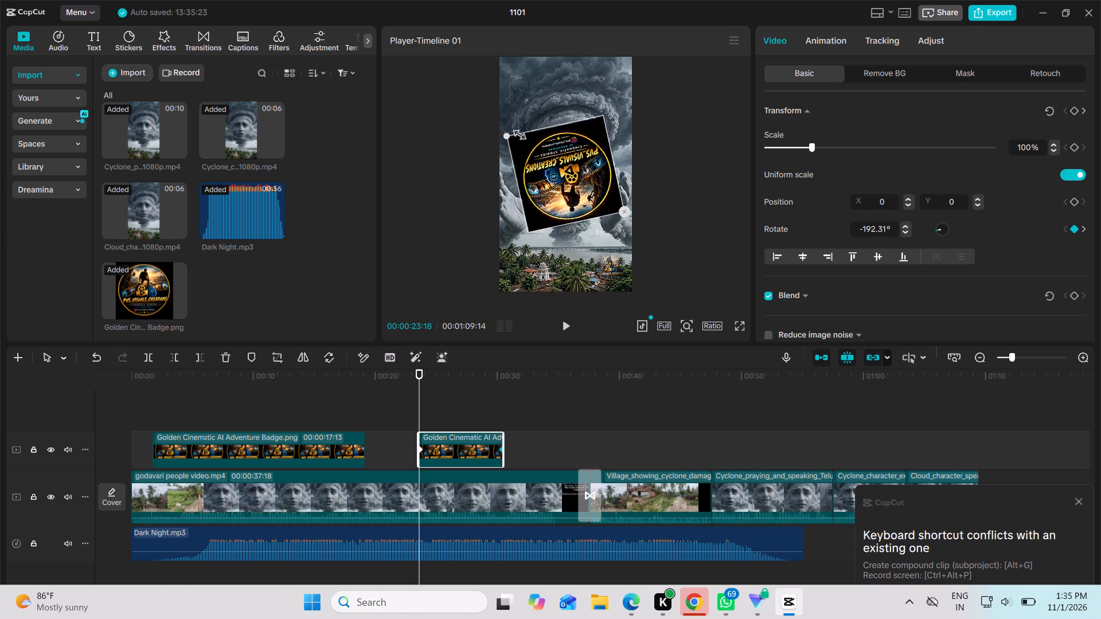
{"action": "left_click_drag", "start_coordinate": [528, 139], "coordinate": [577, 162]}
{"action": "left_click_drag", "start_coordinate": [572, 172], "coordinate": [587, 213]}
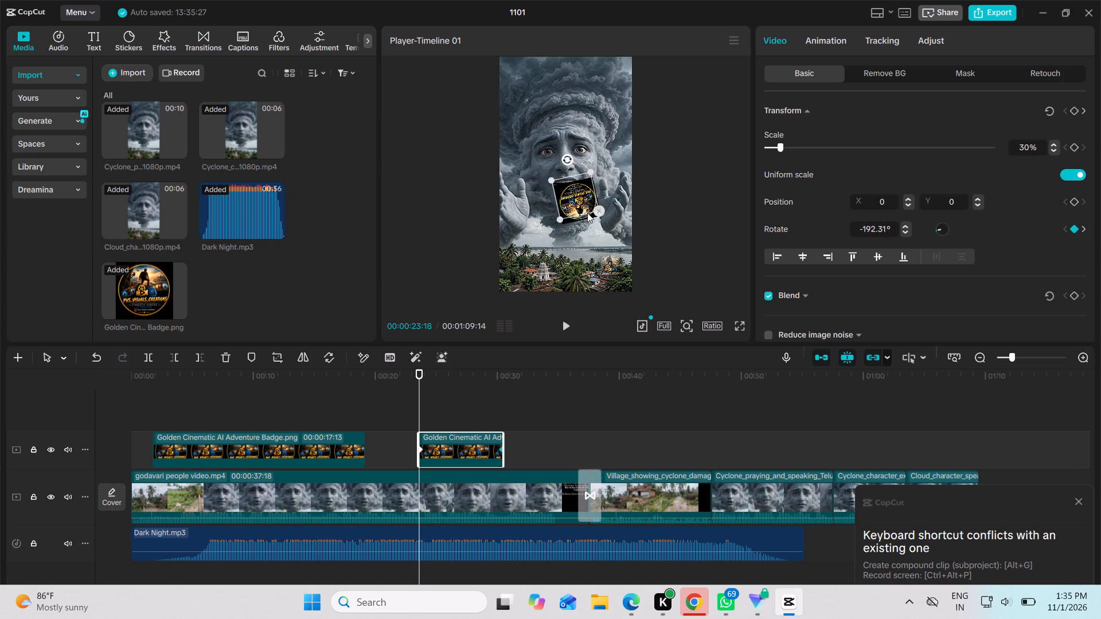
{"action": "left_click_drag", "start_coordinate": [587, 213], "coordinate": [616, 273]}
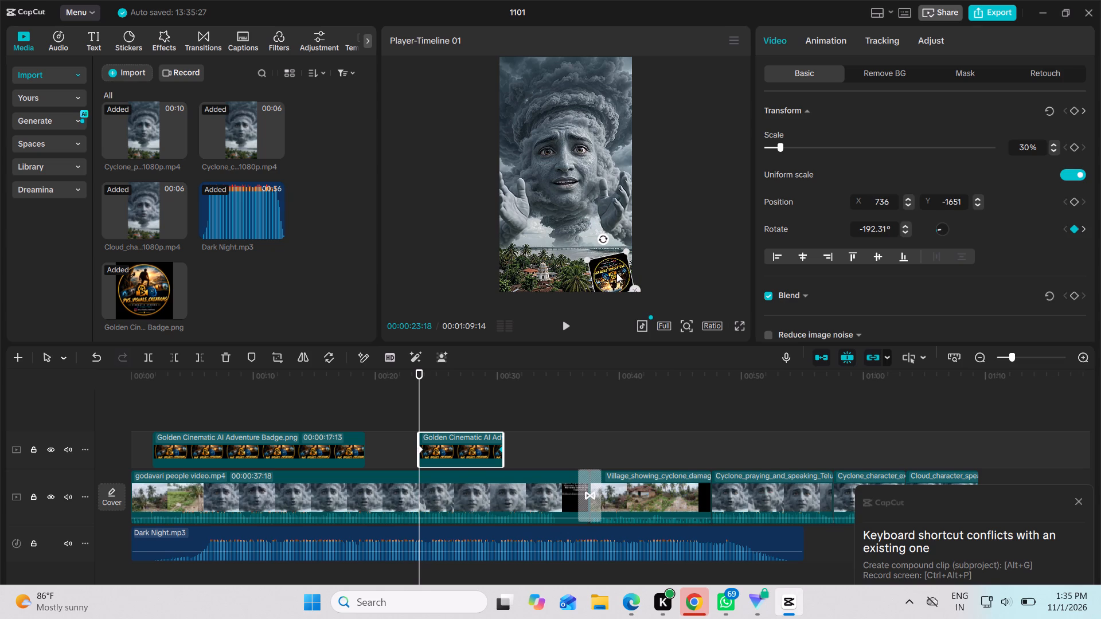
Preview the badge's spin and add transform keyframes at its start, 00:00:23:18, and its end, 00:00:30:14.
{"action": "left_click_drag", "start_coordinate": [423, 392], "coordinate": [396, 375]}
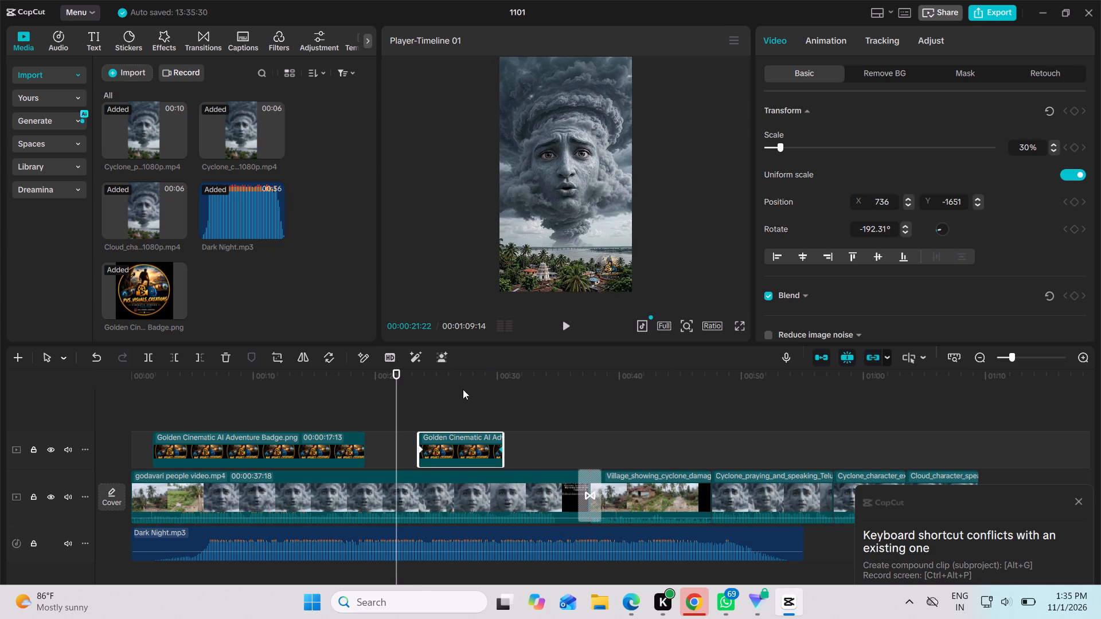
{"action": "left_click", "coordinate": [563, 330]}
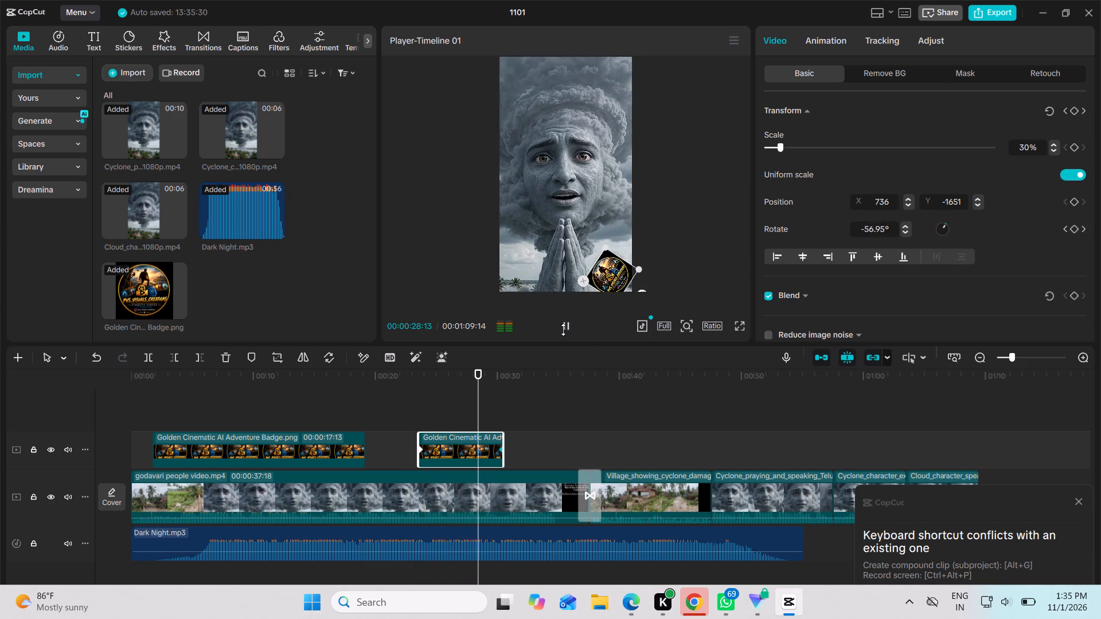
{"action": "left_click", "coordinate": [563, 330]}
{"action": "left_click_drag", "start_coordinate": [487, 392], "coordinate": [438, 379]}
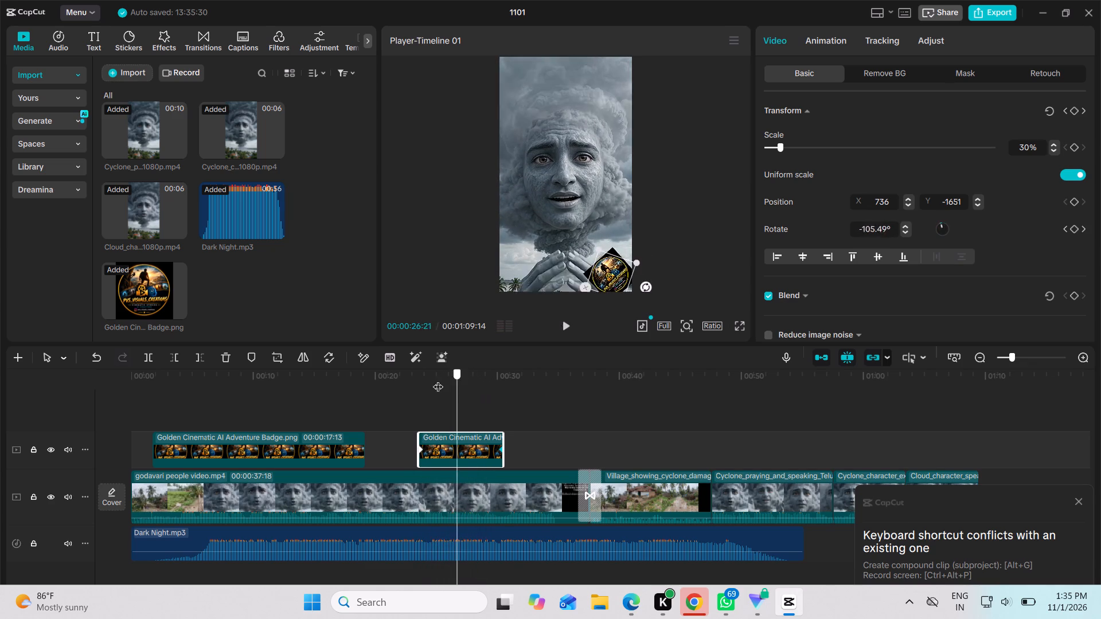
{"action": "left_click_drag", "start_coordinate": [438, 379], "coordinate": [415, 372]}
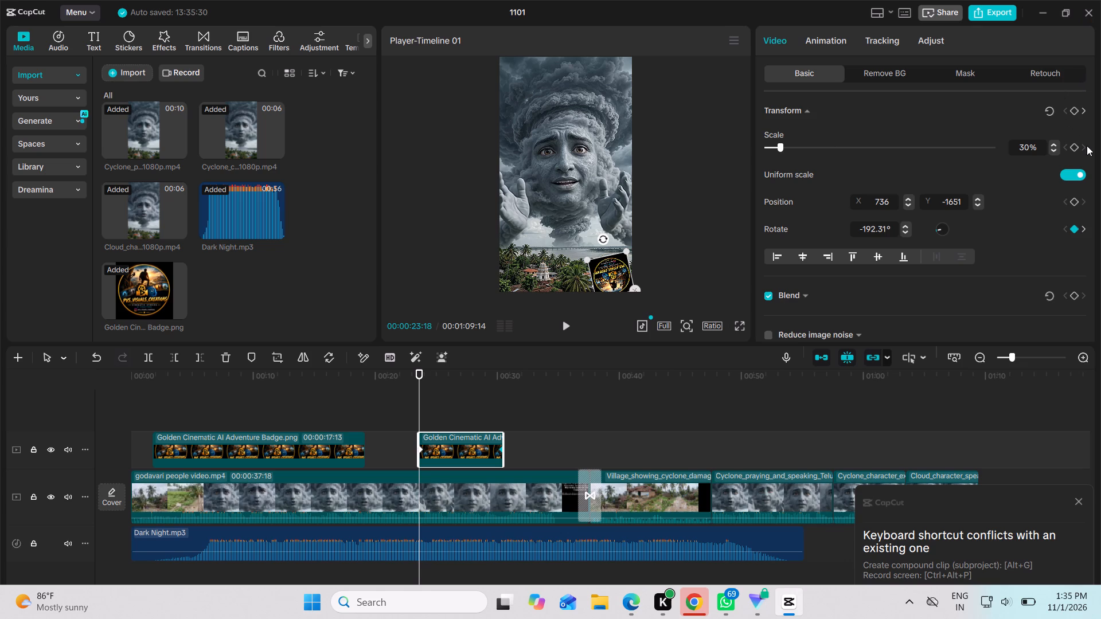
{"action": "left_click", "coordinate": [1073, 110]}
{"action": "left_click_drag", "start_coordinate": [419, 376], "coordinate": [501, 375]}
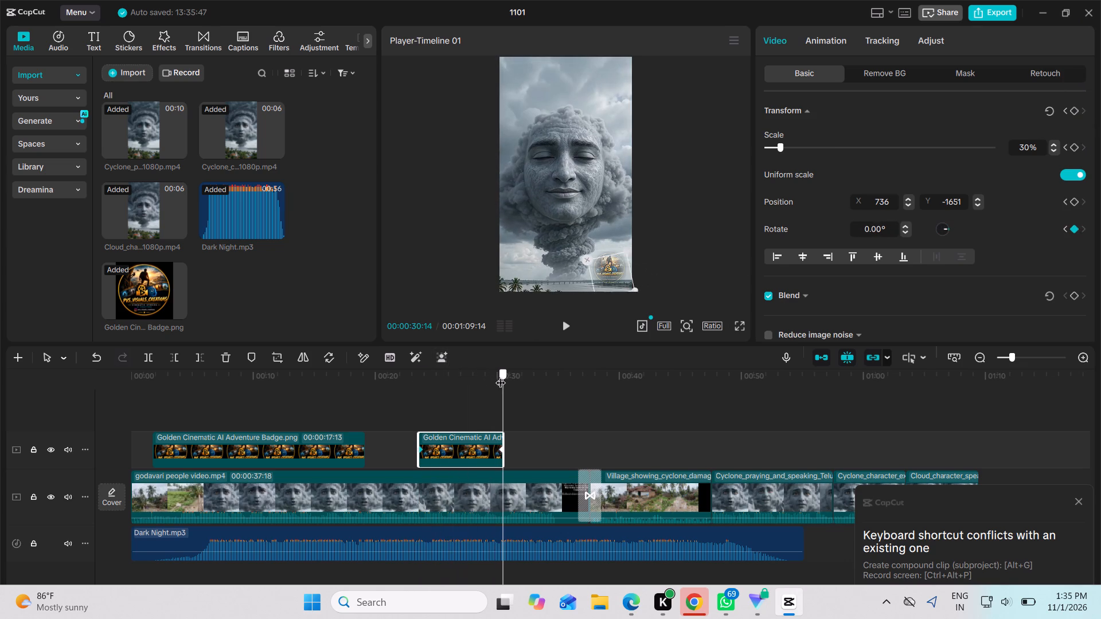
{"action": "left_click_drag", "start_coordinate": [501, 375], "coordinate": [503, 375]}
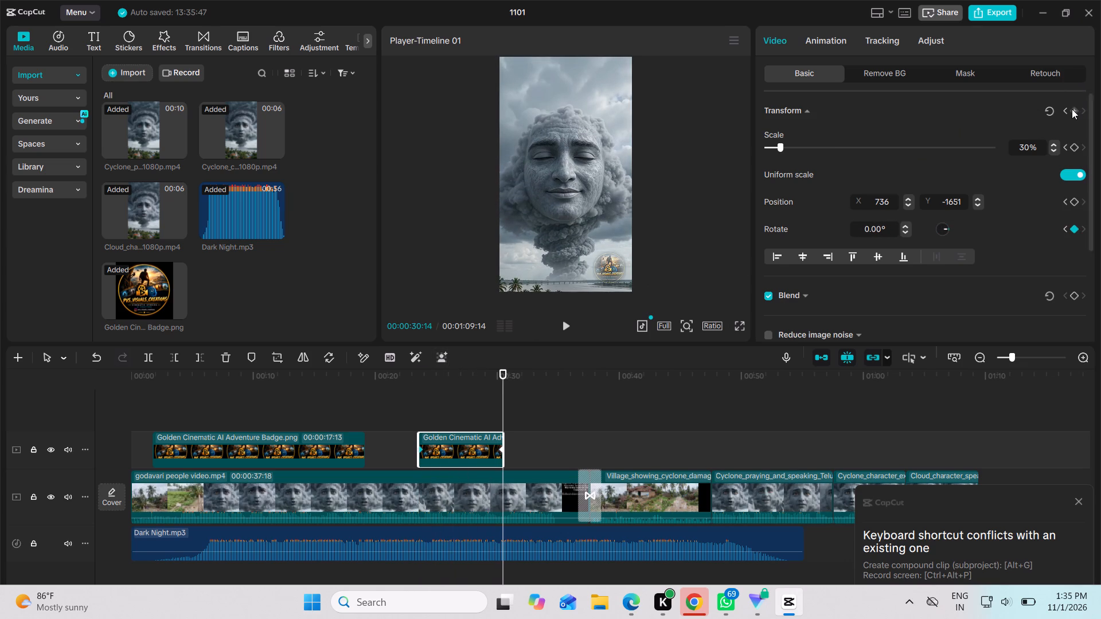
{"action": "left_click", "coordinate": [1072, 109]}
At the 00:00:23:18 keyframe, move the second badge out past the frame's lower-left corner to X -1414, Y -1698.
{"action": "left_click_drag", "start_coordinate": [501, 381], "coordinate": [416, 383]}
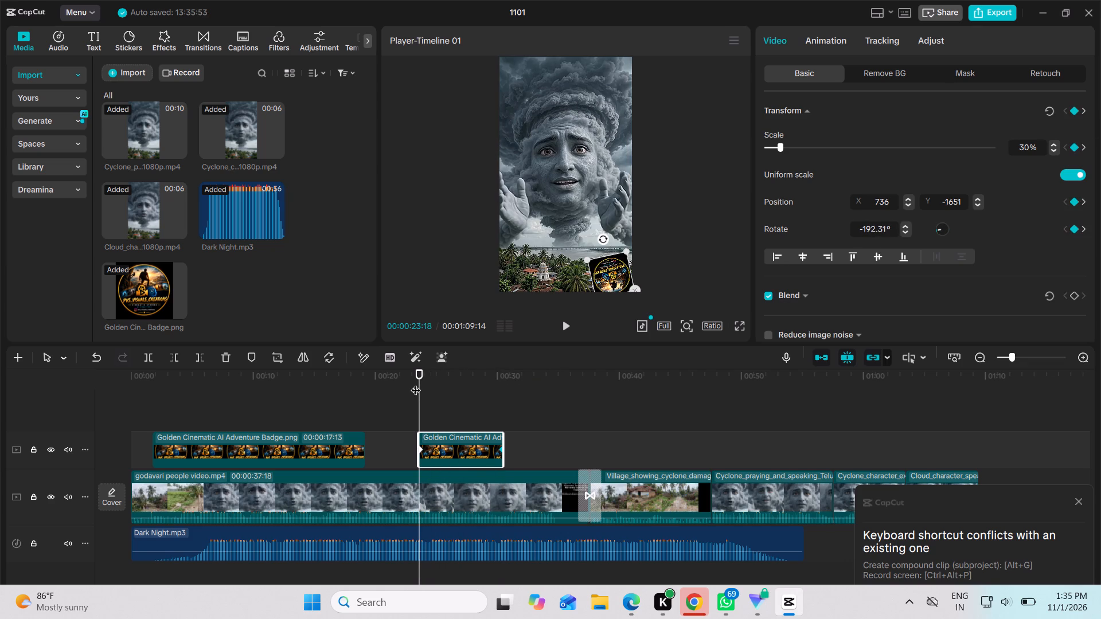
{"action": "left_click_drag", "start_coordinate": [606, 279], "coordinate": [578, 279]}
{"action": "left_click_drag", "start_coordinate": [578, 279], "coordinate": [571, 278]}
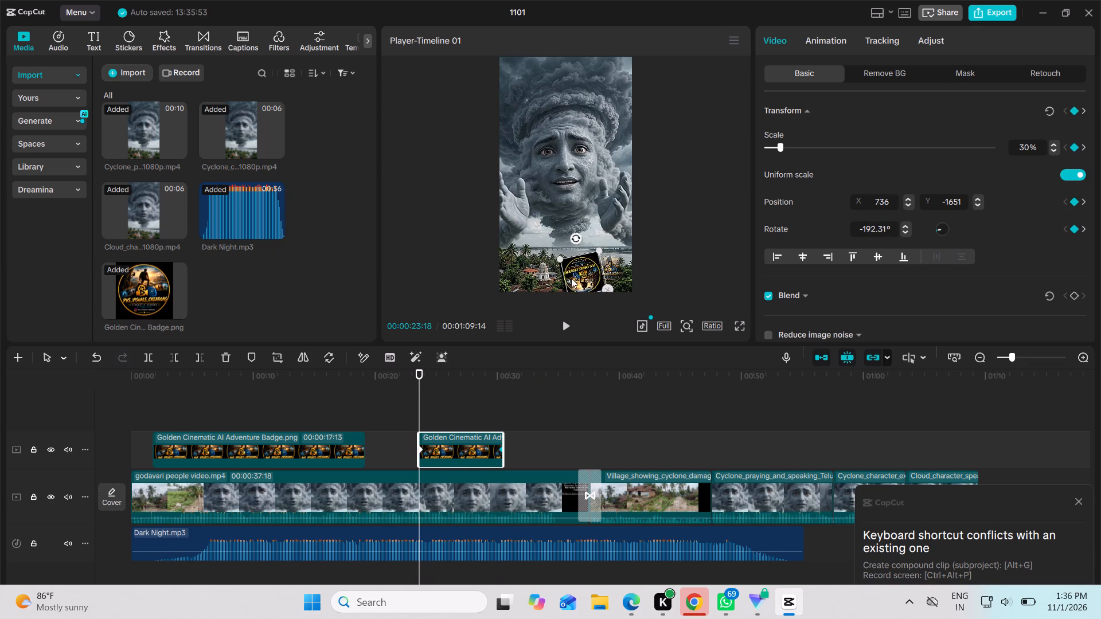
{"action": "left_click_drag", "start_coordinate": [571, 278], "coordinate": [478, 282]}
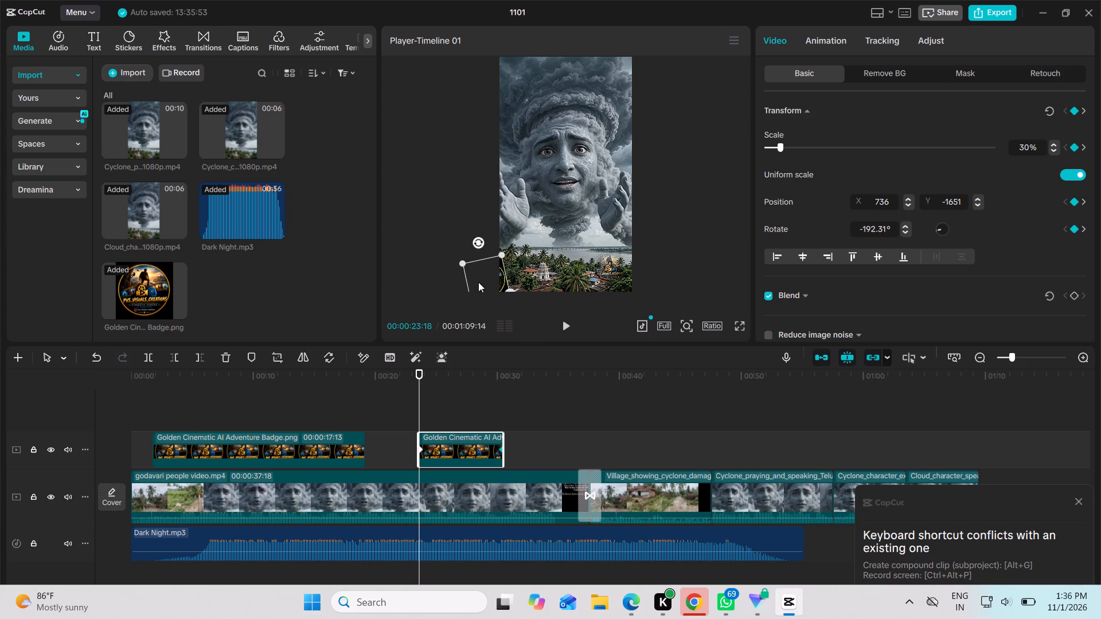
{"action": "left_click_drag", "start_coordinate": [478, 282], "coordinate": [473, 281]}
Play back the timeline from just before the second badge and scrub through its rolling animation to check it.
{"action": "left_click_drag", "start_coordinate": [417, 381], "coordinate": [397, 379]}
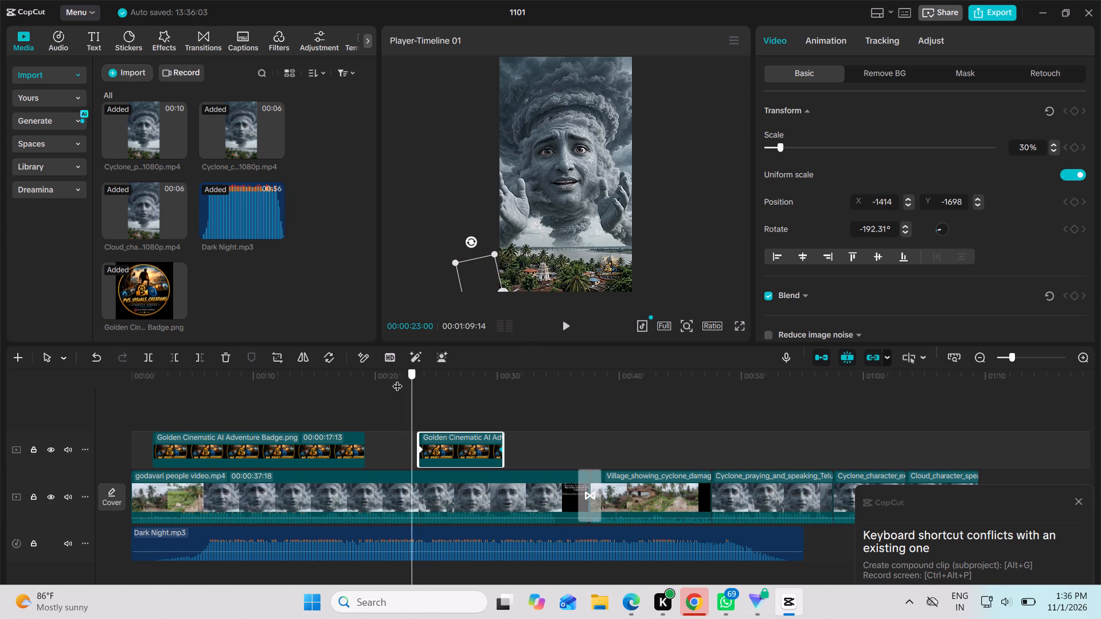
{"action": "left_click_drag", "start_coordinate": [397, 379], "coordinate": [396, 379]}
{"action": "left_click", "coordinate": [563, 331]}
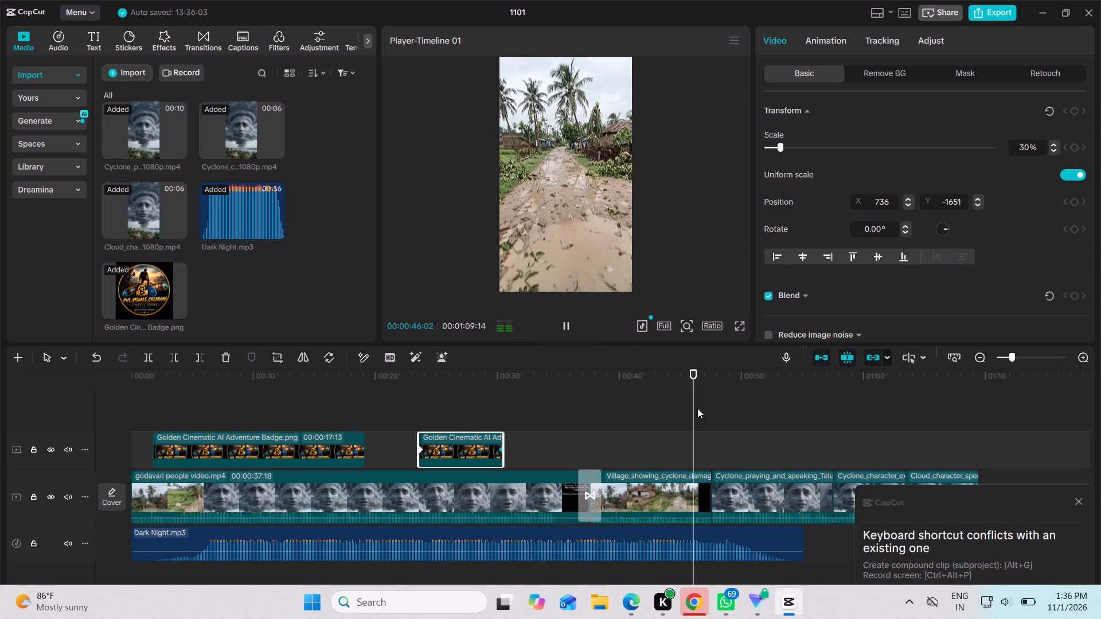
{"action": "left_click_drag", "start_coordinate": [697, 408], "coordinate": [441, 323]}
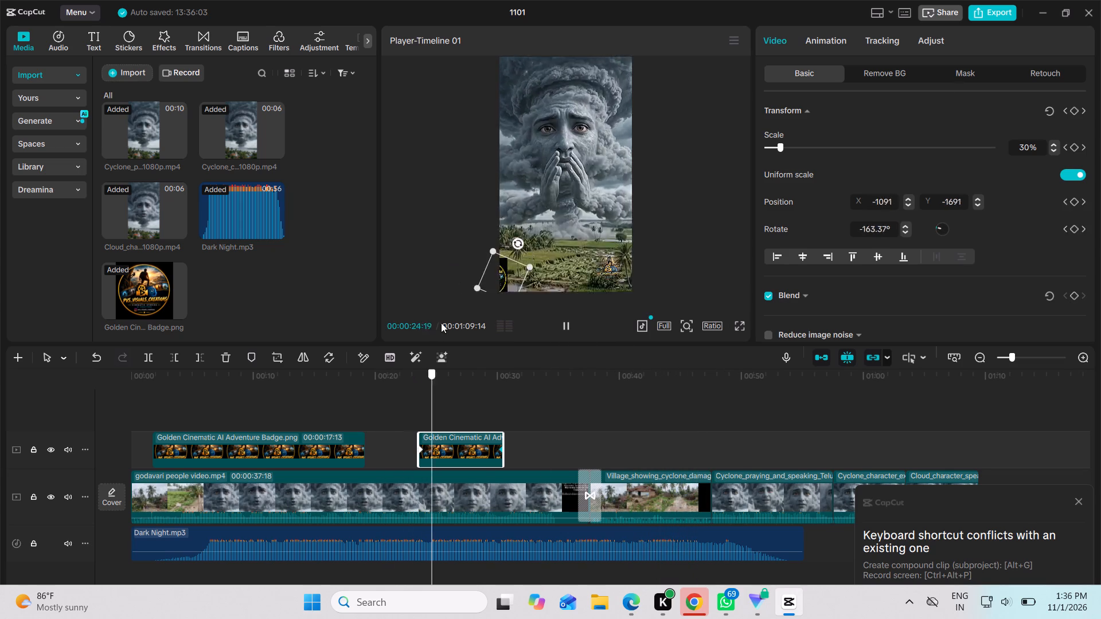
{"action": "left_click_drag", "start_coordinate": [441, 323], "coordinate": [537, 304]}
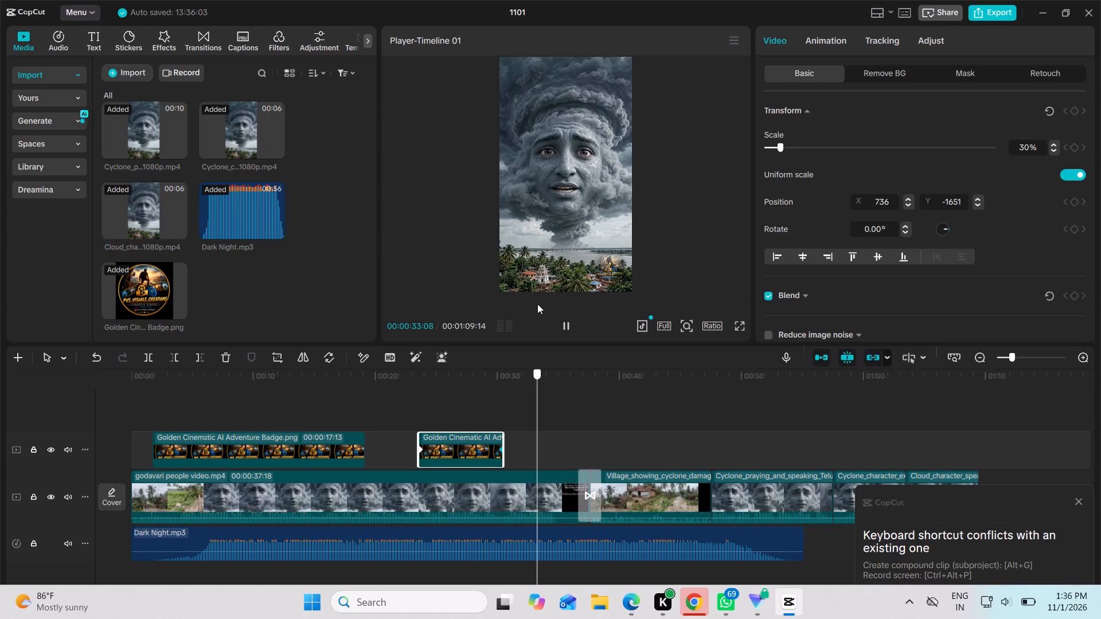
{"action": "left_click_drag", "start_coordinate": [537, 304], "coordinate": [537, 304]}
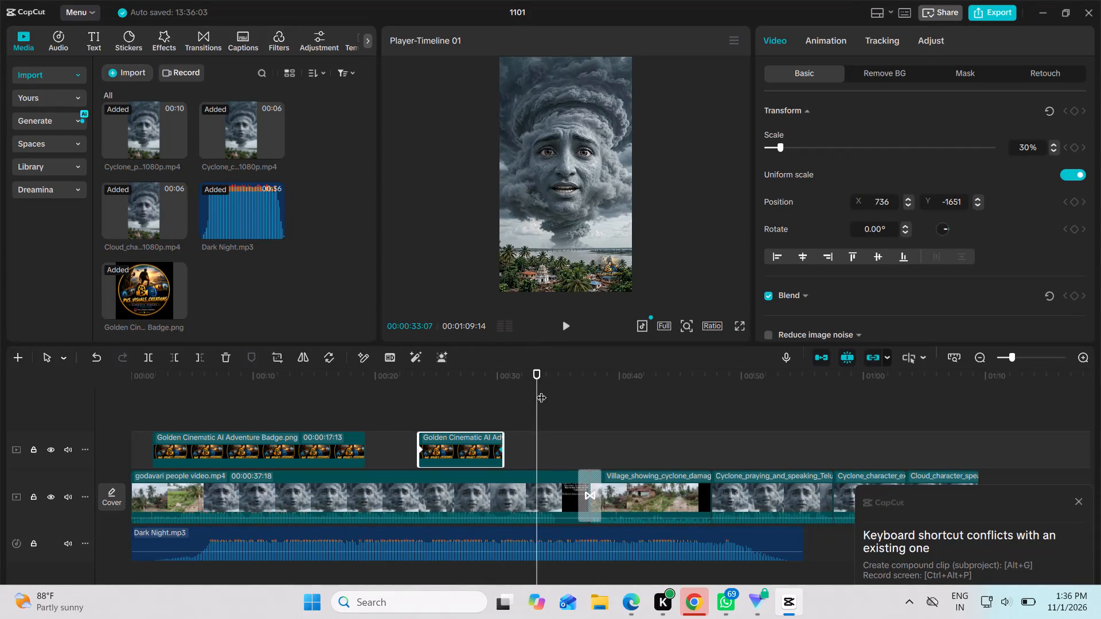
Play back the timeline from about 00:00:22:07 to check the second badge's roll-in.
{"action": "left_click_drag", "start_coordinate": [539, 390], "coordinate": [520, 387]}
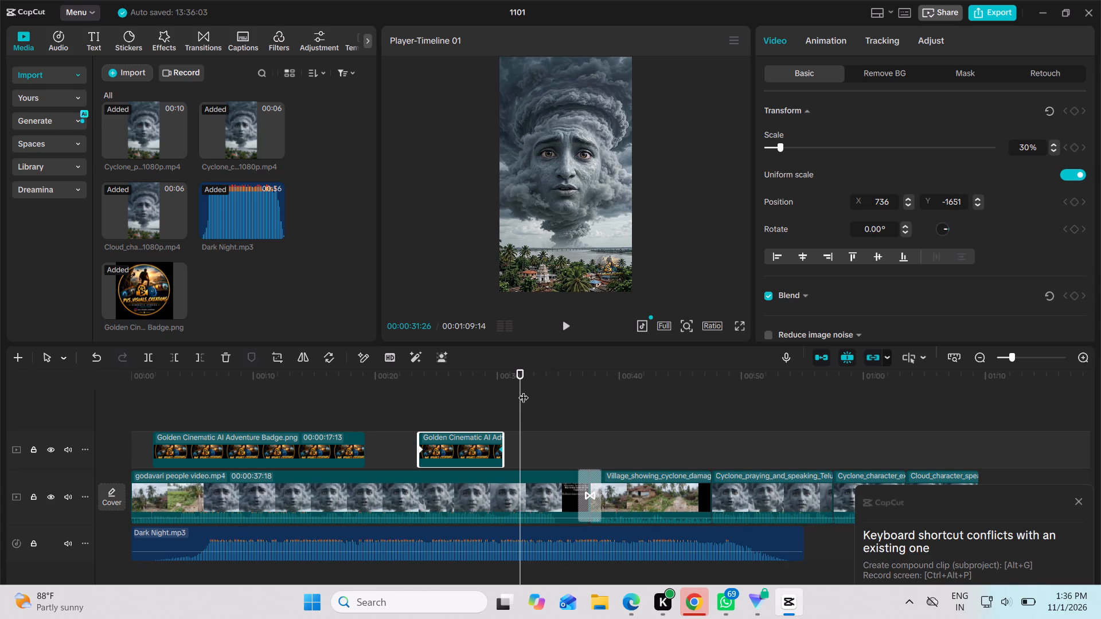
{"action": "left_click_drag", "start_coordinate": [524, 390], "coordinate": [403, 374]}
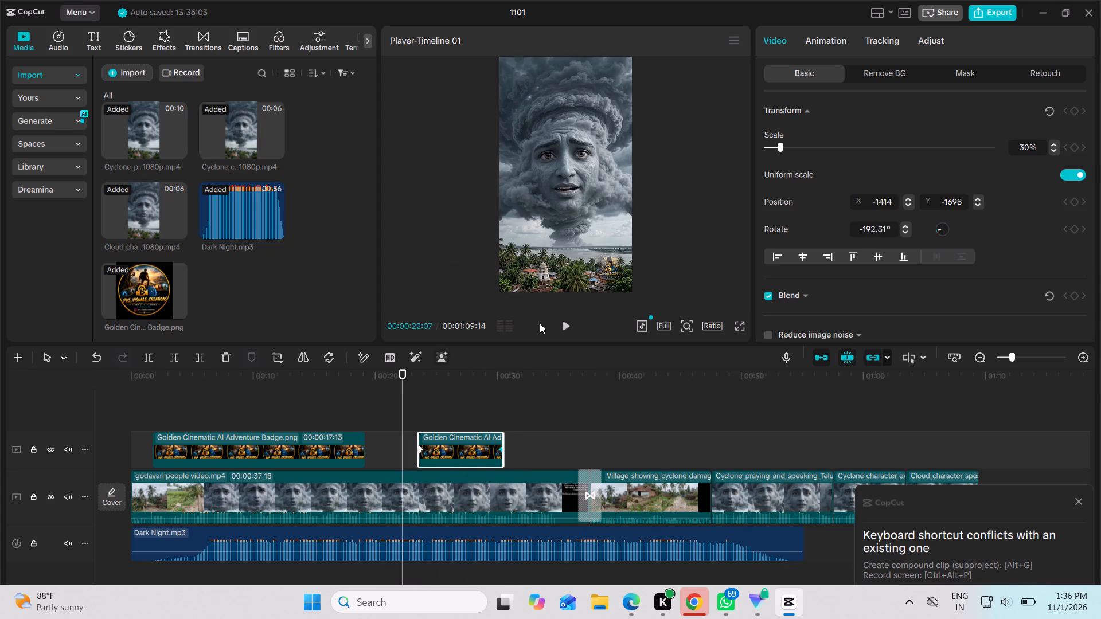
{"action": "left_click", "coordinate": [565, 324]}
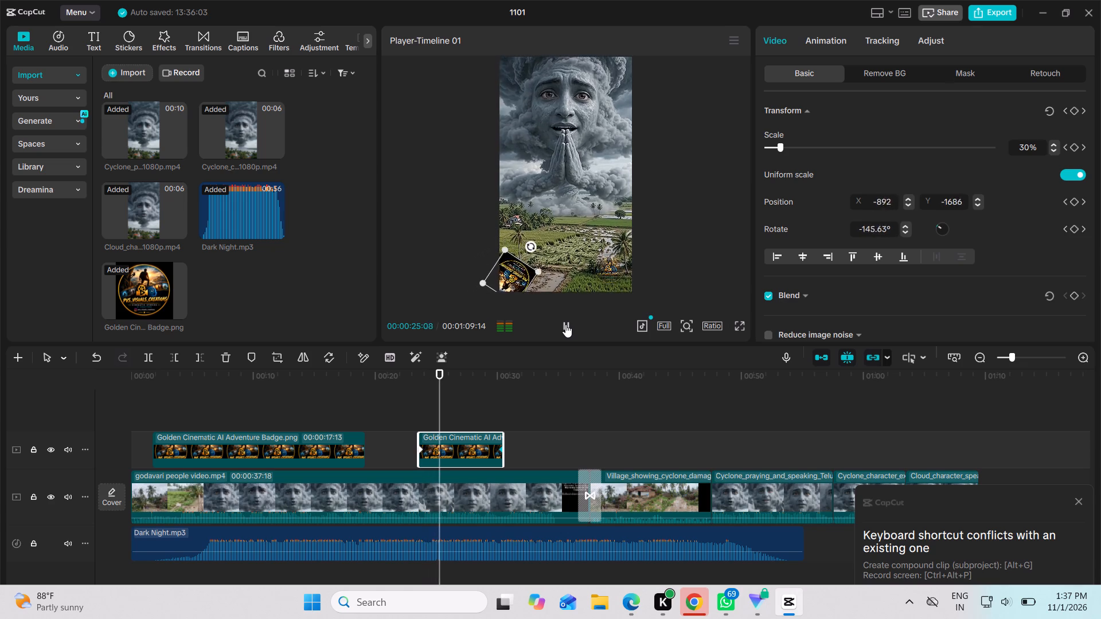
{"action": "left_click", "coordinate": [565, 324]}
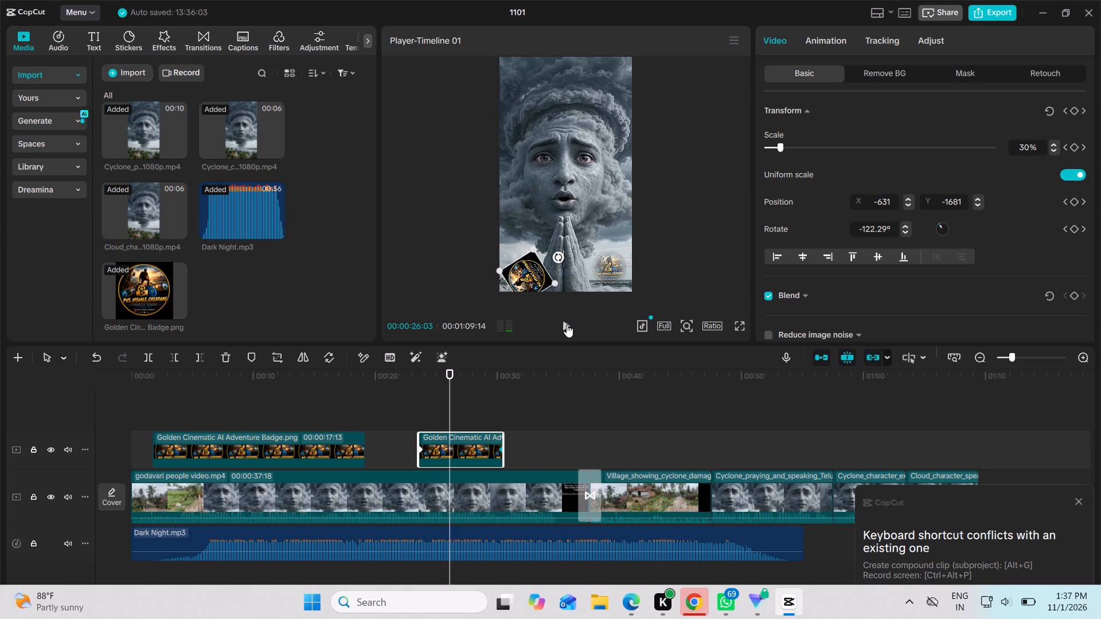
Add a transform keyframe to the second badge at 00:00:24:25 and move it up into the frame to X -467, Y 196.
{"action": "left_click_drag", "start_coordinate": [450, 380], "coordinate": [441, 377]}
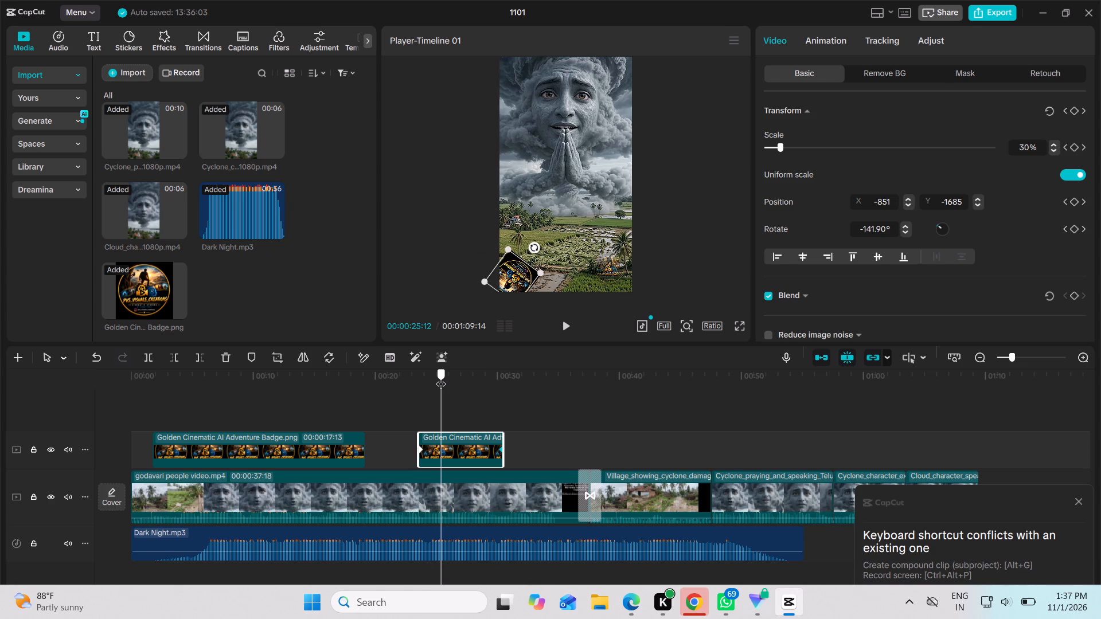
{"action": "left_click_drag", "start_coordinate": [441, 377], "coordinate": [447, 379]}
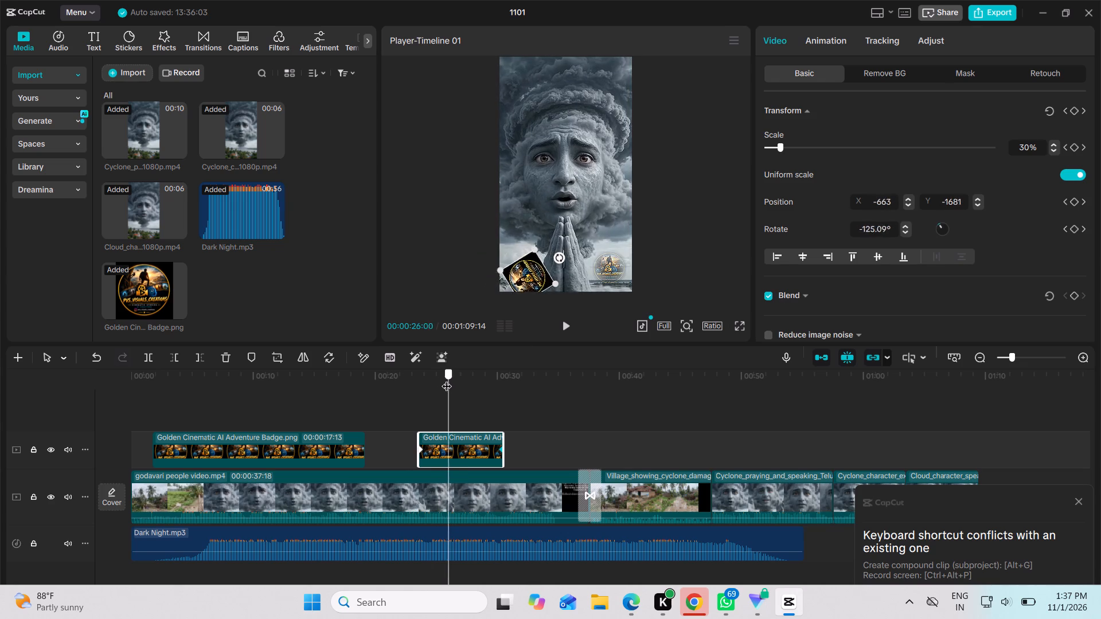
{"action": "left_click_drag", "start_coordinate": [447, 379], "coordinate": [434, 376]}
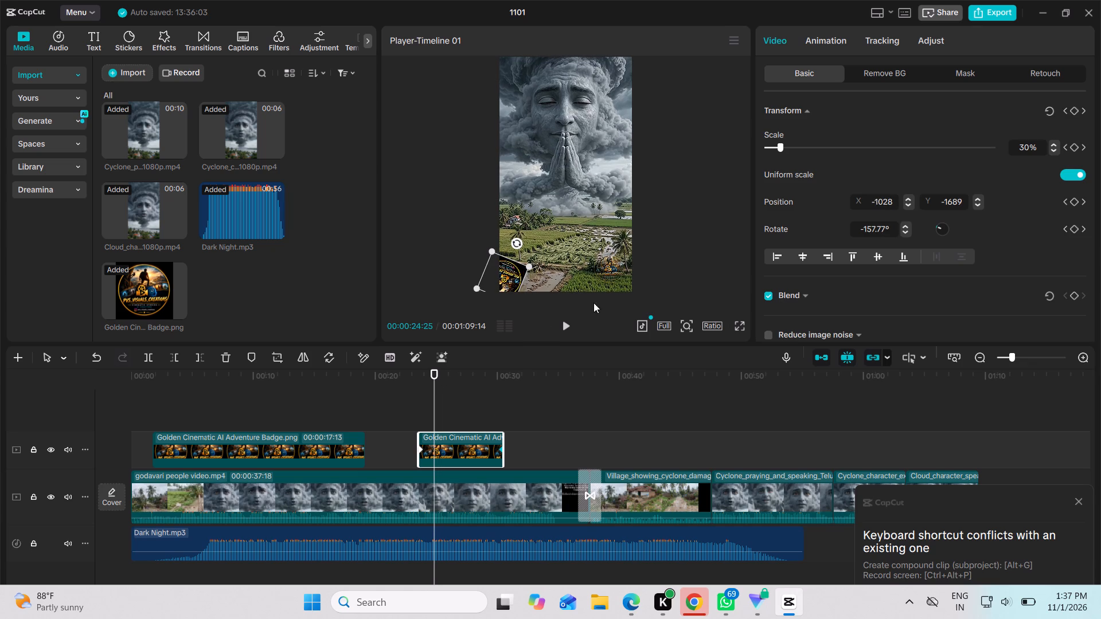
{"action": "left_click", "coordinate": [1077, 114]}
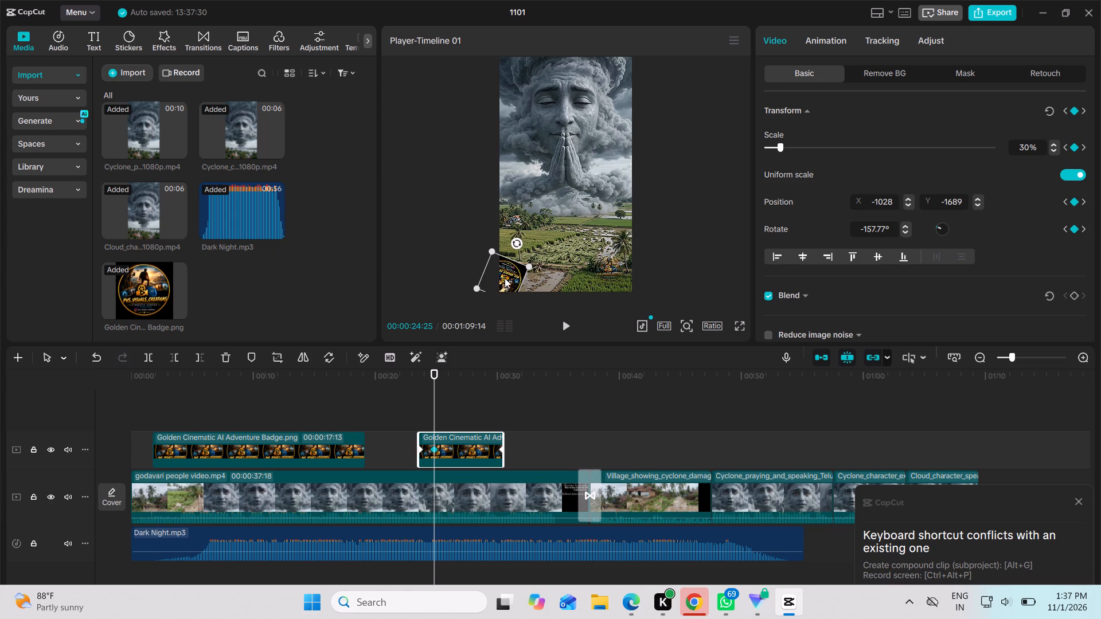
{"action": "left_click_drag", "start_coordinate": [505, 278], "coordinate": [539, 162]}
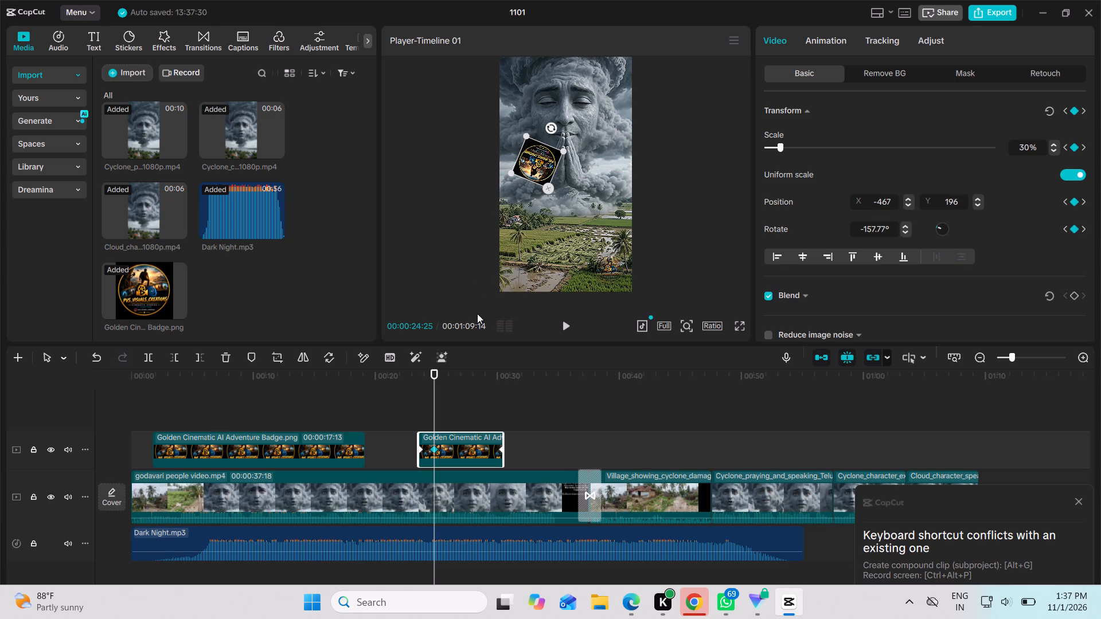
Scrub through the second badge's revised motion and play it back from just before the badge starts.
{"action": "left_click_drag", "start_coordinate": [438, 372], "coordinate": [472, 373]}
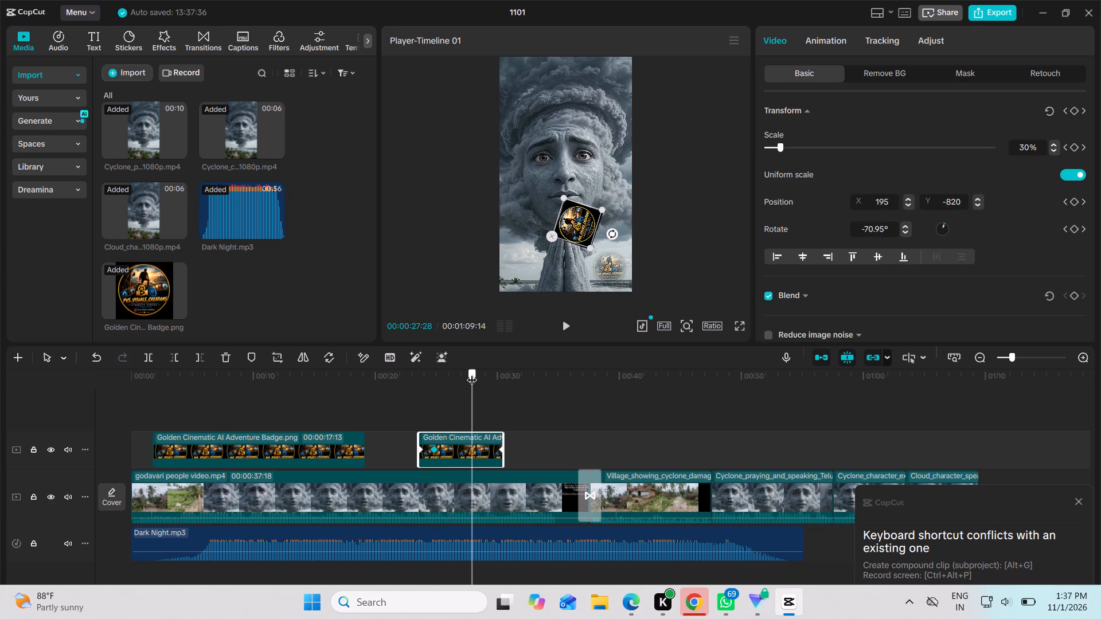
{"action": "left_click_drag", "start_coordinate": [472, 373], "coordinate": [474, 373]}
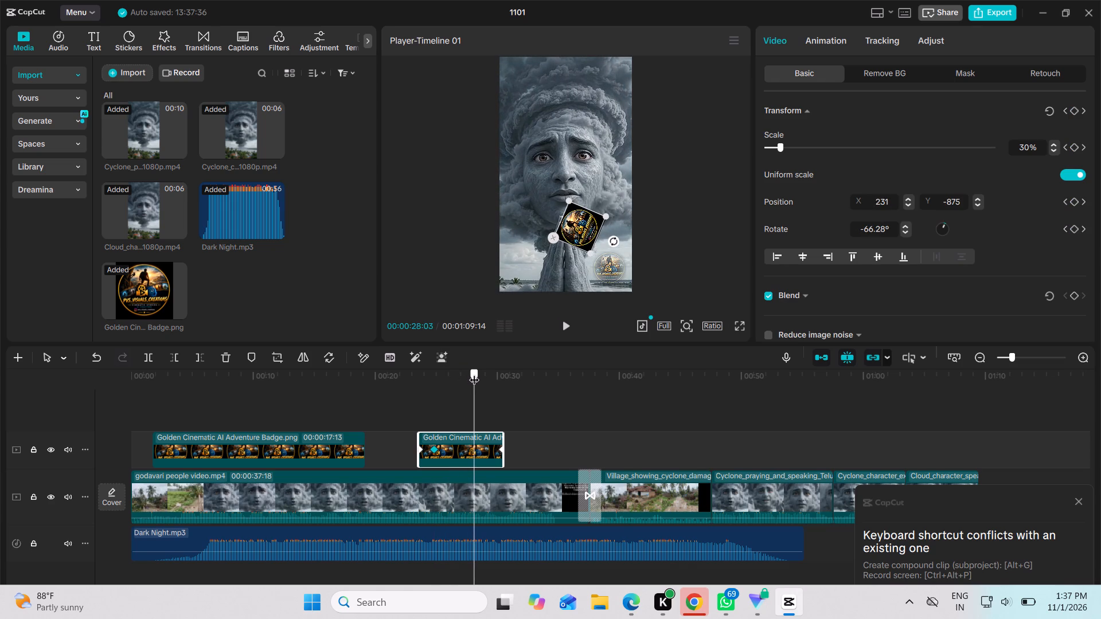
{"action": "left_click_drag", "start_coordinate": [474, 373], "coordinate": [477, 373]}
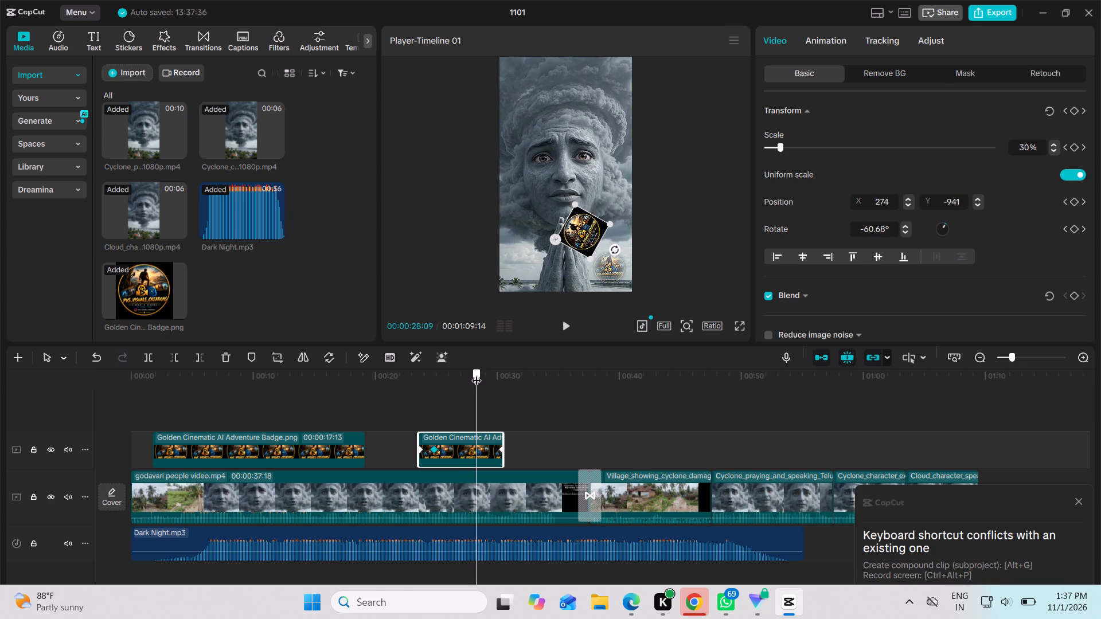
{"action": "left_click_drag", "start_coordinate": [477, 373], "coordinate": [493, 379]}
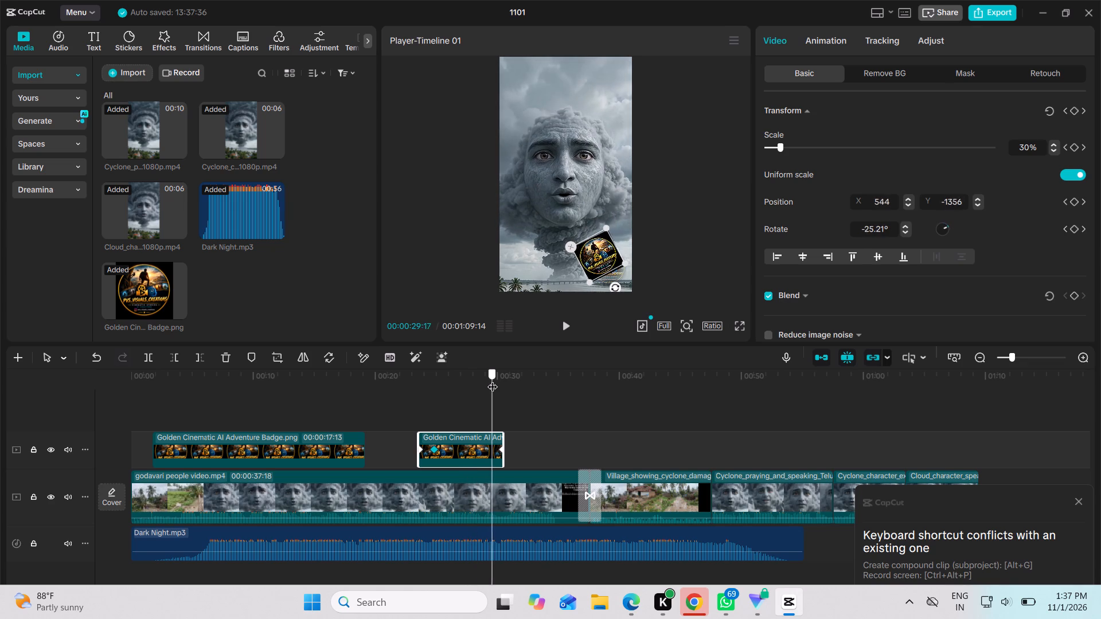
{"action": "left_click_drag", "start_coordinate": [493, 379], "coordinate": [396, 378]}
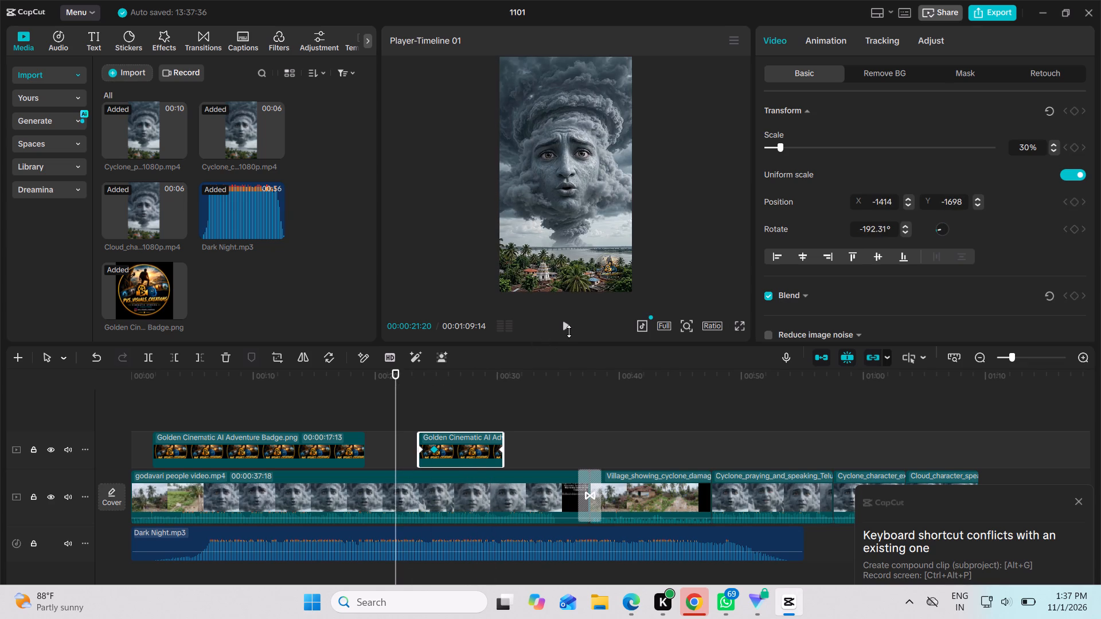
{"action": "left_click", "coordinate": [569, 331]}
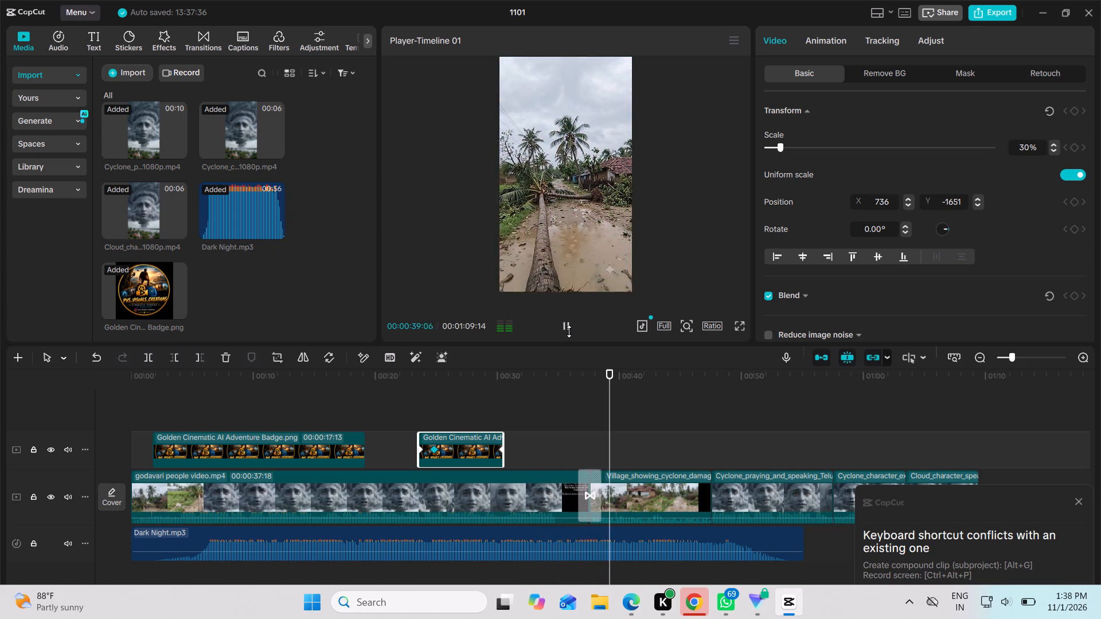
Add transform keyframes to the Village_showing_cyclone_damage clip at 00:00:40:23 and 00:00:46:13.
{"action": "left_click", "coordinate": [645, 479]}
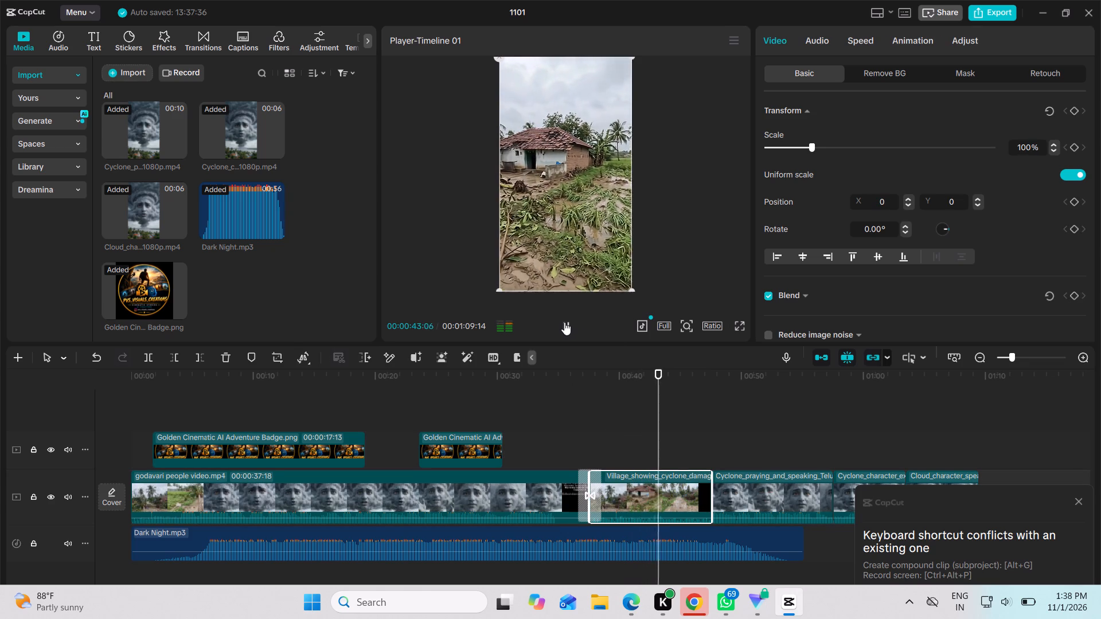
{"action": "left_click", "coordinate": [565, 322]}
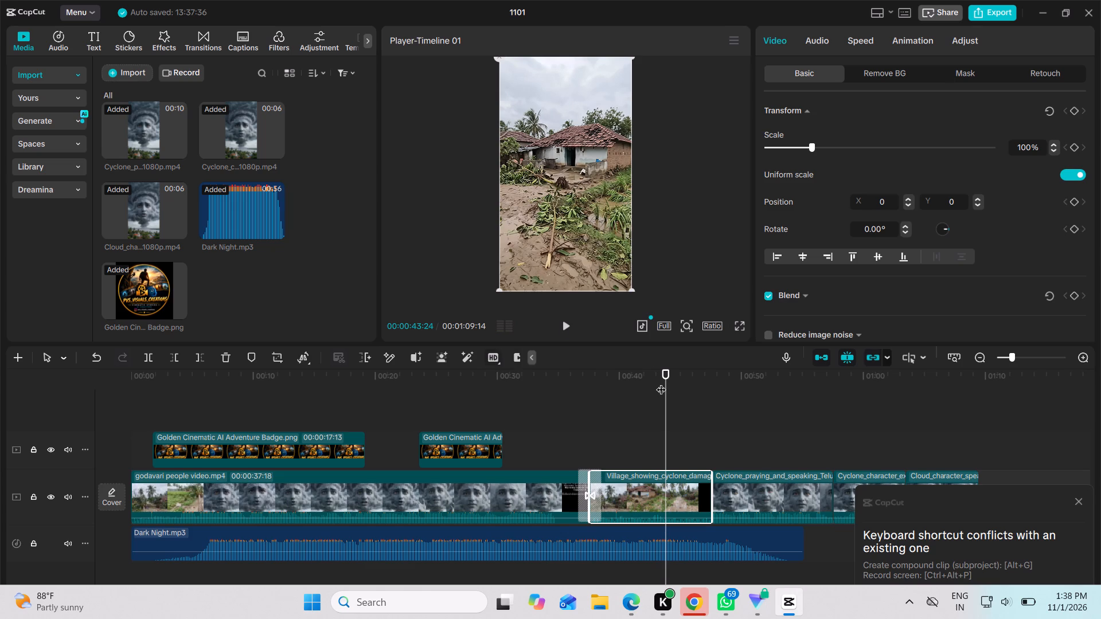
{"action": "left_click_drag", "start_coordinate": [665, 379], "coordinate": [628, 361]}
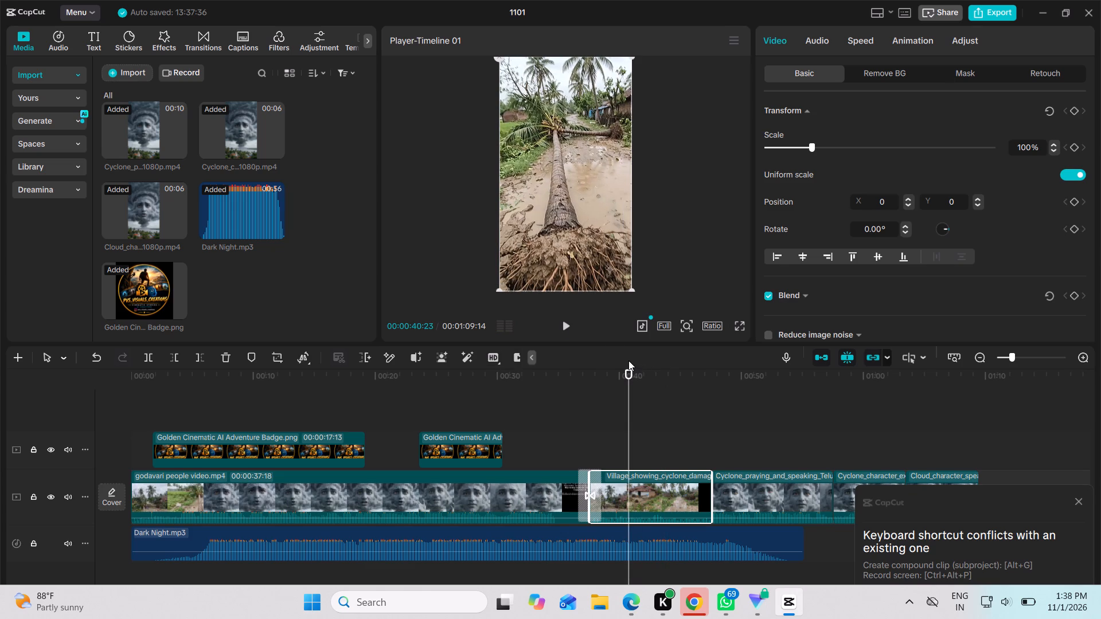
{"action": "left_click", "coordinate": [1073, 113]}
{"action": "left_click_drag", "start_coordinate": [628, 369], "coordinate": [695, 373]}
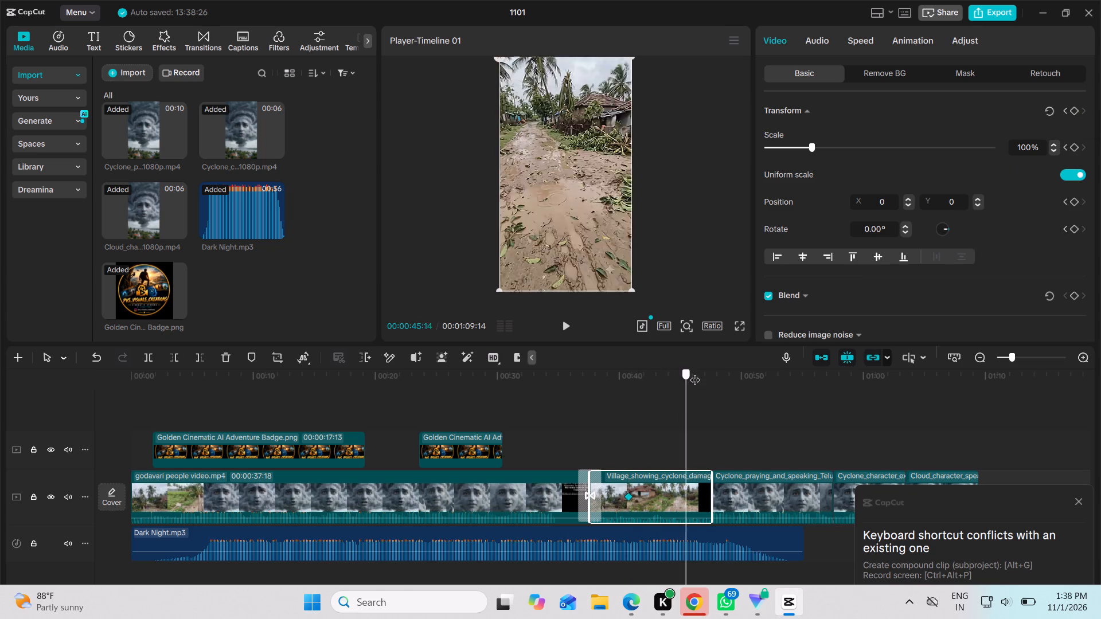
{"action": "left_click_drag", "start_coordinate": [695, 373], "coordinate": [698, 373]}
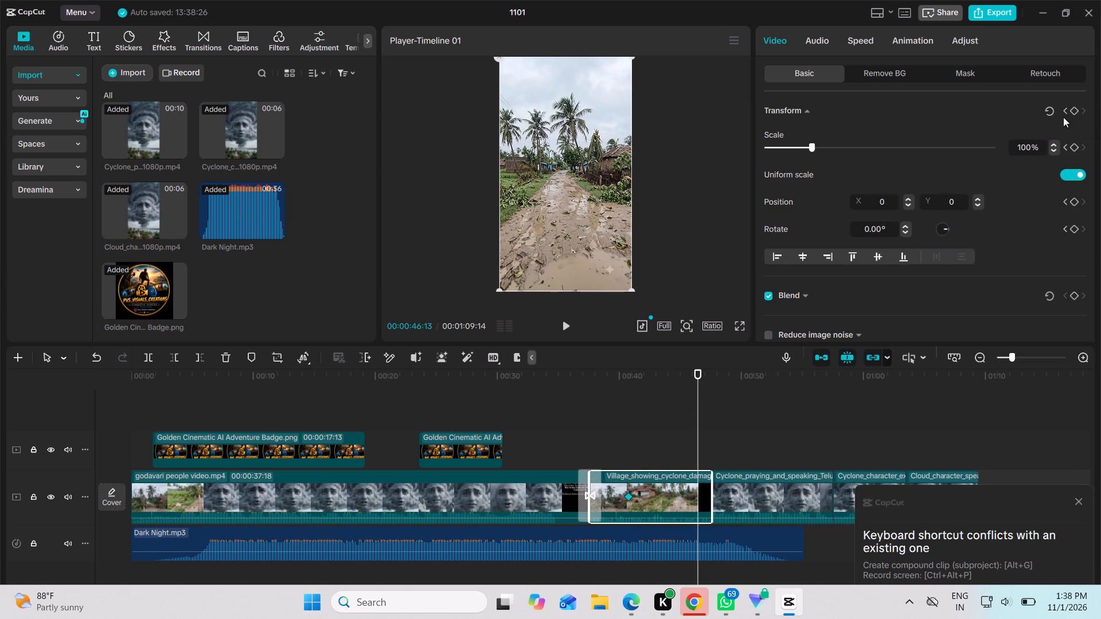
{"action": "left_click", "coordinate": [1075, 110]}
Scrub the village clip between its two transform keyframes to examine the footage, toggling the first scale keyframe off and back on.
{"action": "left_click_drag", "start_coordinate": [698, 401], "coordinate": [621, 395]}
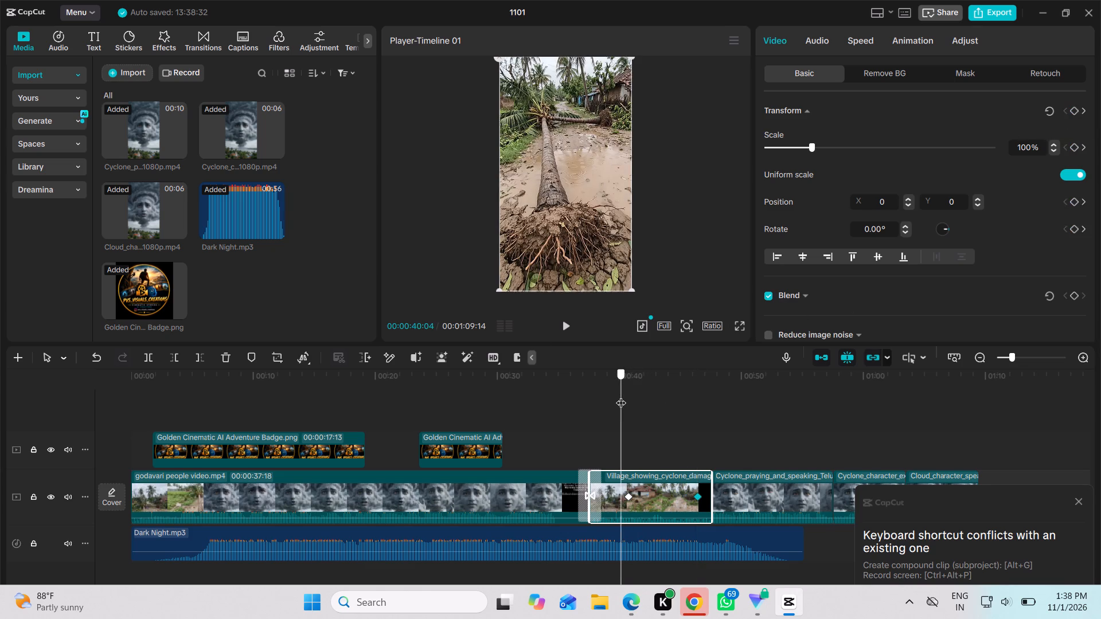
{"action": "left_click_drag", "start_coordinate": [621, 395], "coordinate": [706, 399]}
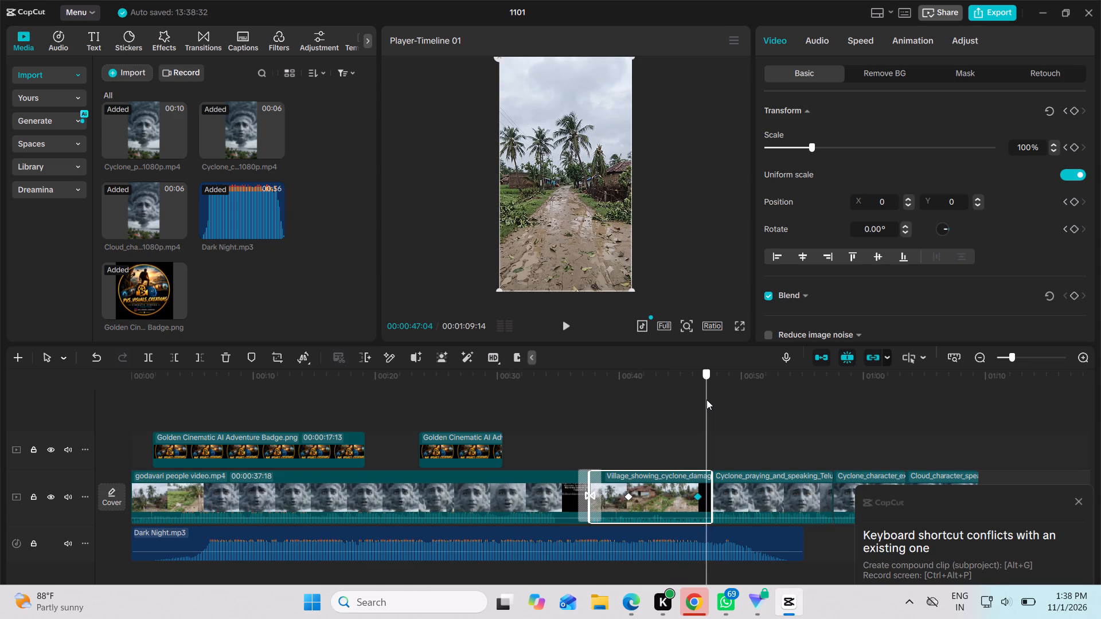
{"action": "left_click_drag", "start_coordinate": [706, 399], "coordinate": [700, 399]}
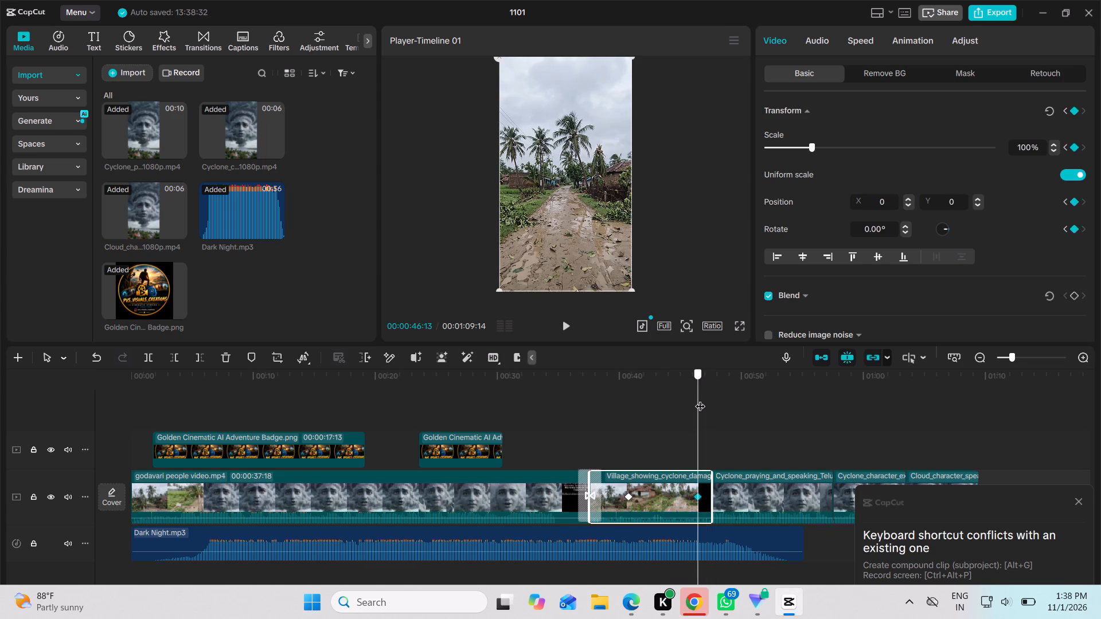
{"action": "left_click_drag", "start_coordinate": [700, 399], "coordinate": [682, 394]}
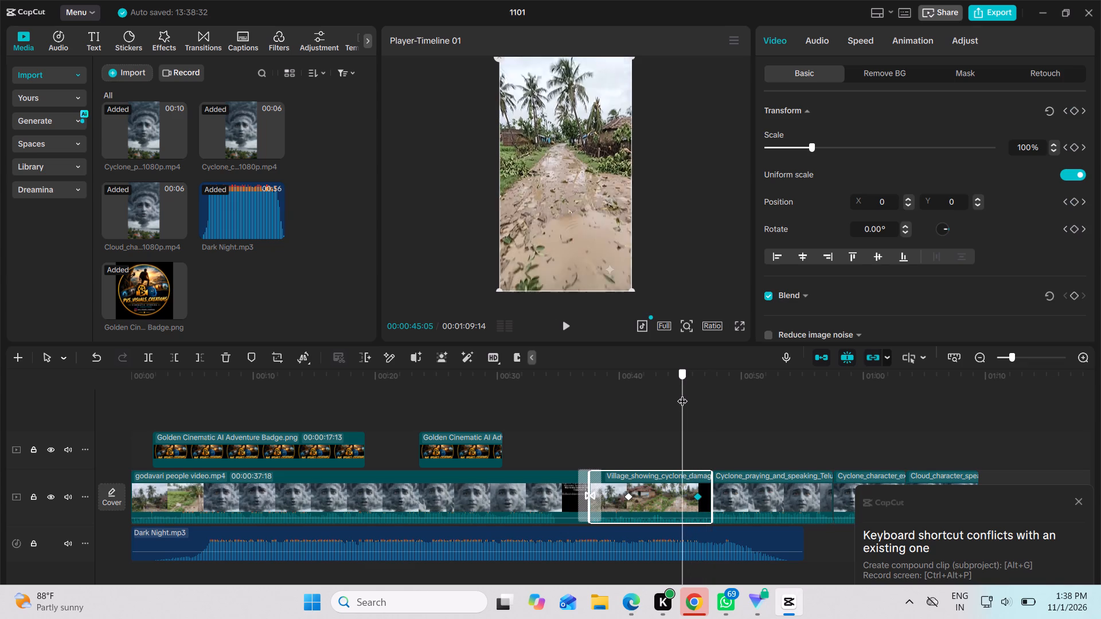
{"action": "left_click_drag", "start_coordinate": [682, 394], "coordinate": [633, 387]}
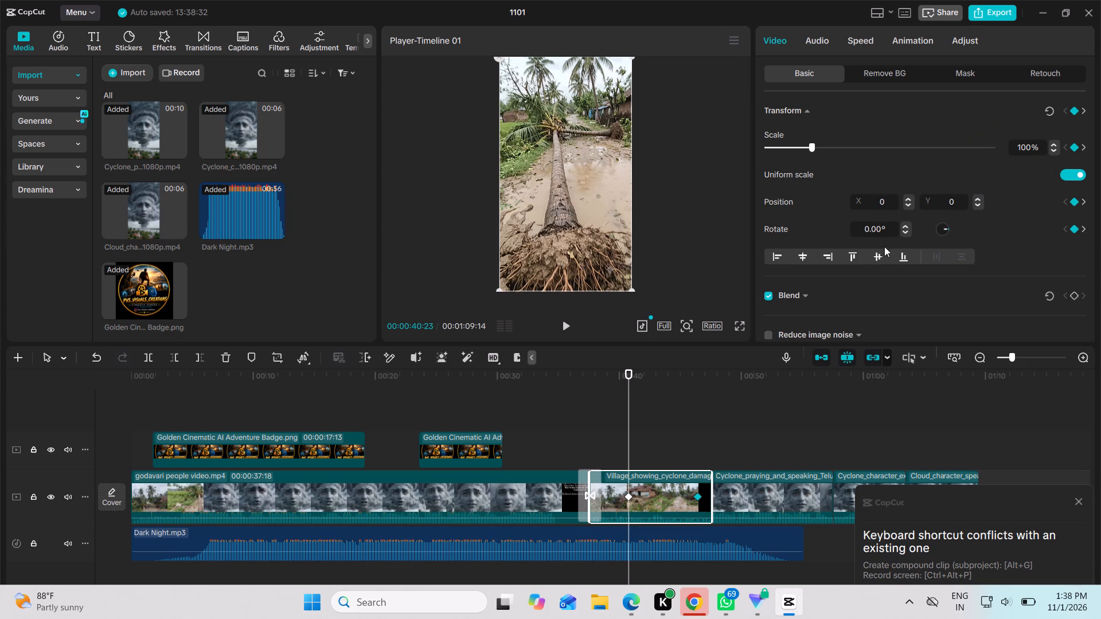
{"action": "left_click", "coordinate": [1072, 148]}
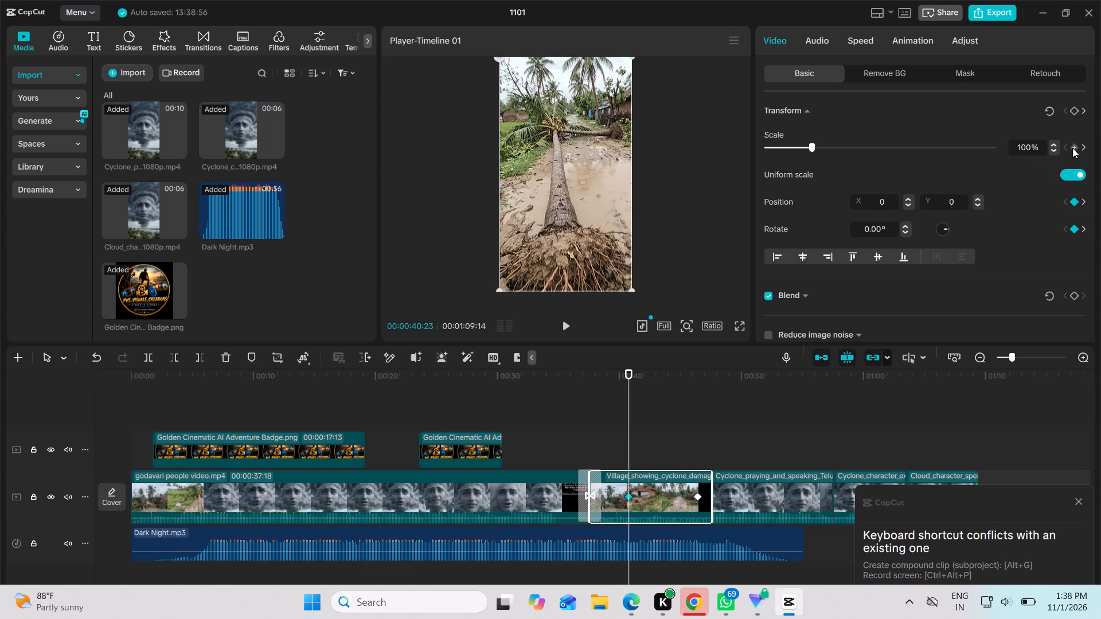
{"action": "left_click", "coordinate": [1072, 148]}
{"action": "left_click_drag", "start_coordinate": [629, 412], "coordinate": [654, 412]}
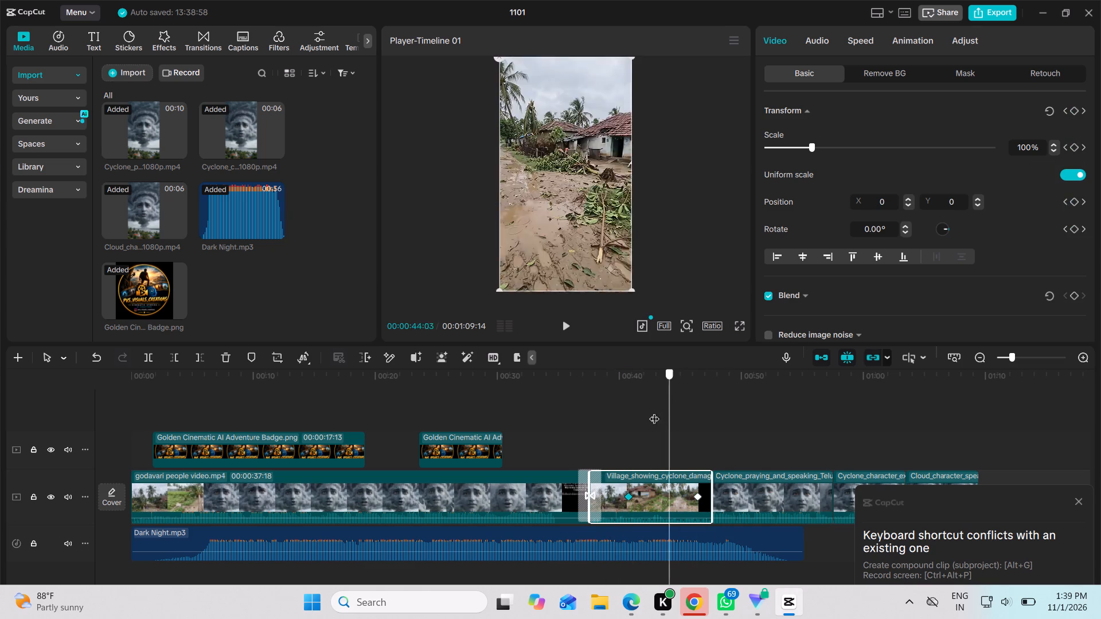
{"action": "left_click_drag", "start_coordinate": [654, 412], "coordinate": [630, 412]}
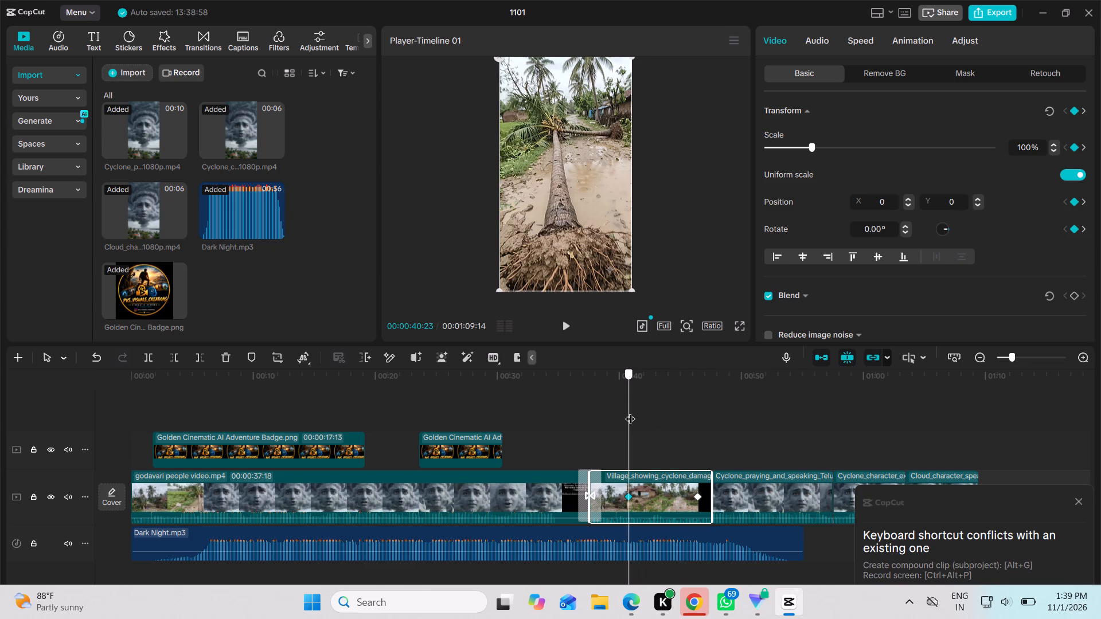
{"action": "left_click_drag", "start_coordinate": [630, 412], "coordinate": [674, 412]}
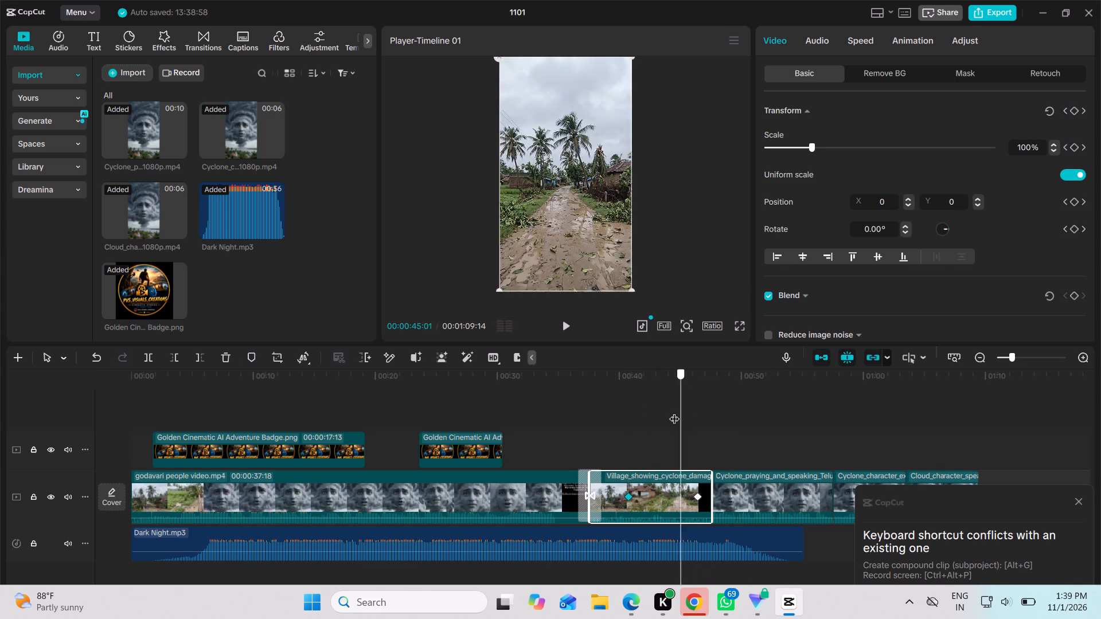
Set the village clip's scale to 80% at 00:00:41:18, between its two existing keyframes.
{"action": "left_click_drag", "start_coordinate": [674, 412], "coordinate": [639, 408]}
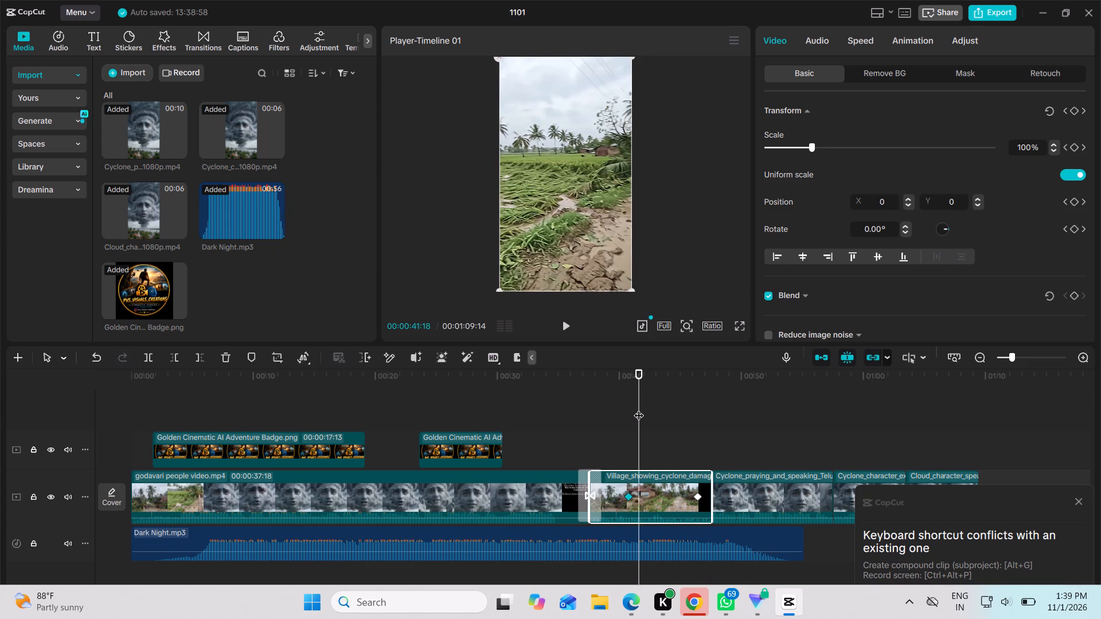
{"action": "left_click", "coordinate": [1030, 151]}
{"action": "key", "text": "BackSpace"}
{"action": "key", "text": "BackSpace"}
{"action": "key", "text": "BackSpace"}
{"action": "type", "text": "80"}
Play back the village clip from its start at 00:00:37:18 to check the keyframed scale change.
{"action": "left_click_drag", "start_coordinate": [643, 436], "coordinate": [591, 421]}
{"action": "left_click", "coordinate": [568, 323]}
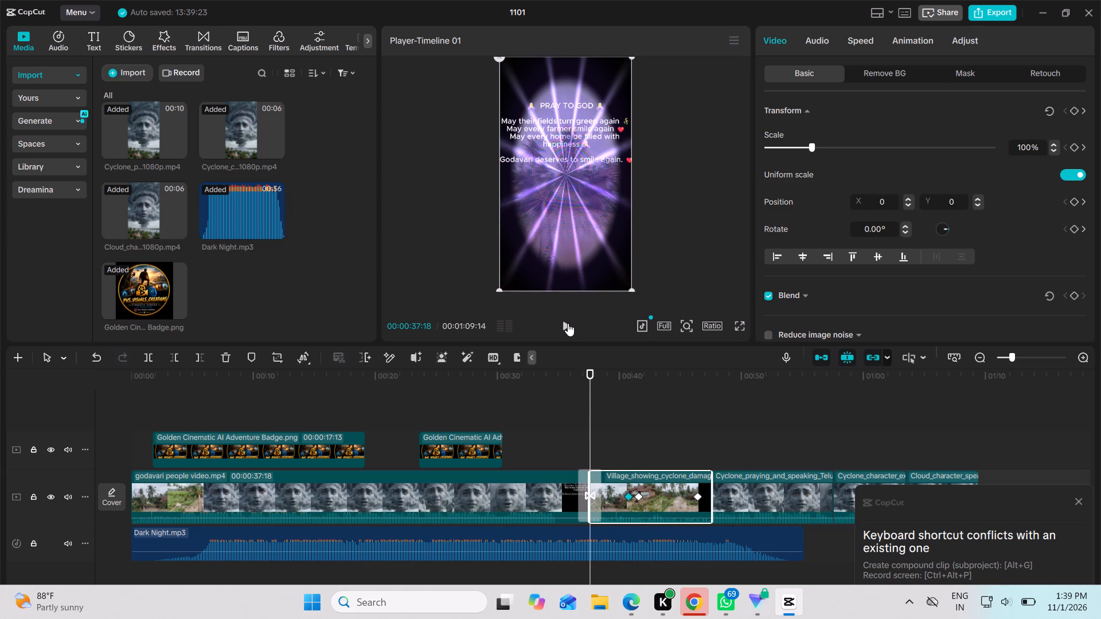
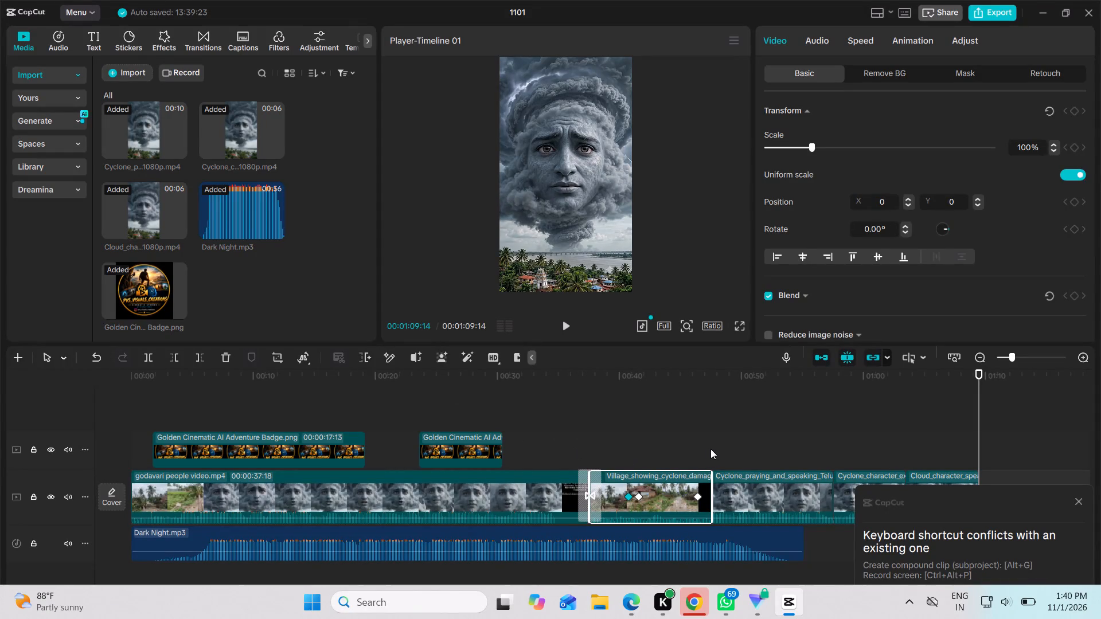
Add a transform keyframe at the start of the Cyclone_praying_and_speaking clip, at 00:00:47:17.
{"action": "left_click", "coordinate": [760, 500]}
{"action": "scroll", "coordinate": [760, 500], "scroll_direction": "left", "scroll_amount": 1}
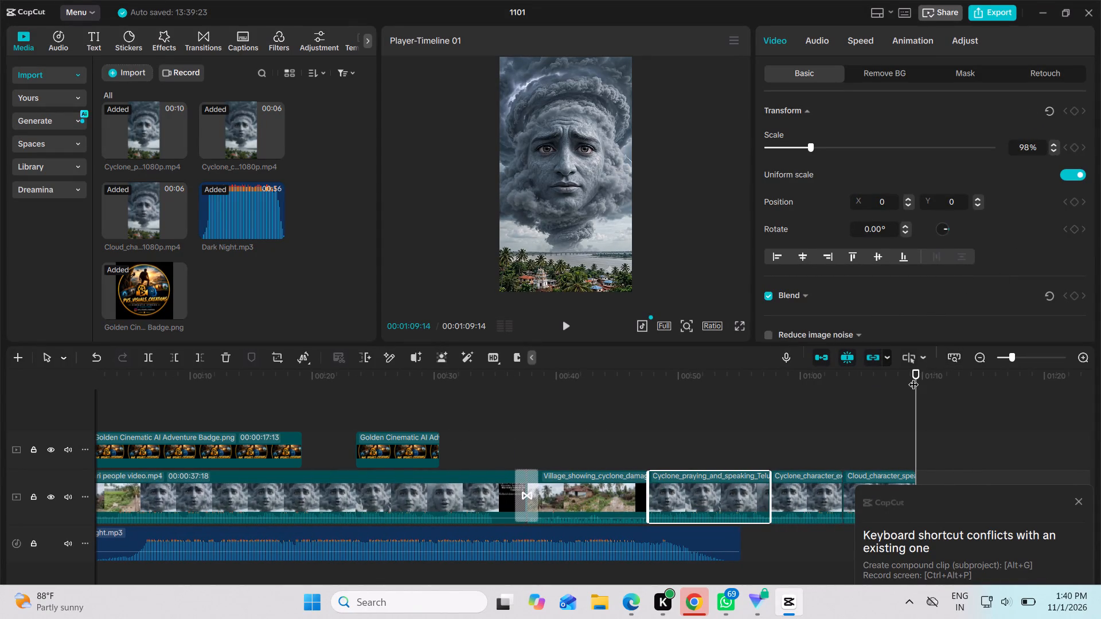
{"action": "left_click_drag", "start_coordinate": [913, 377], "coordinate": [655, 370]}
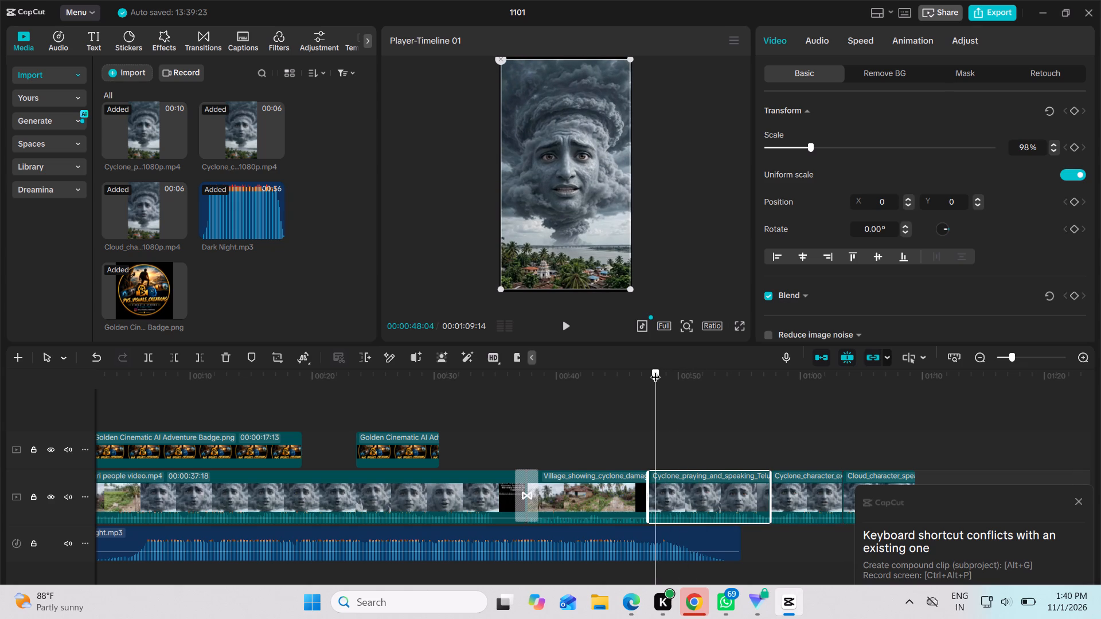
{"action": "left_click_drag", "start_coordinate": [655, 370], "coordinate": [651, 367]}
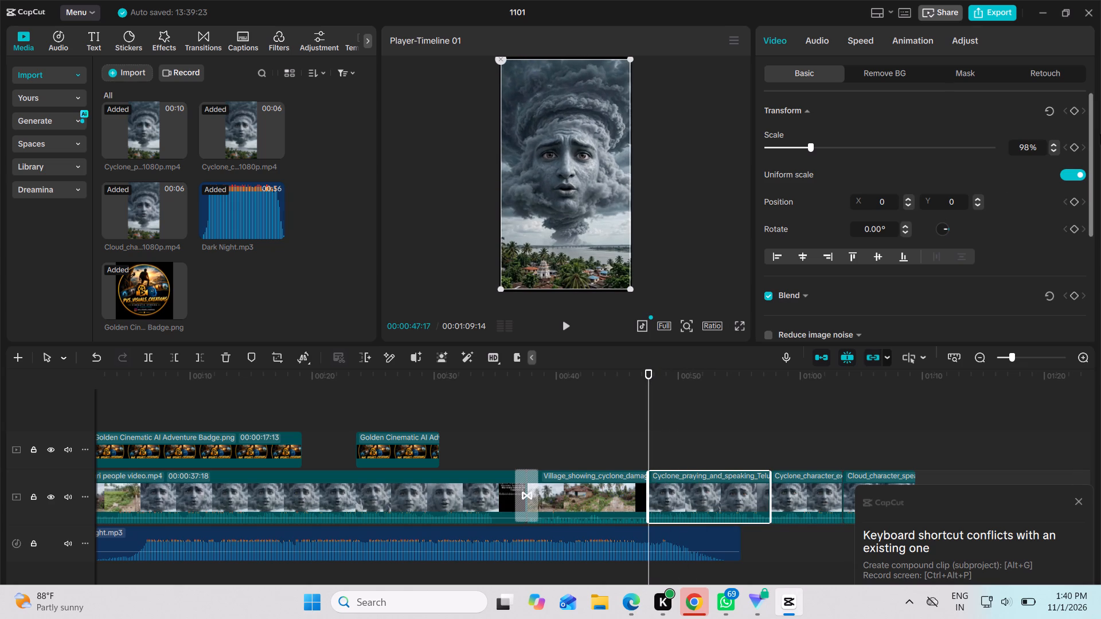
{"action": "left_click", "coordinate": [1073, 110]}
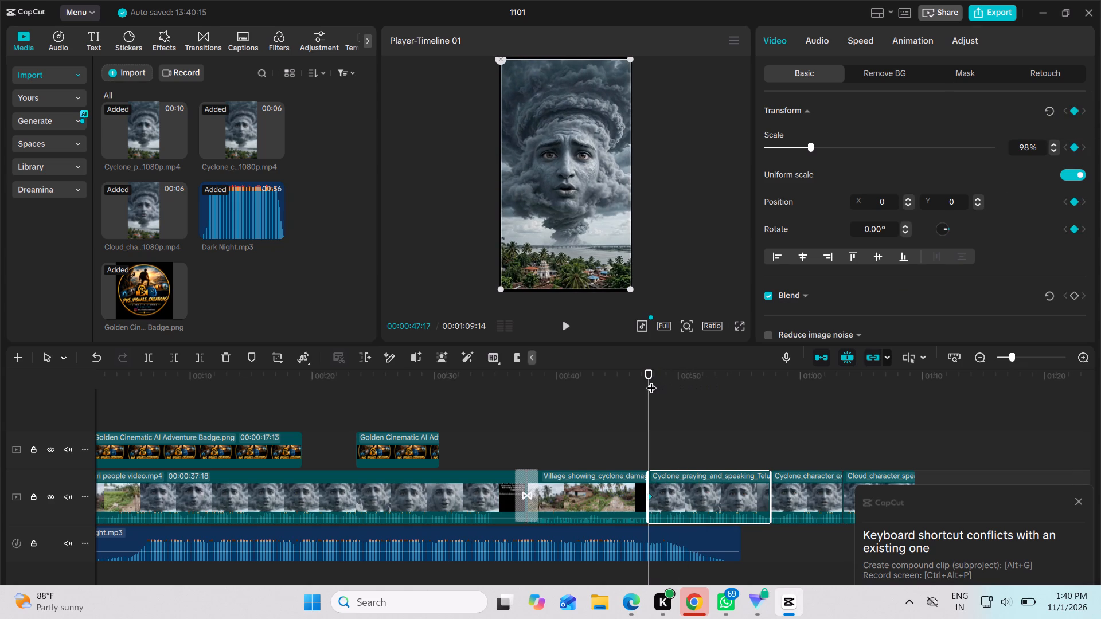
Add a transform keyframe at the end of the Cyclone_praying_and_speaking clip, at 00:00:57:16, with its scale set to 130%.
{"action": "left_click_drag", "start_coordinate": [651, 381], "coordinate": [772, 394]}
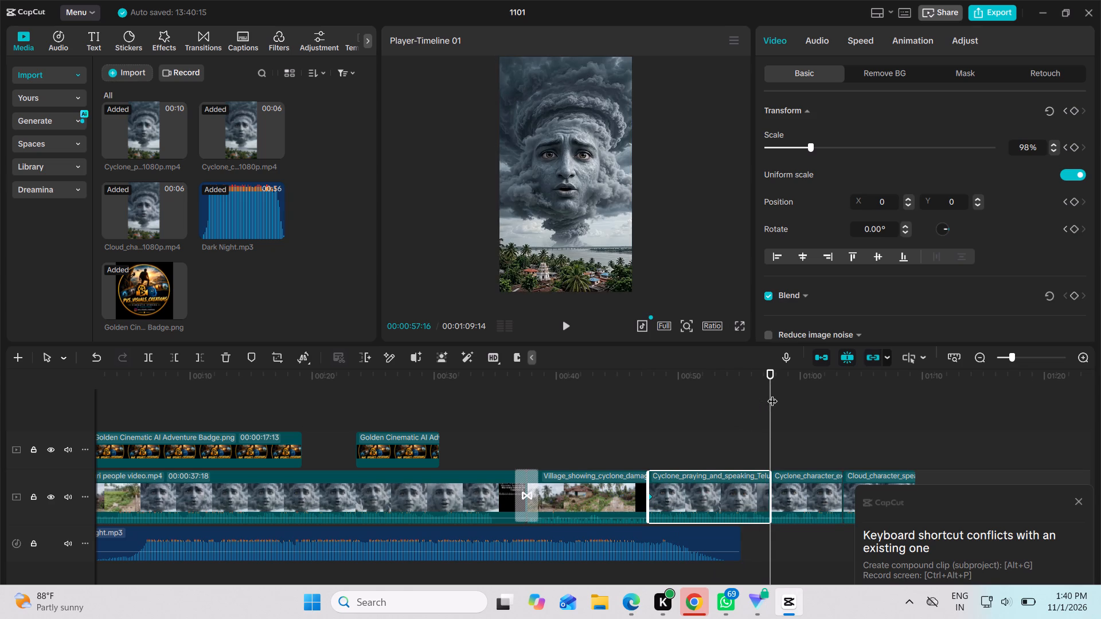
{"action": "left_click", "coordinate": [1073, 114]}
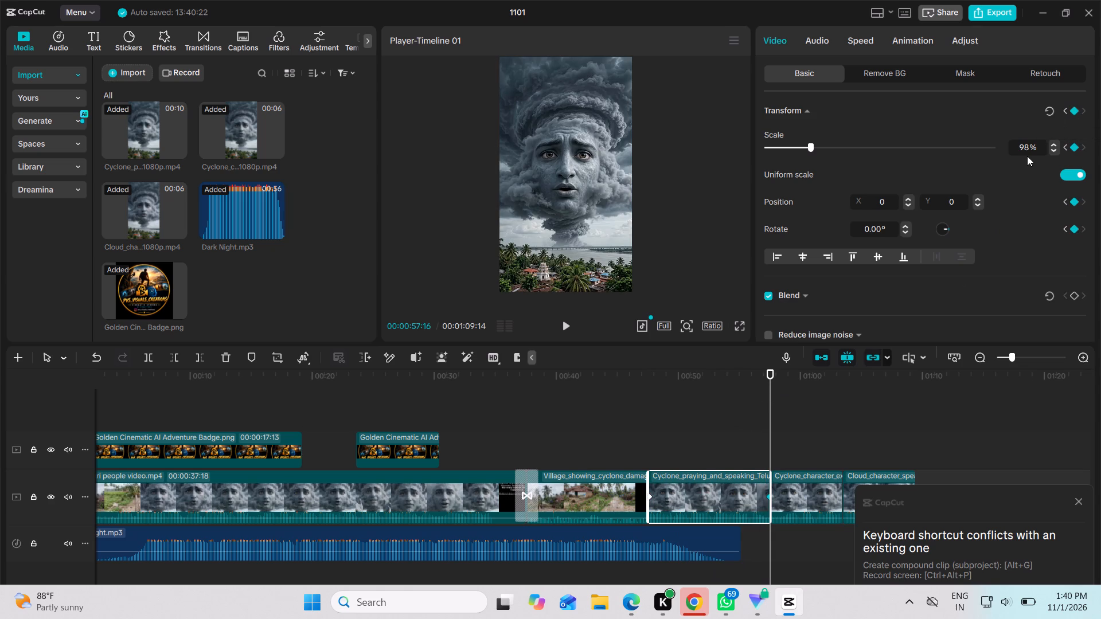
{"action": "left_click", "coordinate": [1027, 150]}
{"action": "key", "text": "BackSpace"}
{"action": "key", "text": "BackSpace"}
{"action": "type", "text": "130"}
Play back from 00:00:46:12 through the Cyclone_praying_and_speaking clip to check its scale animation, then rewind to 00:00:35:23.
{"action": "left_click_drag", "start_coordinate": [766, 390], "coordinate": [634, 367]}
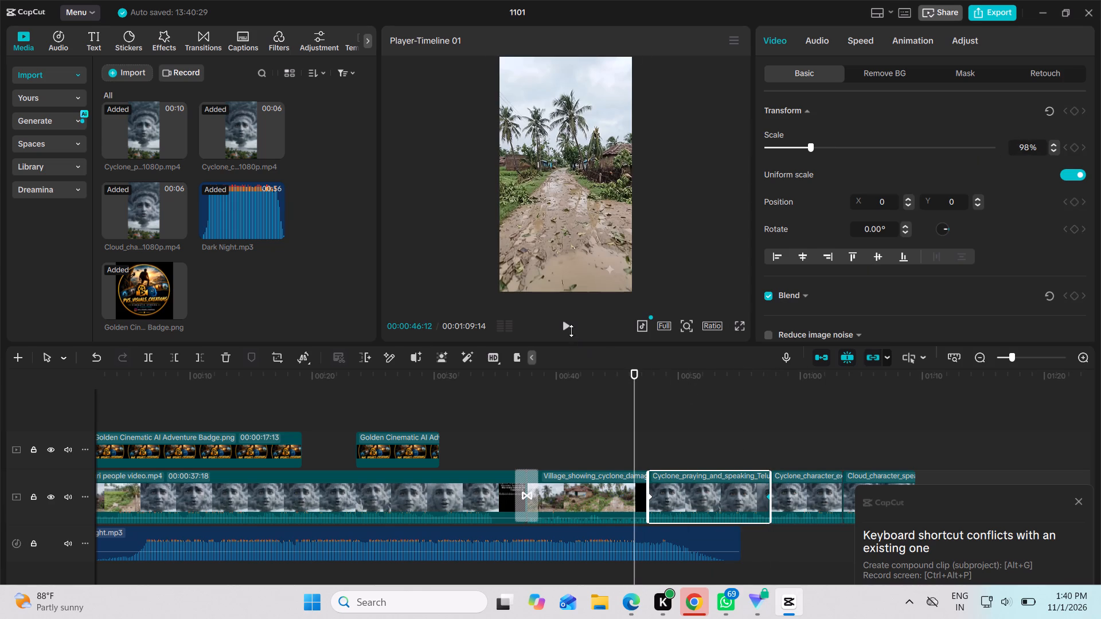
{"action": "left_click", "coordinate": [571, 331]}
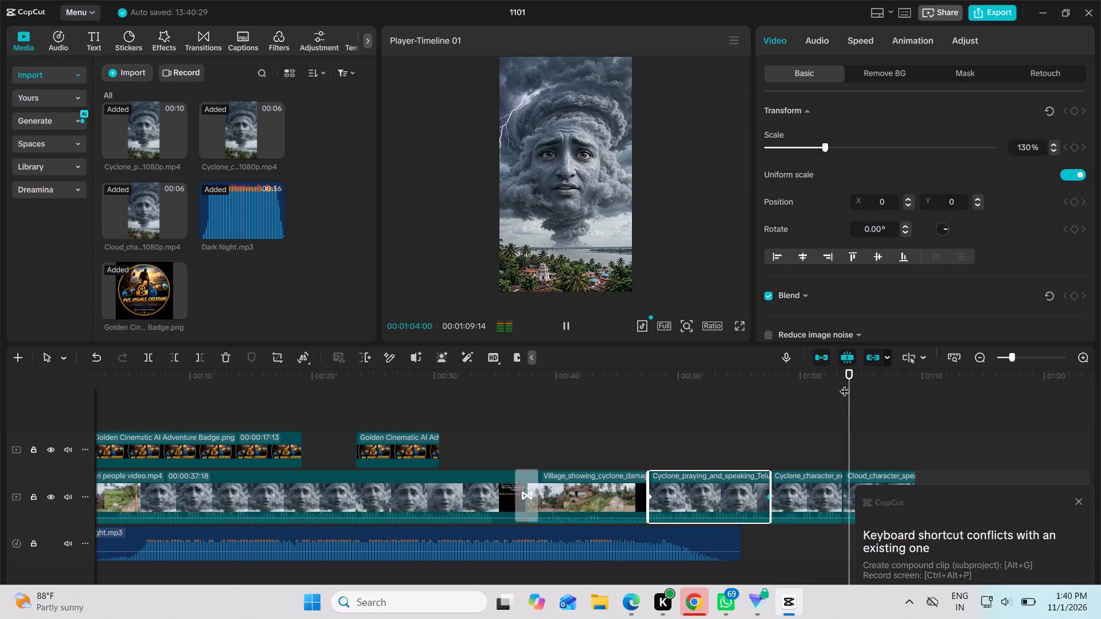
{"action": "left_click_drag", "start_coordinate": [856, 384], "coordinate": [505, 336]}
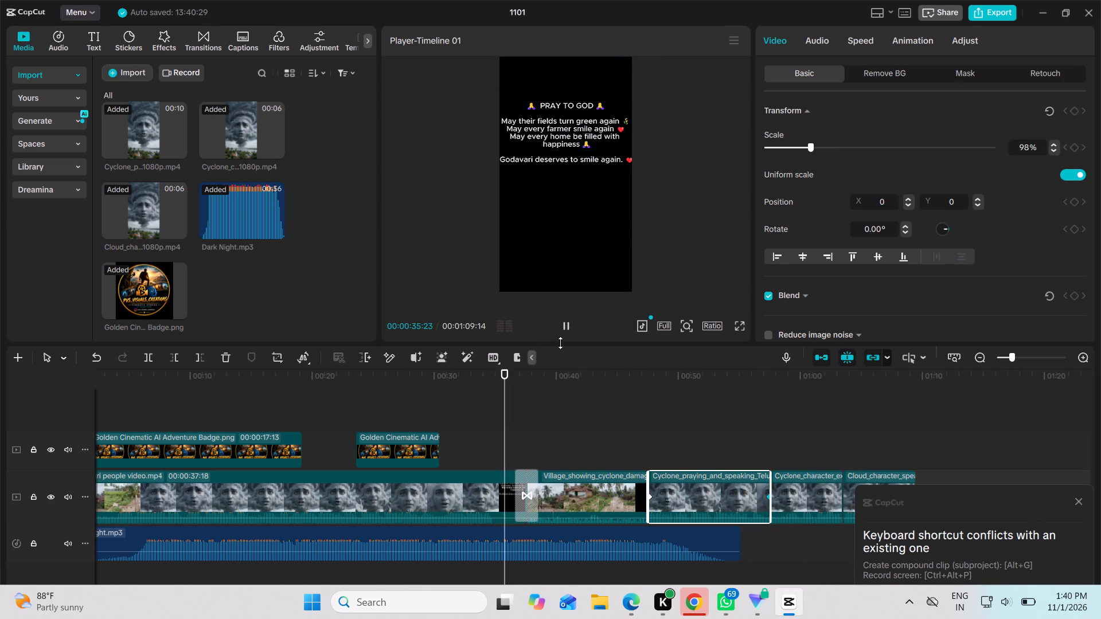
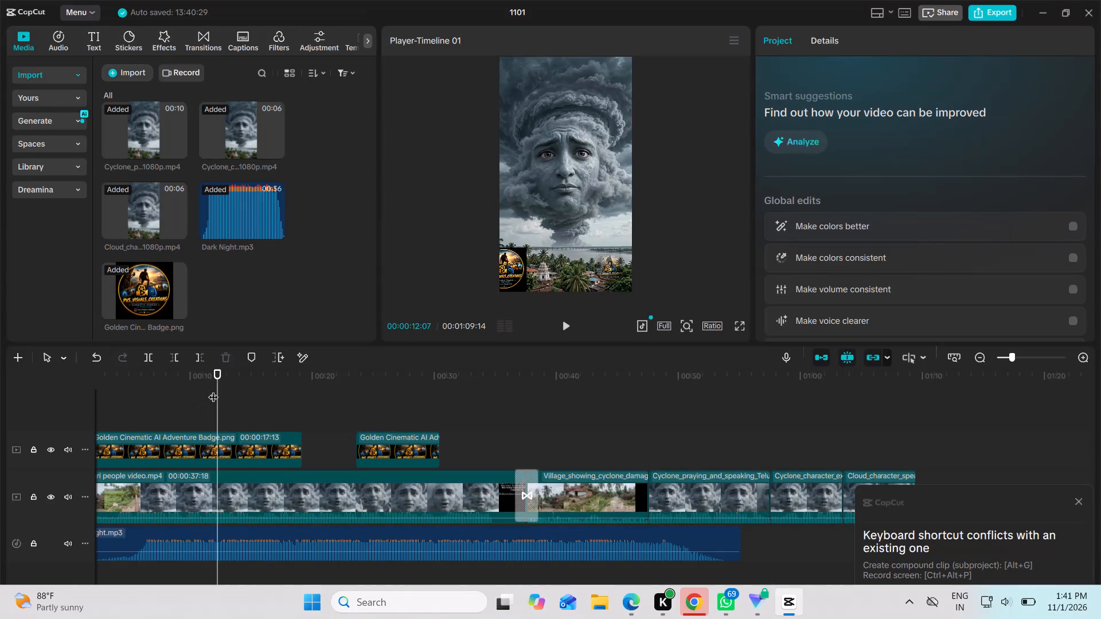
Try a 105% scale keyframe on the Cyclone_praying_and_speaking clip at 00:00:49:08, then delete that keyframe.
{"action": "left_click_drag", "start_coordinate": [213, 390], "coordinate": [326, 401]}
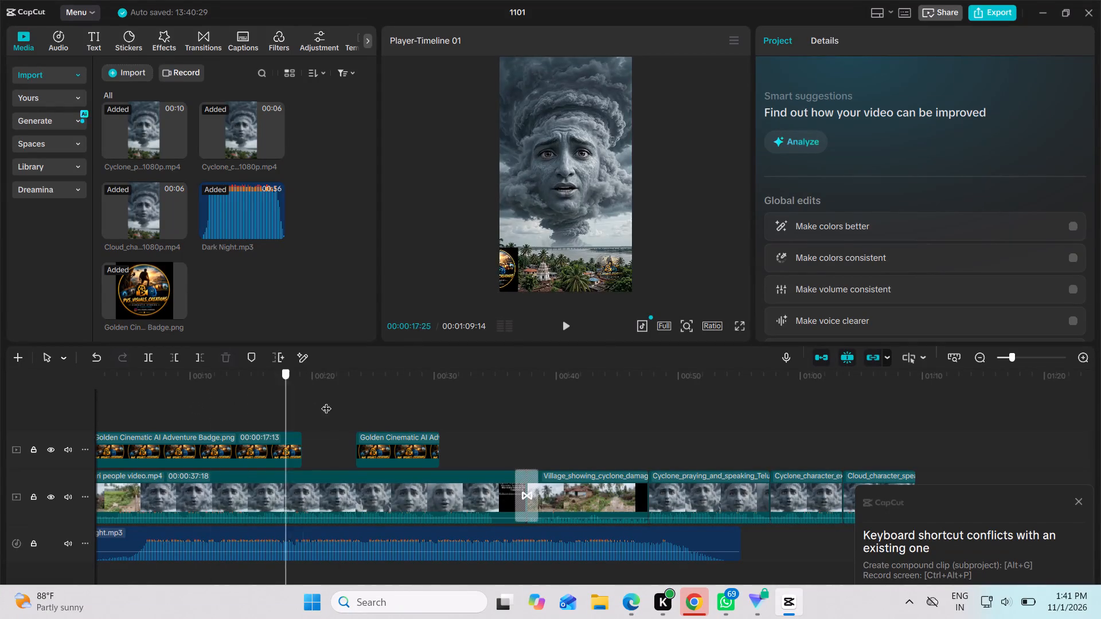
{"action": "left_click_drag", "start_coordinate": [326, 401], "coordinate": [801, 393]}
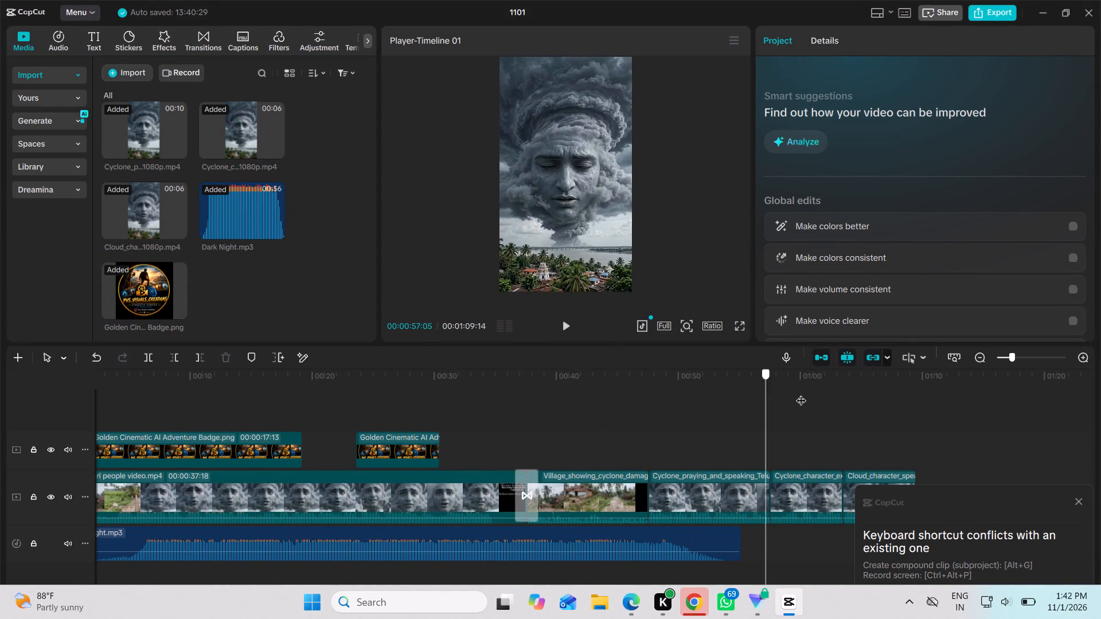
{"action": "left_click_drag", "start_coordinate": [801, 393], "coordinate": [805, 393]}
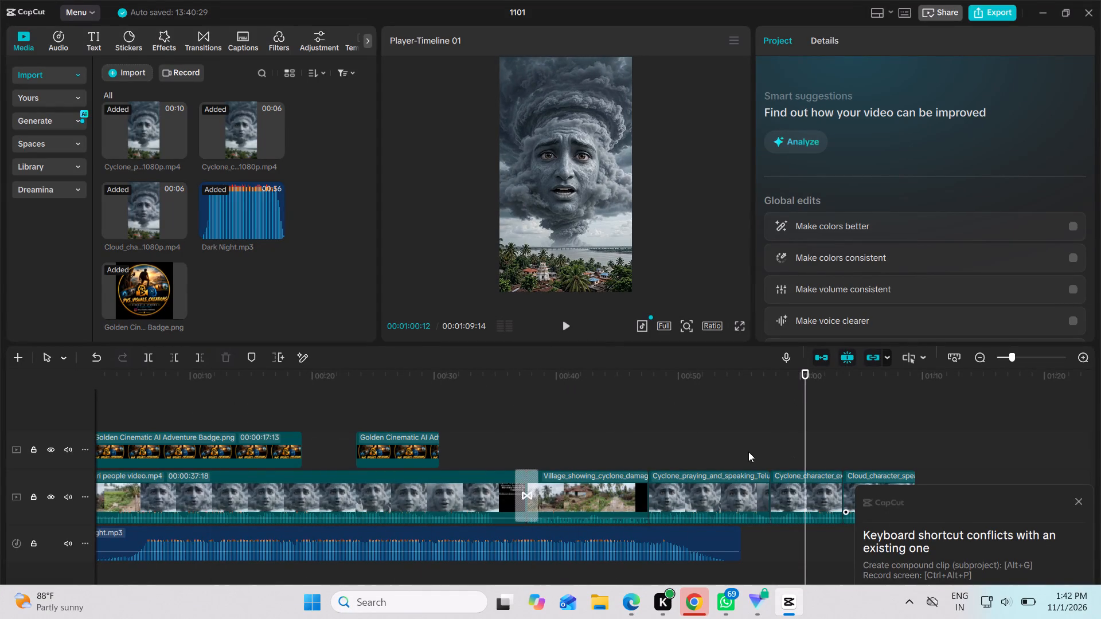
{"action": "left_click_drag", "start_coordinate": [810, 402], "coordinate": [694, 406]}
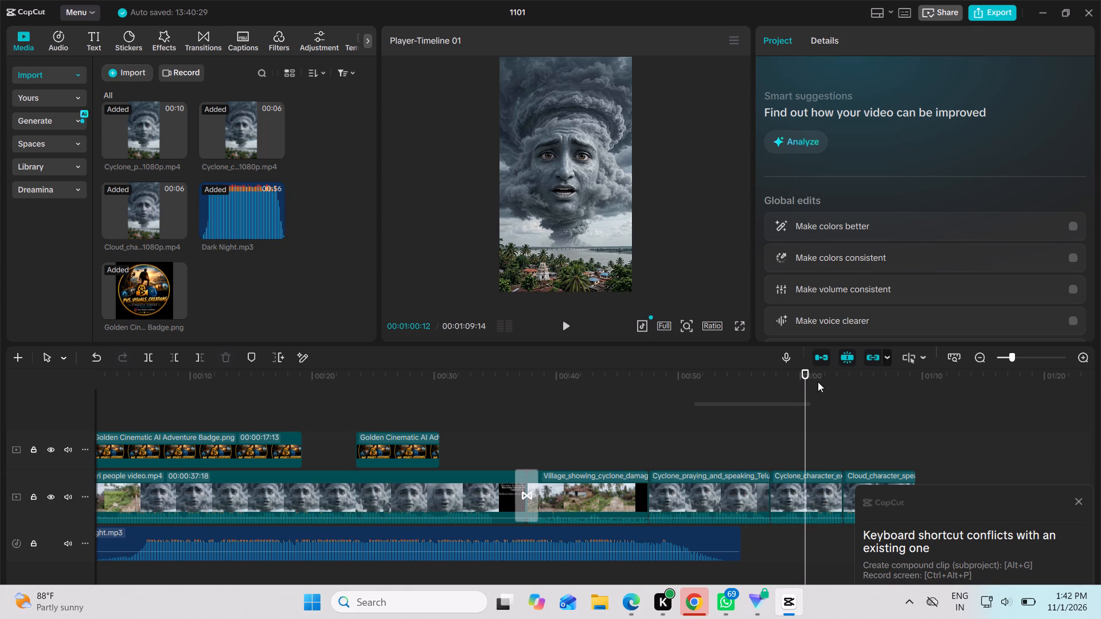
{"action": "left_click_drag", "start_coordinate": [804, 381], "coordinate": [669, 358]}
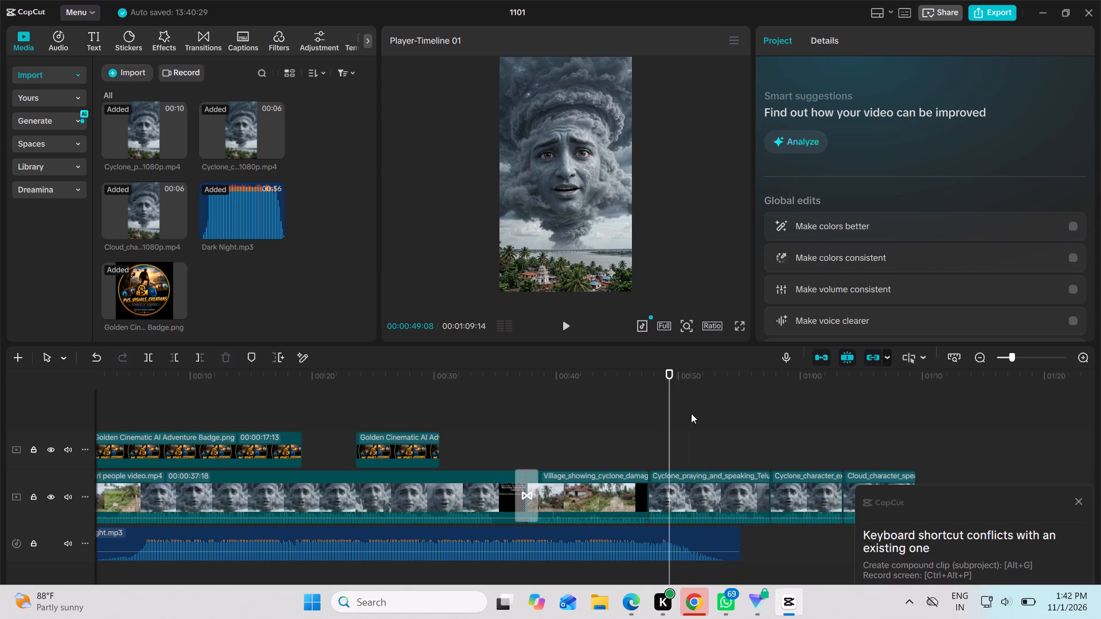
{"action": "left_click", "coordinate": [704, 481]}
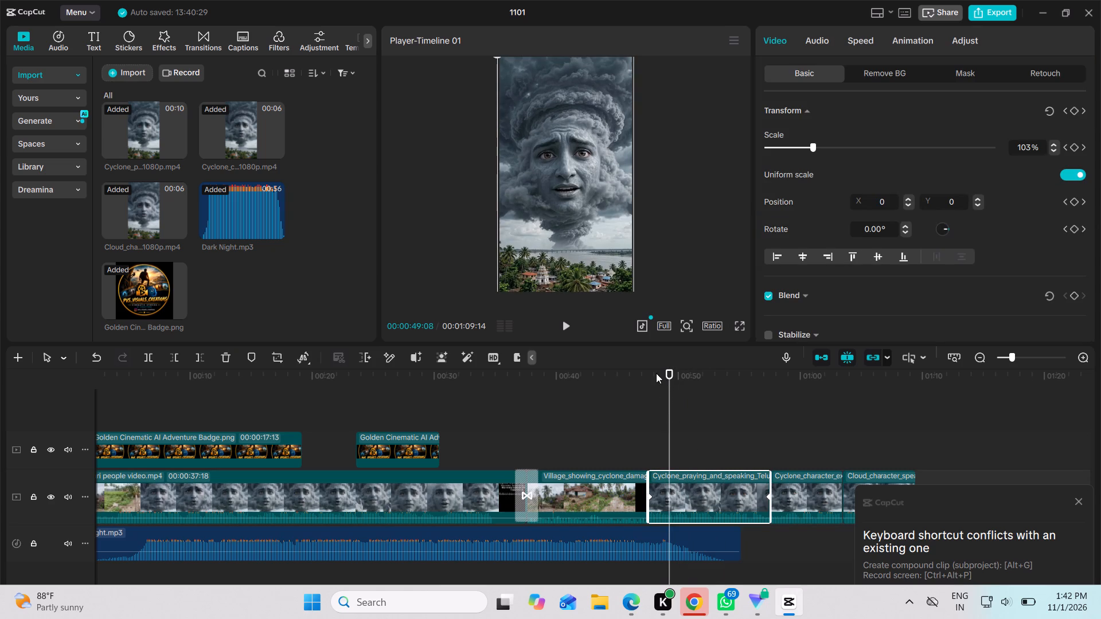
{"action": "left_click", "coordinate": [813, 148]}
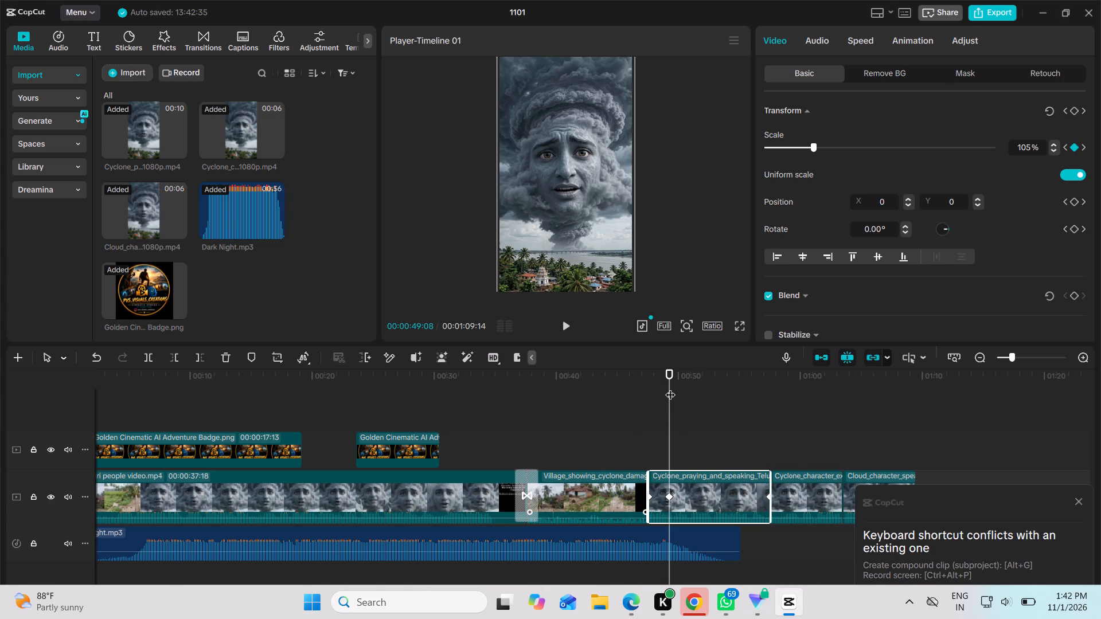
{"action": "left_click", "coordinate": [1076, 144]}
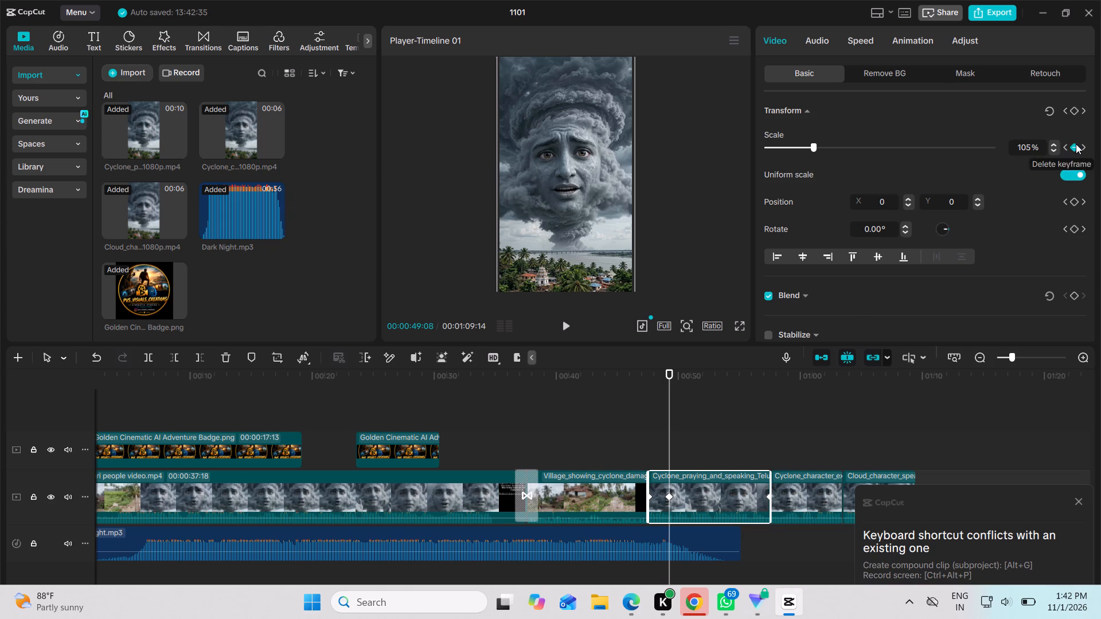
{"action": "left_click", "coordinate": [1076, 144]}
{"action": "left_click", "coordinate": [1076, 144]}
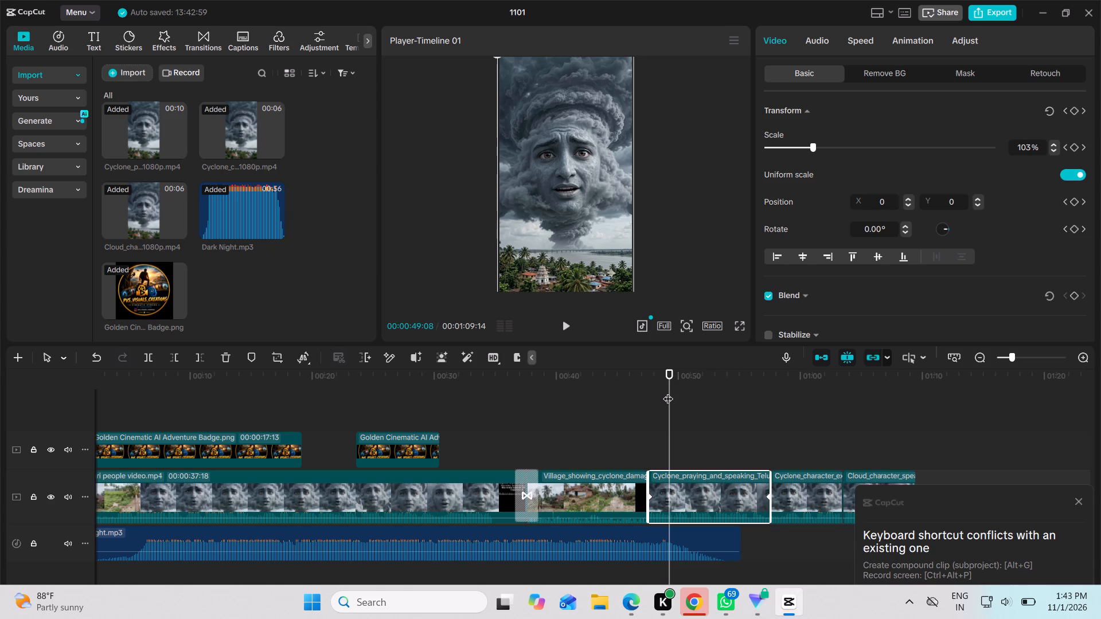
Add a transform keyframe to the Cyclone_praying_and_speaking clip at 00:00:48:12.
{"action": "left_click_drag", "start_coordinate": [669, 387], "coordinate": [607, 384]}
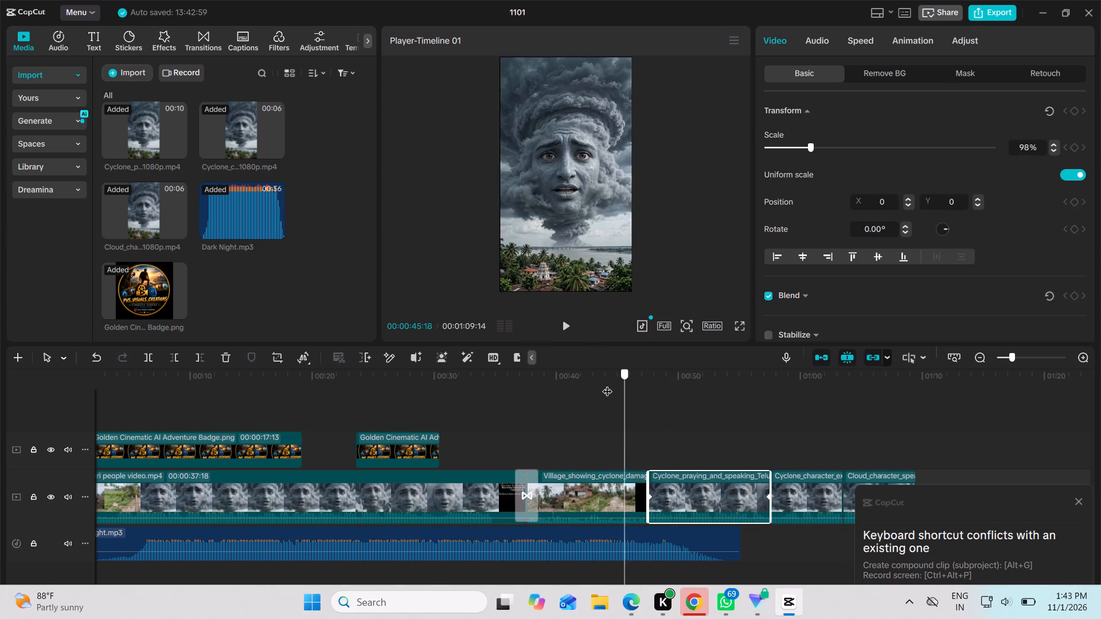
{"action": "left_click_drag", "start_coordinate": [607, 384], "coordinate": [659, 390]}
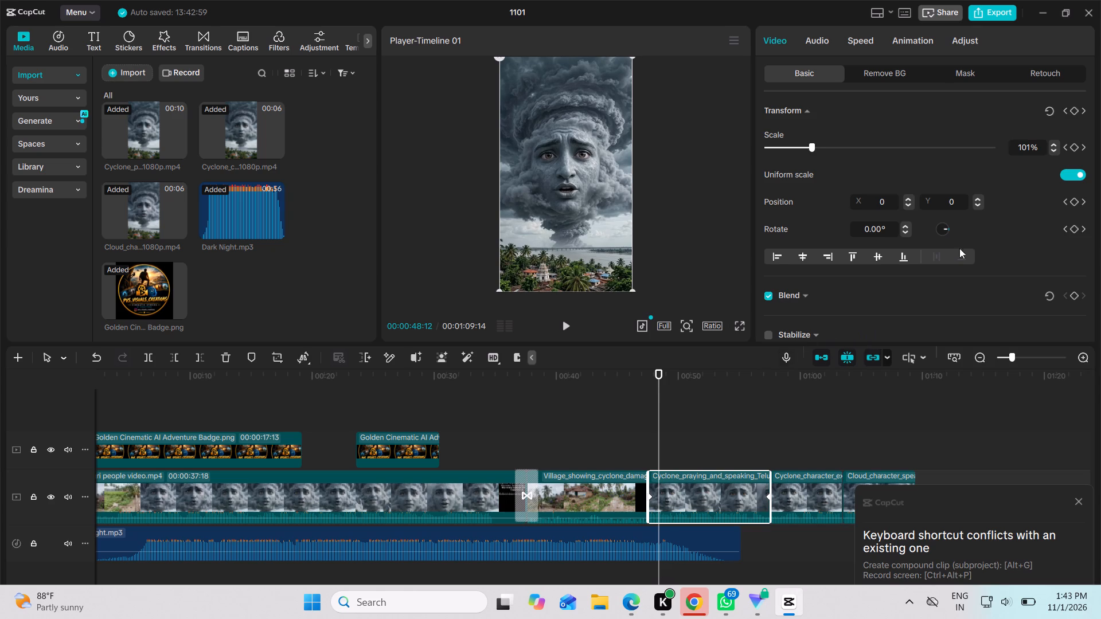
{"action": "left_click", "coordinate": [1072, 109]}
Scrub between 00:00:46:12 and 00:00:52:08 to examine the scale change around the new keyframe near the clip's start.
{"action": "left_click_drag", "start_coordinate": [660, 385], "coordinate": [710, 378]}
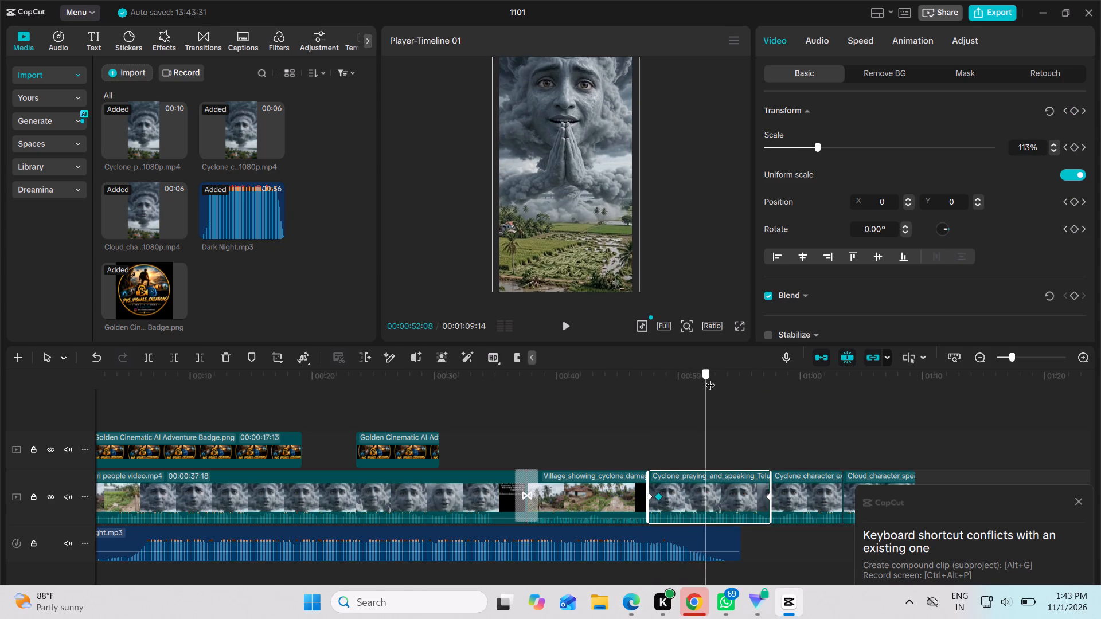
{"action": "left_click_drag", "start_coordinate": [710, 378], "coordinate": [677, 375]}
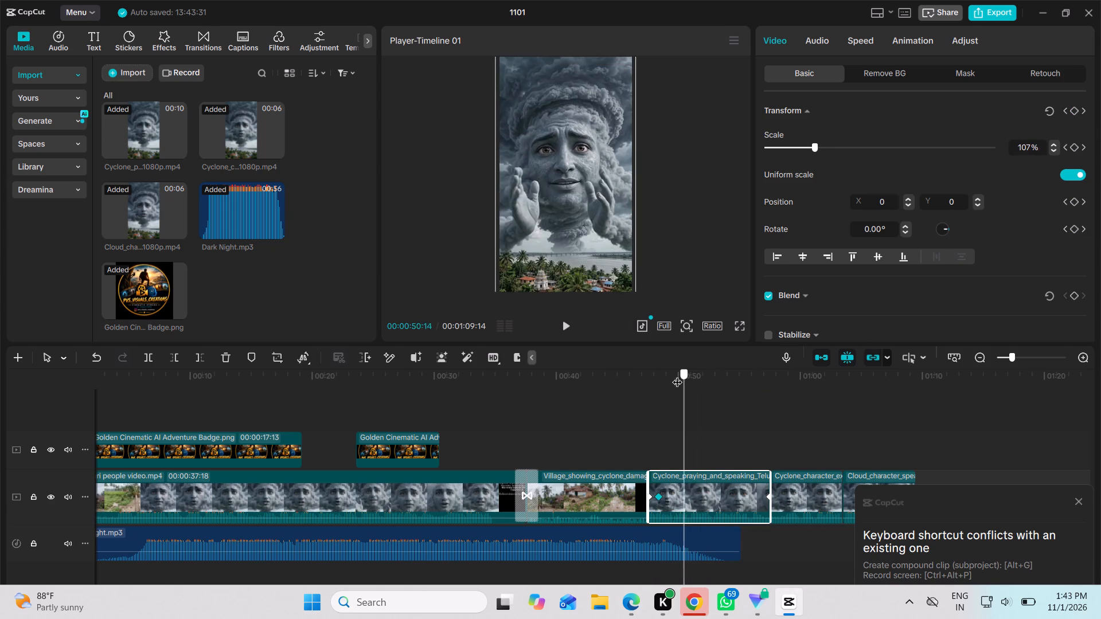
{"action": "left_click_drag", "start_coordinate": [677, 375], "coordinate": [657, 371]}
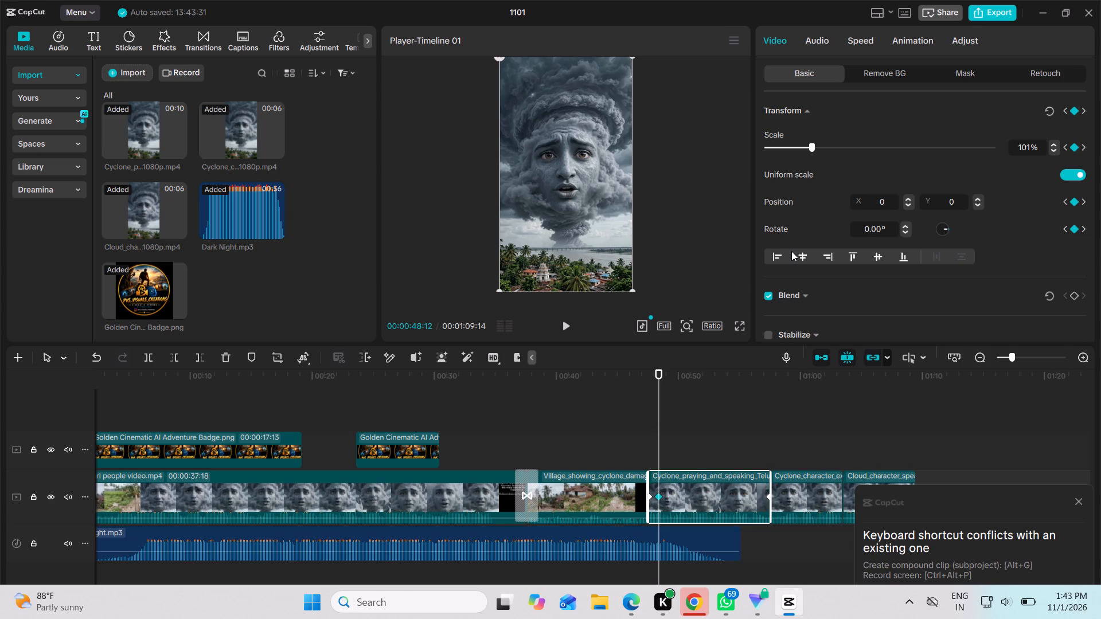
{"action": "left_click", "coordinate": [791, 251]}
{"action": "left_click_drag", "start_coordinate": [662, 373], "coordinate": [649, 373]}
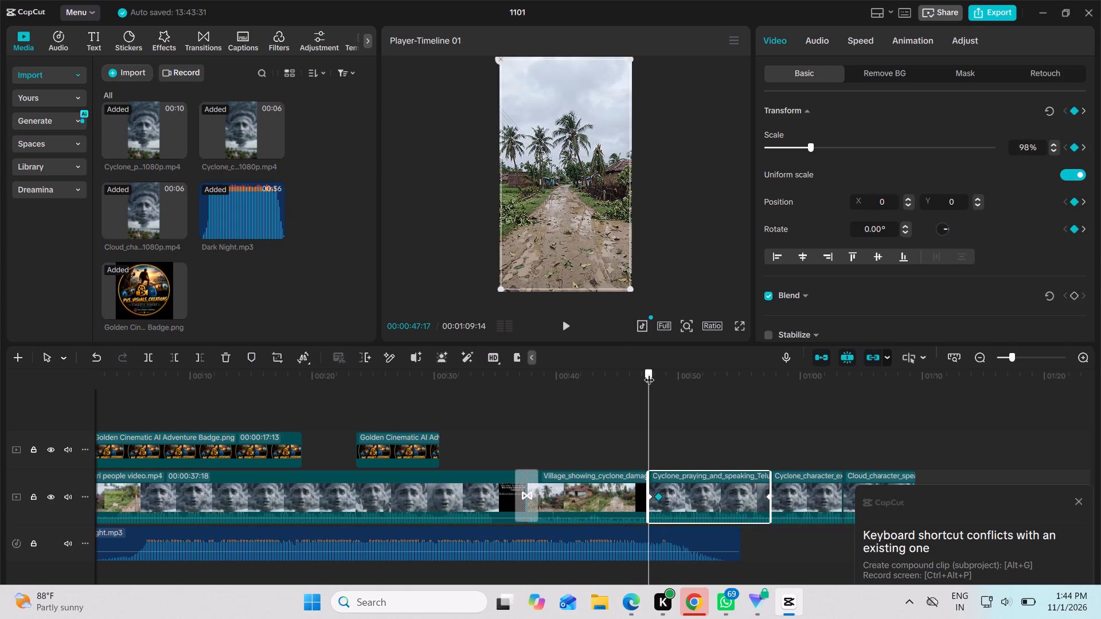
{"action": "left_click_drag", "start_coordinate": [649, 373], "coordinate": [680, 376]}
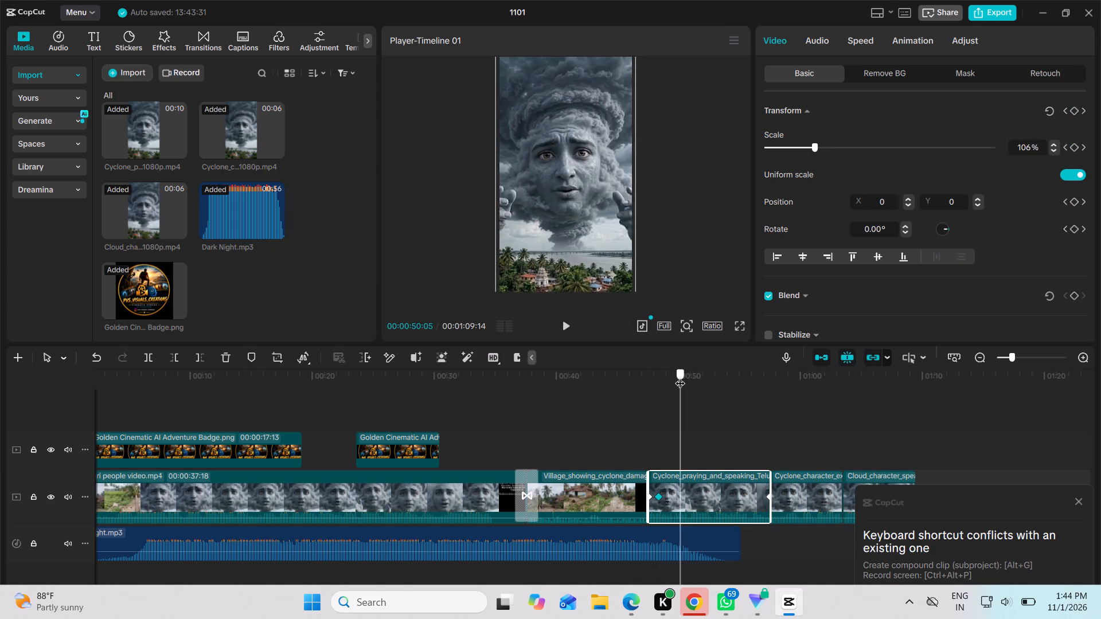
{"action": "left_click_drag", "start_coordinate": [680, 376], "coordinate": [667, 374]}
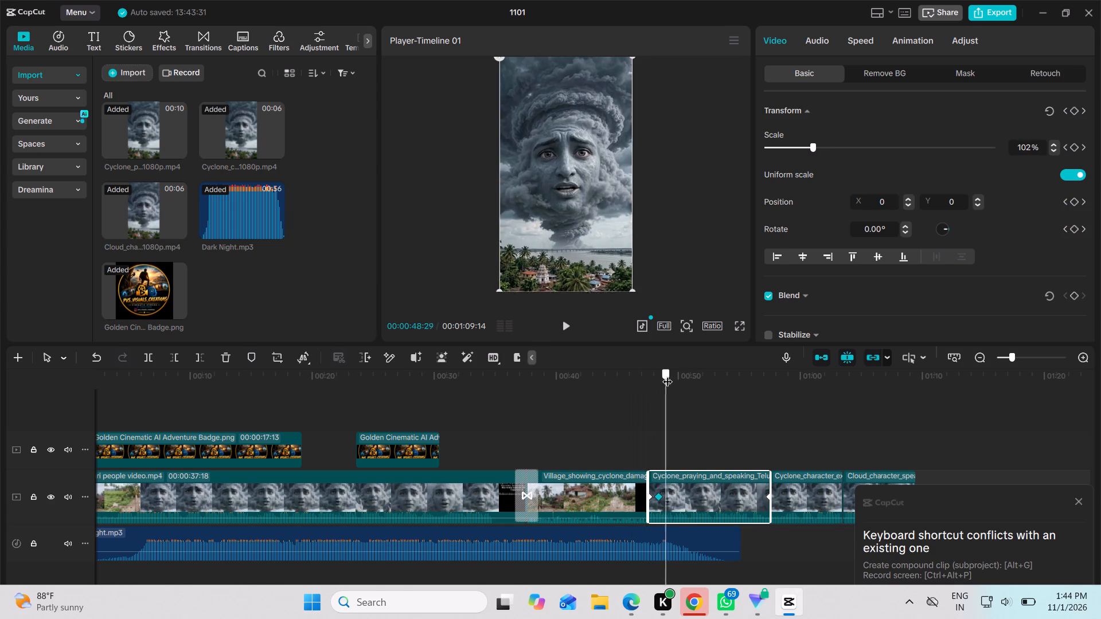
{"action": "left_click_drag", "start_coordinate": [667, 374], "coordinate": [666, 379]}
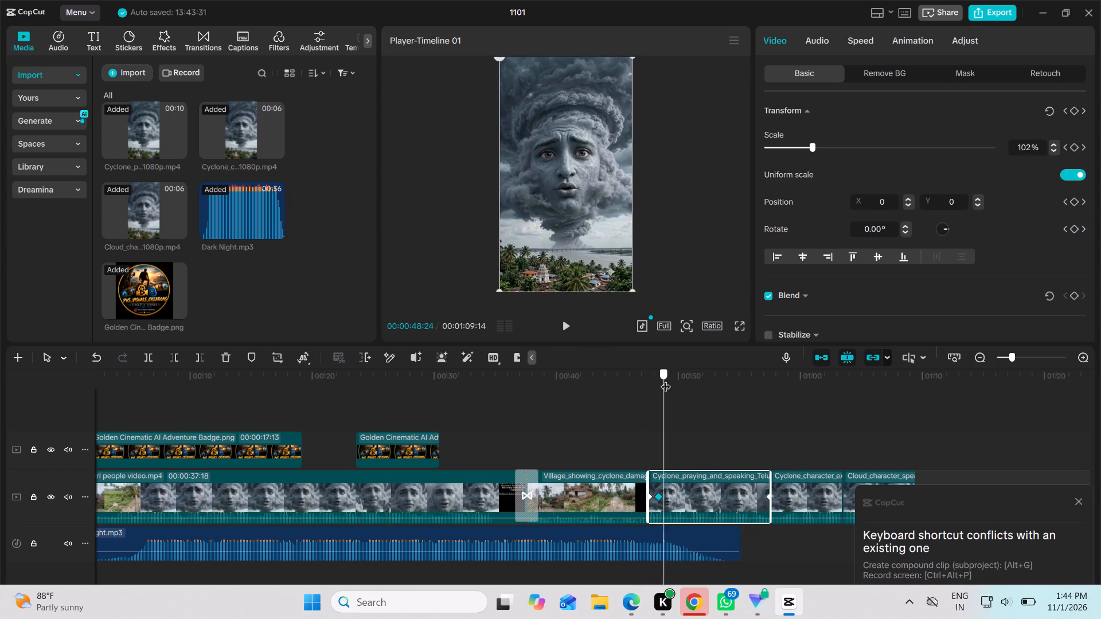
{"action": "left_click_drag", "start_coordinate": [666, 379], "coordinate": [630, 388]}
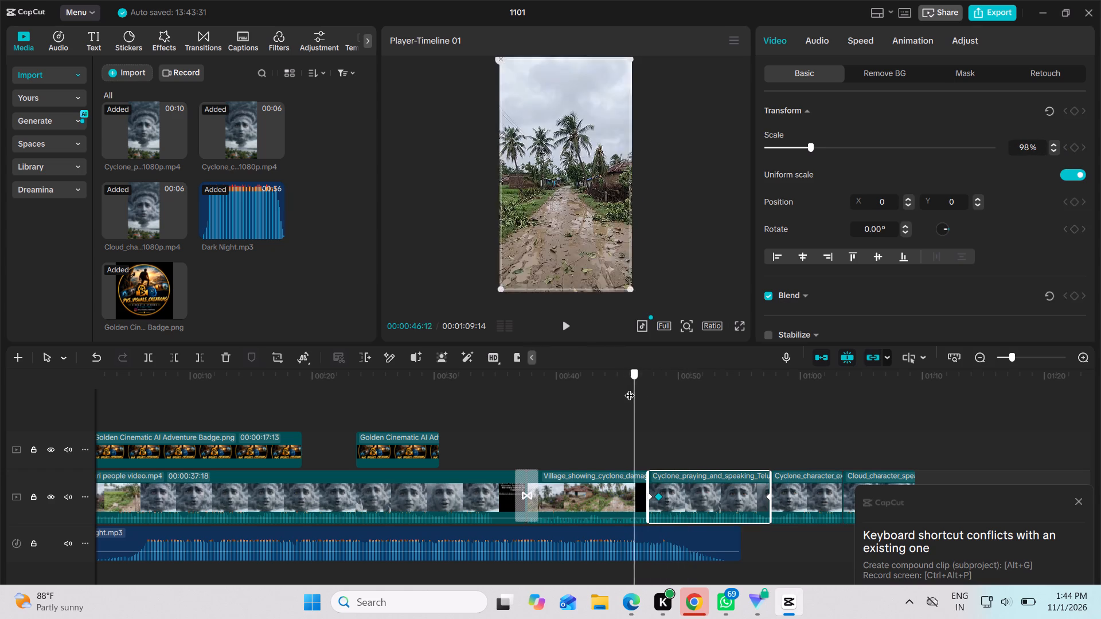
{"action": "left_click_drag", "start_coordinate": [630, 388], "coordinate": [655, 408]}
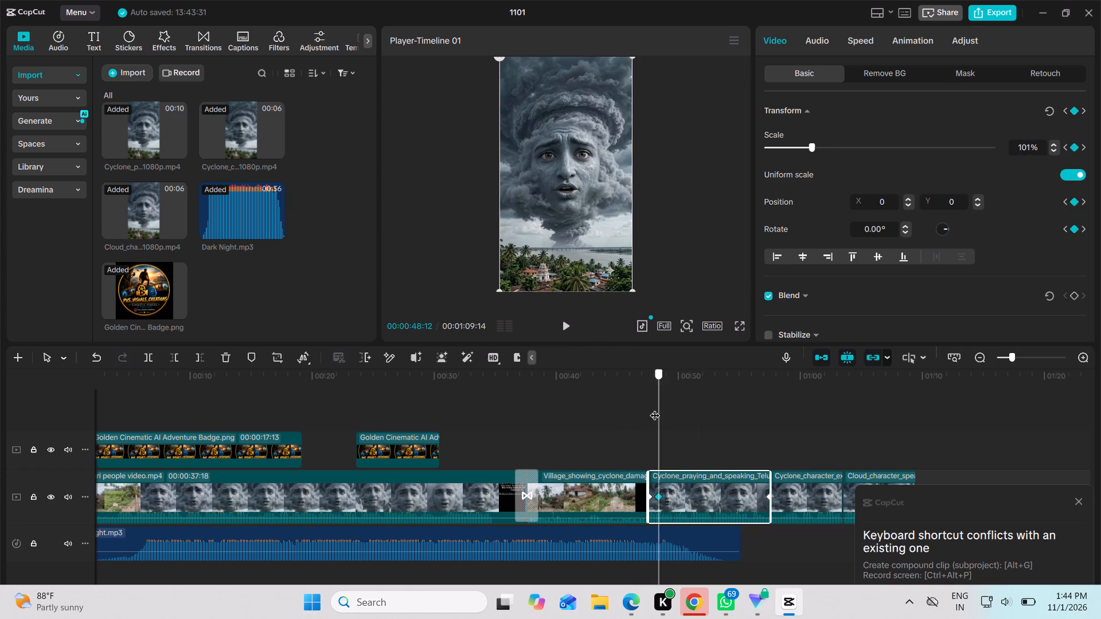
{"action": "left_click_drag", "start_coordinate": [655, 408], "coordinate": [681, 409]}
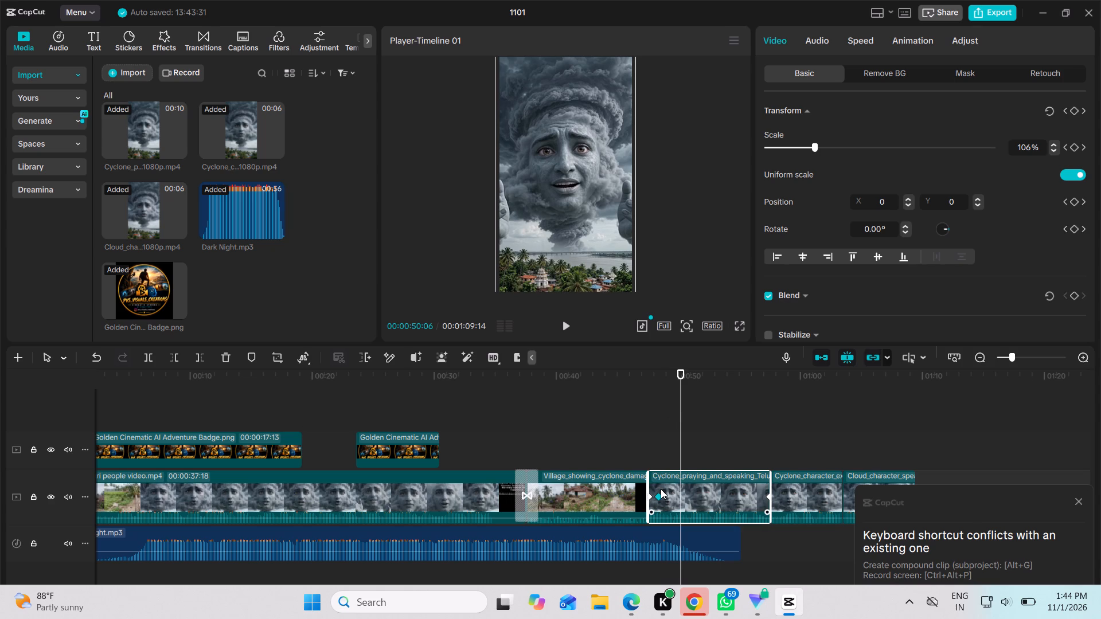
Move the 00:00:48:12 keyframe to just before the end of the Cyclone_praying_and_speaking clip and play back from 00:00:46:12 to check it.
{"action": "left_click_drag", "start_coordinate": [658, 493], "coordinate": [680, 493]}
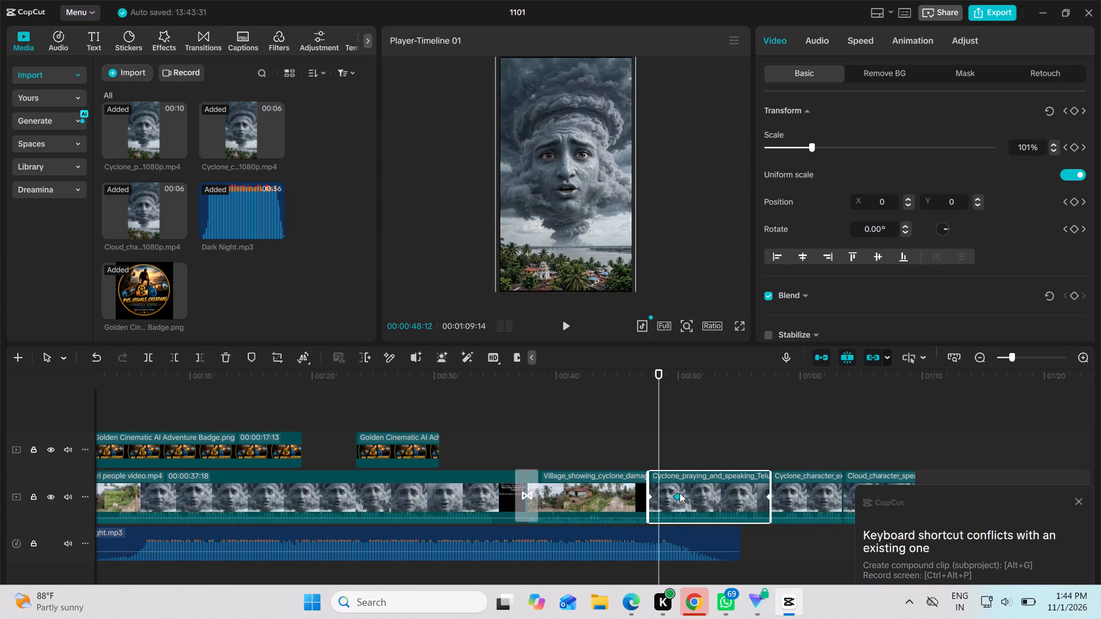
{"action": "left_click_drag", "start_coordinate": [680, 493], "coordinate": [758, 491]}
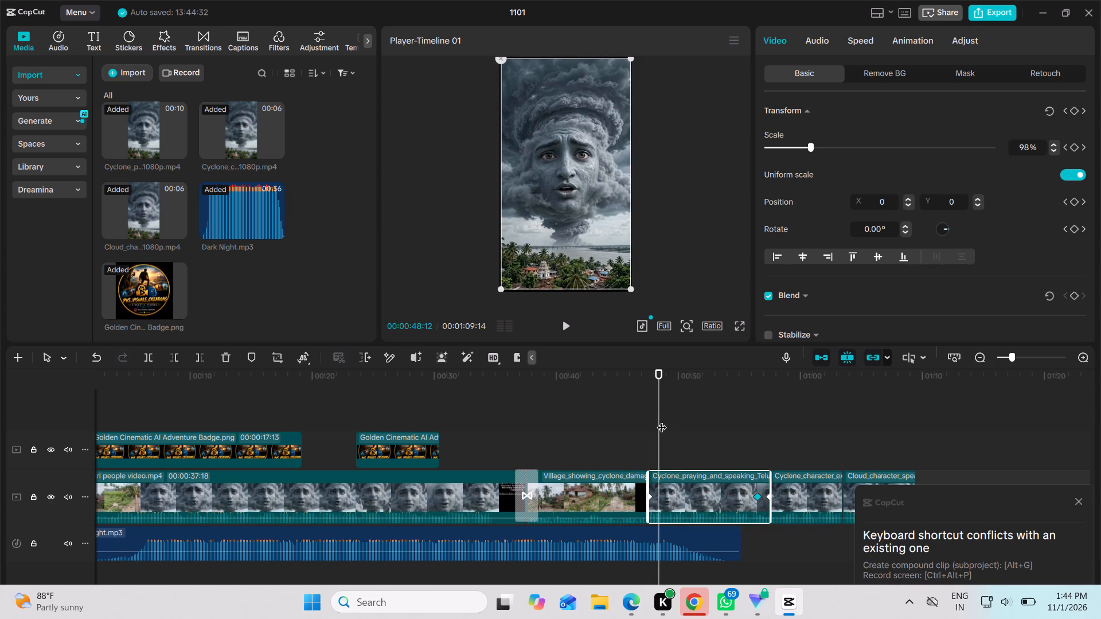
{"action": "left_click_drag", "start_coordinate": [662, 410], "coordinate": [634, 397]}
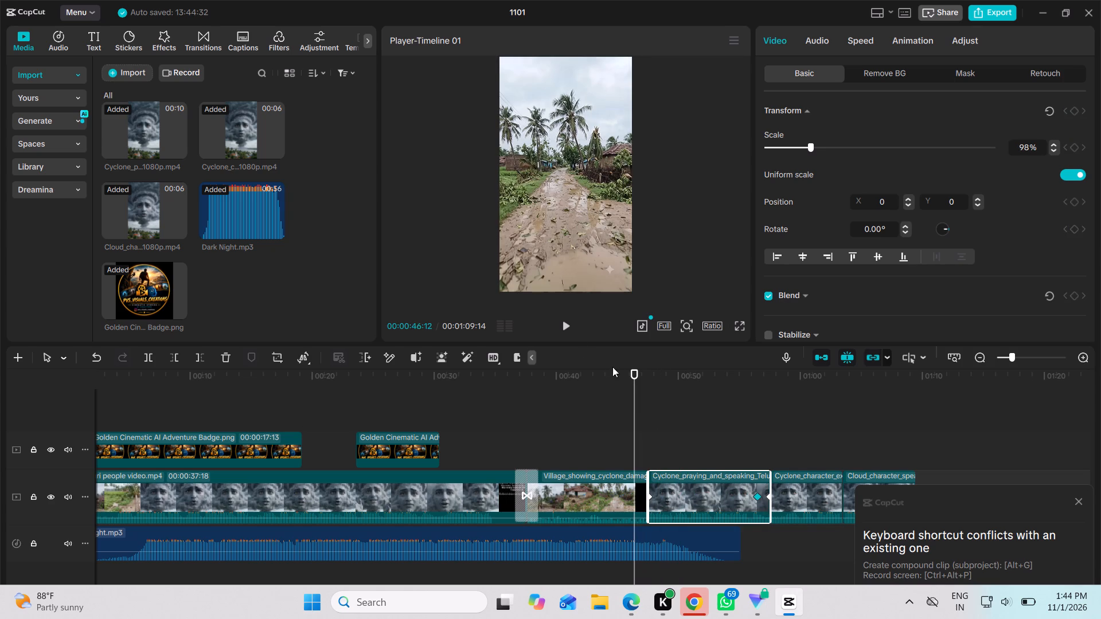
{"action": "left_click", "coordinate": [565, 335]}
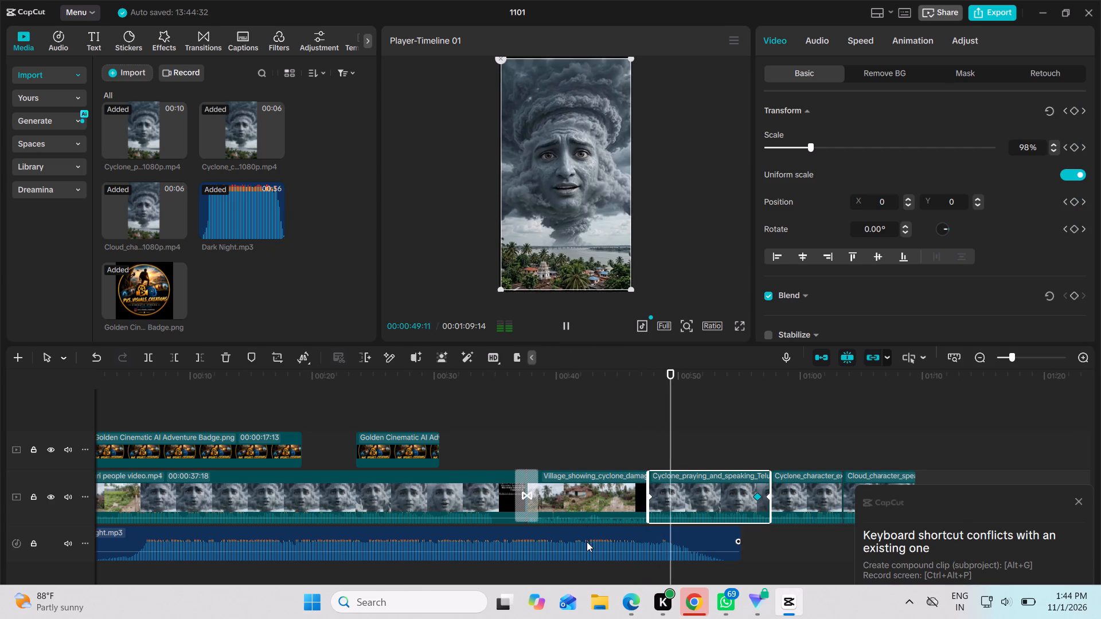
Add a volume keyframe to the Dark Night.mp3 track at 00:00:37:18, set its volume to 9.2 dB, and play back from there.
{"action": "left_click", "coordinate": [540, 541]}
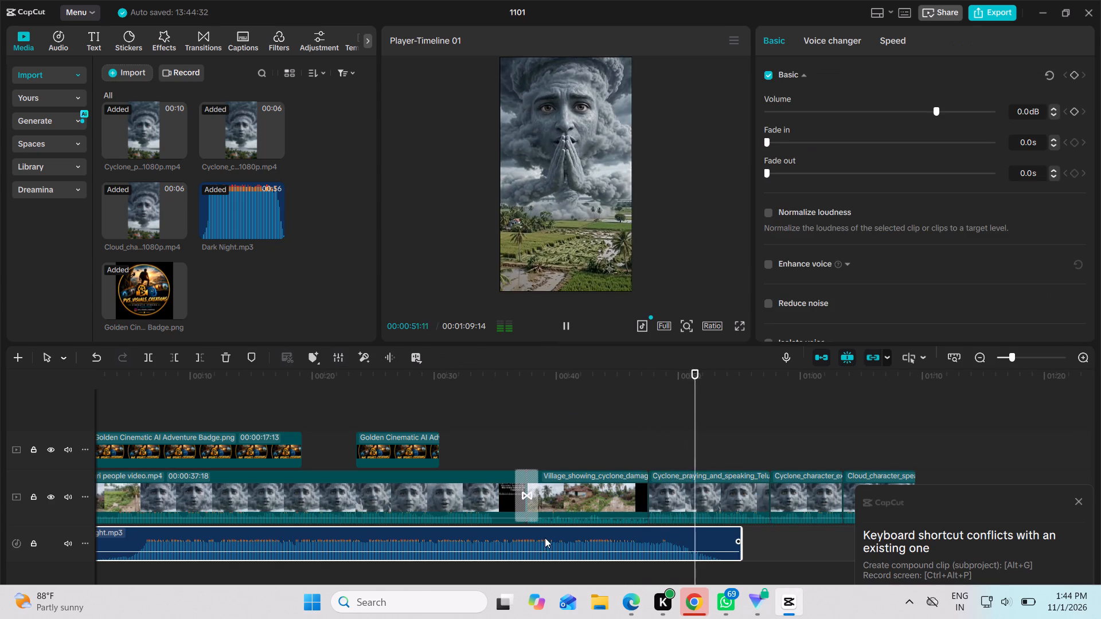
{"action": "left_click_drag", "start_coordinate": [714, 382], "coordinate": [662, 378]}
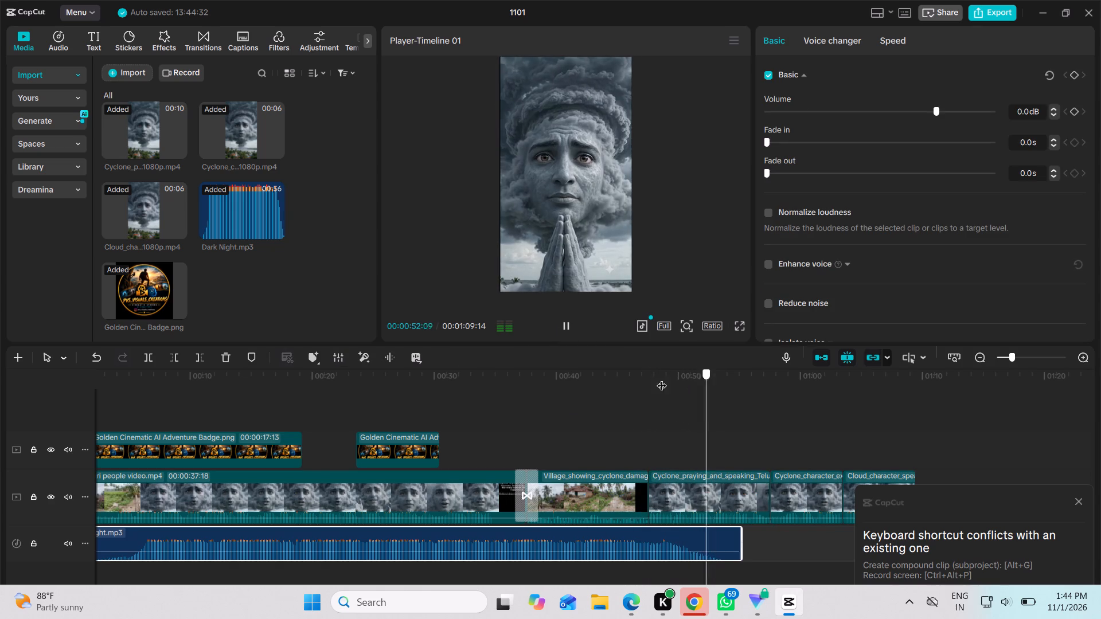
{"action": "left_click_drag", "start_coordinate": [662, 378], "coordinate": [520, 368]}
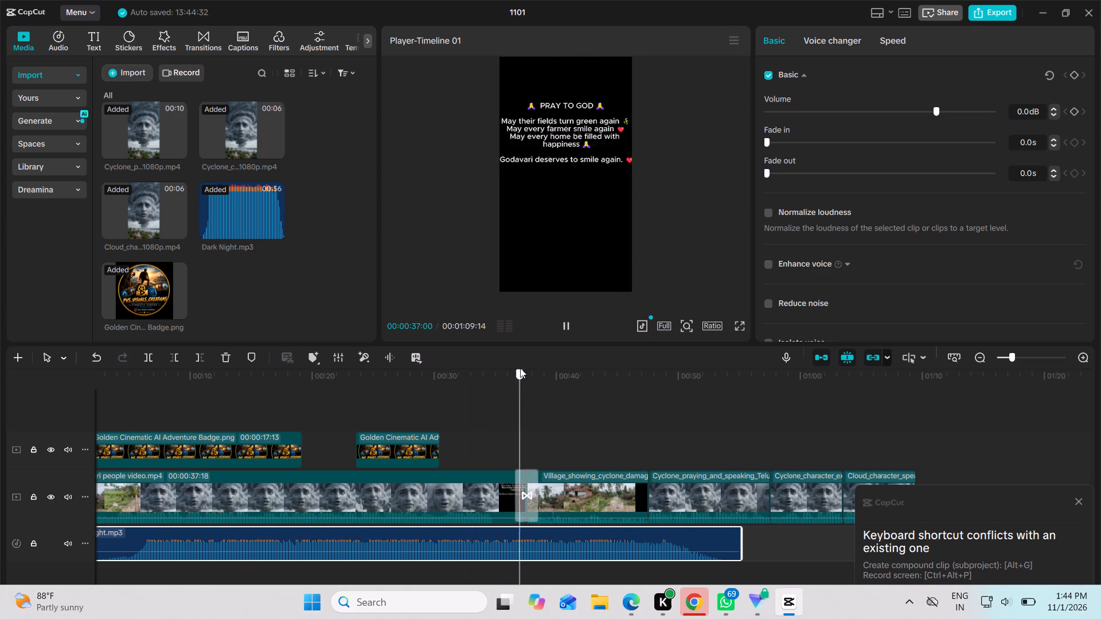
{"action": "left_click_drag", "start_coordinate": [520, 368], "coordinate": [525, 366]}
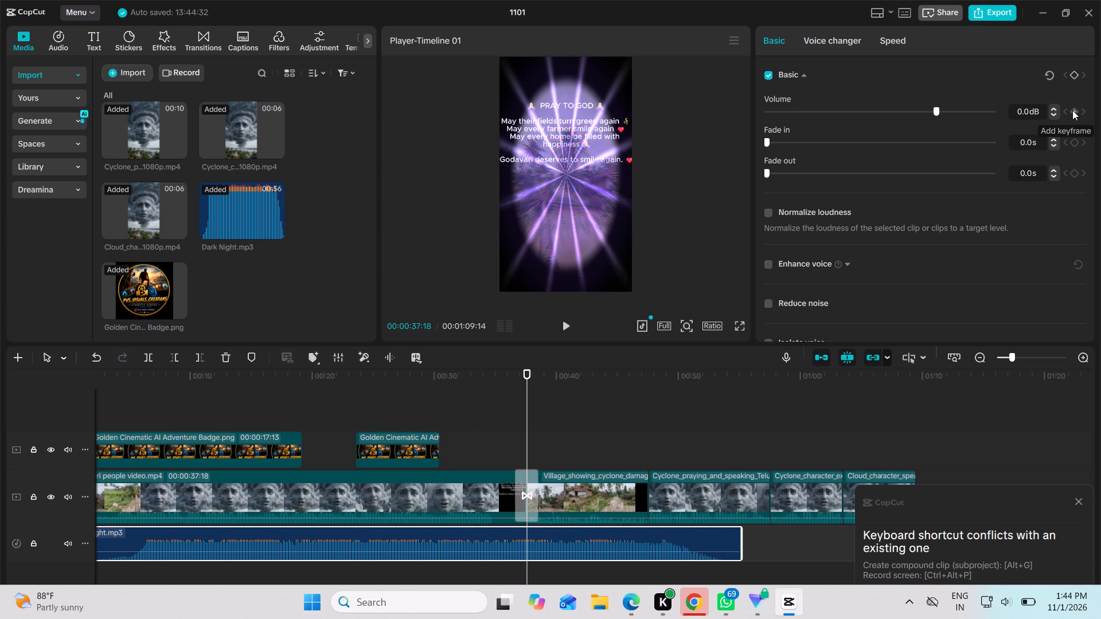
{"action": "left_click", "coordinate": [1072, 110]}
{"action": "left_click_drag", "start_coordinate": [942, 107], "coordinate": [959, 108]}
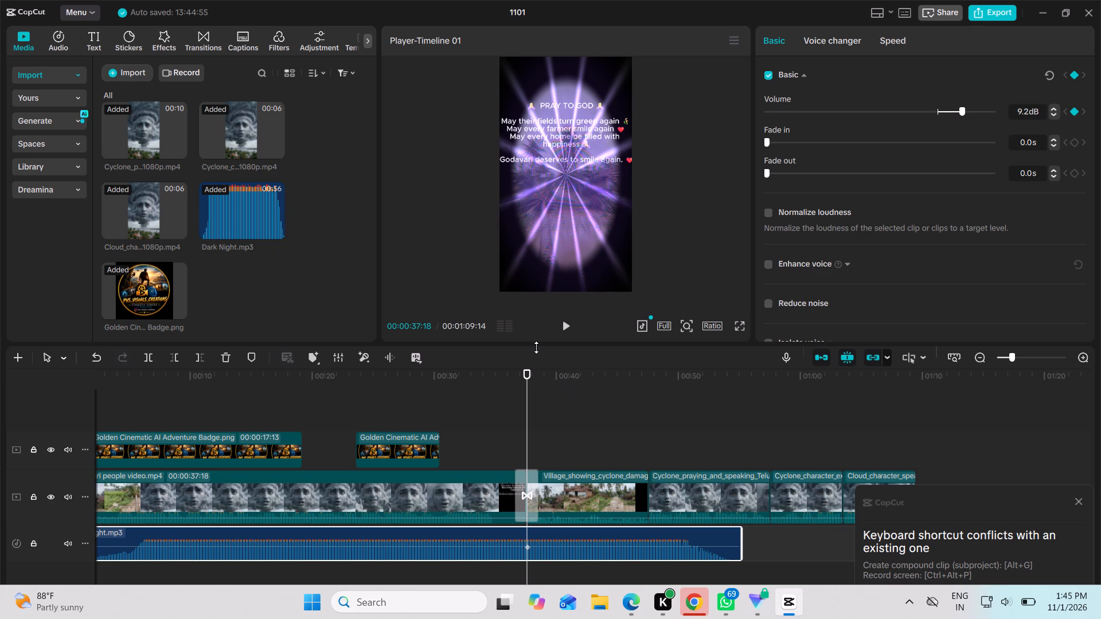
{"action": "left_click", "coordinate": [567, 334]}
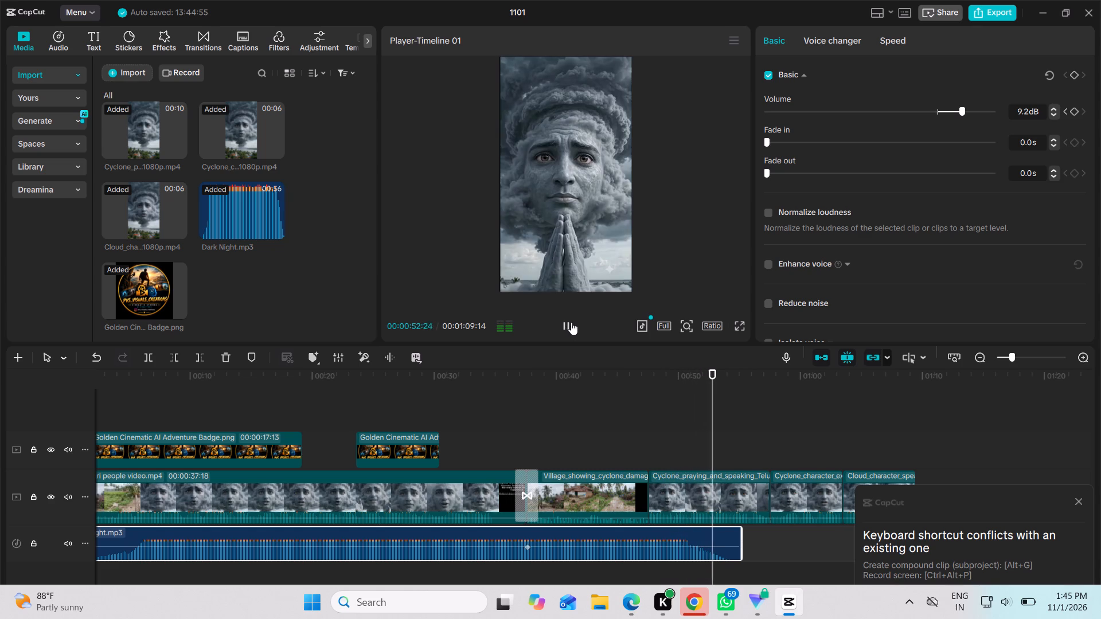
{"action": "left_click", "coordinate": [571, 322]}
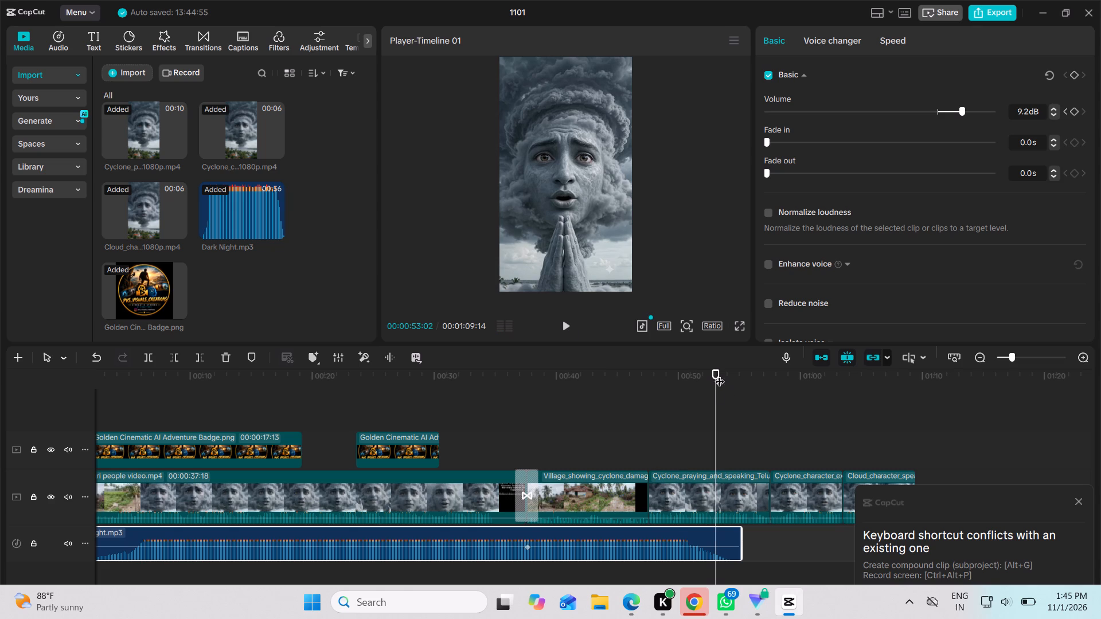
Add a volume keyframe to the Dark Night.mp3 track at 00:00:45:19 and set its volume to -6.3 dB.
{"action": "left_click_drag", "start_coordinate": [716, 374], "coordinate": [521, 342]}
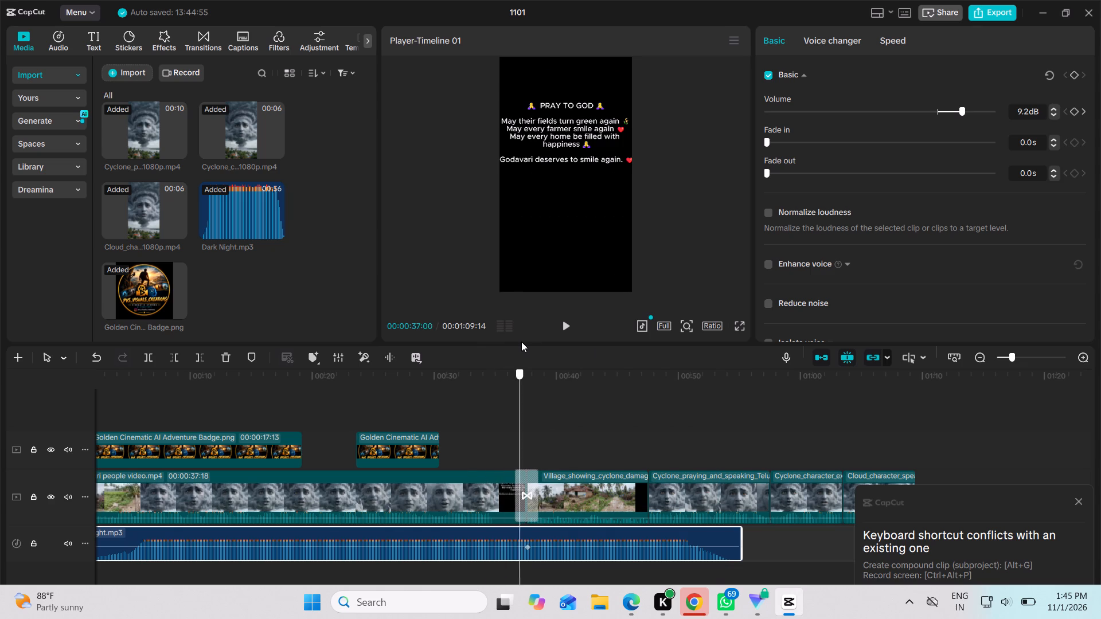
{"action": "left_click_drag", "start_coordinate": [521, 342], "coordinate": [527, 333]}
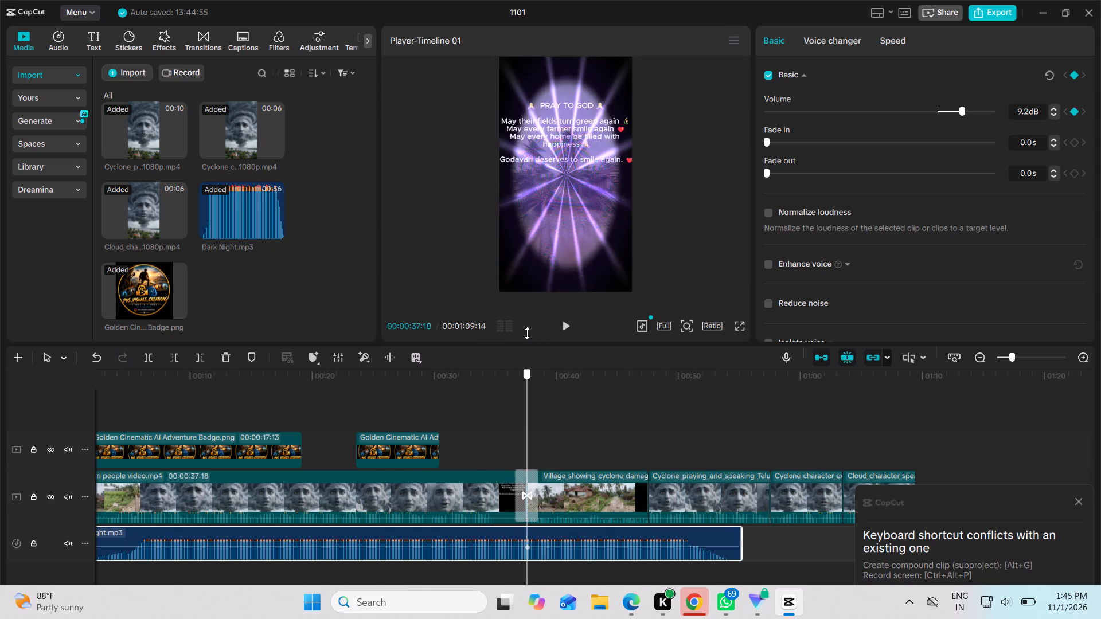
{"action": "left_click_drag", "start_coordinate": [527, 333], "coordinate": [530, 329]}
{"action": "left_click_drag", "start_coordinate": [526, 386], "coordinate": [625, 377]}
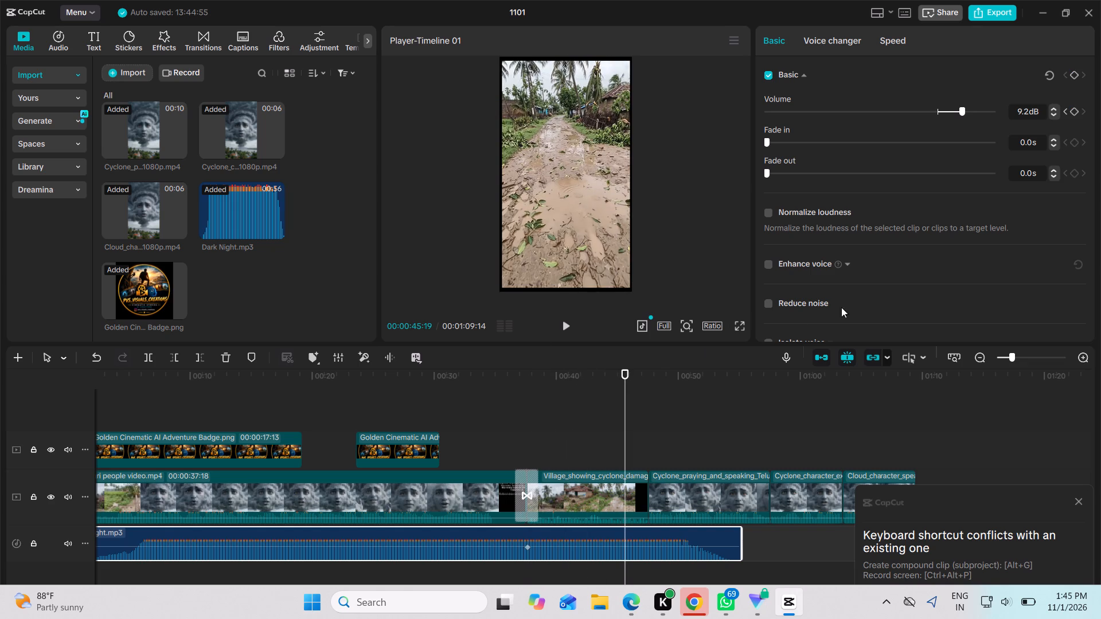
{"action": "left_click", "coordinate": [1072, 109]}
{"action": "left_click_drag", "start_coordinate": [963, 111], "coordinate": [934, 107]}
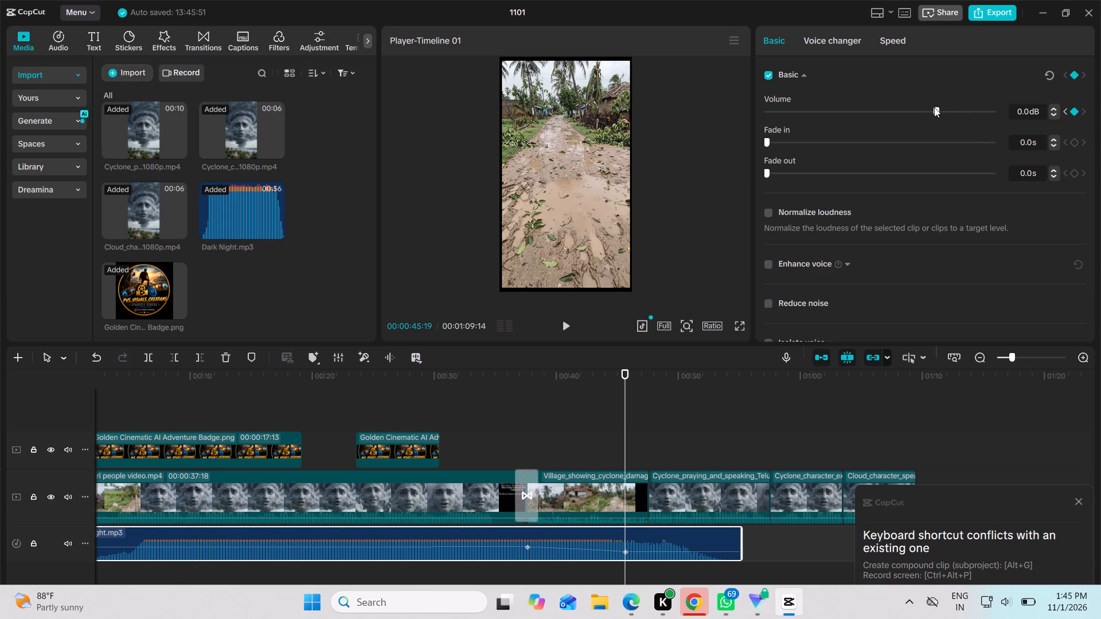
{"action": "left_click_drag", "start_coordinate": [934, 107], "coordinate": [952, 109]}
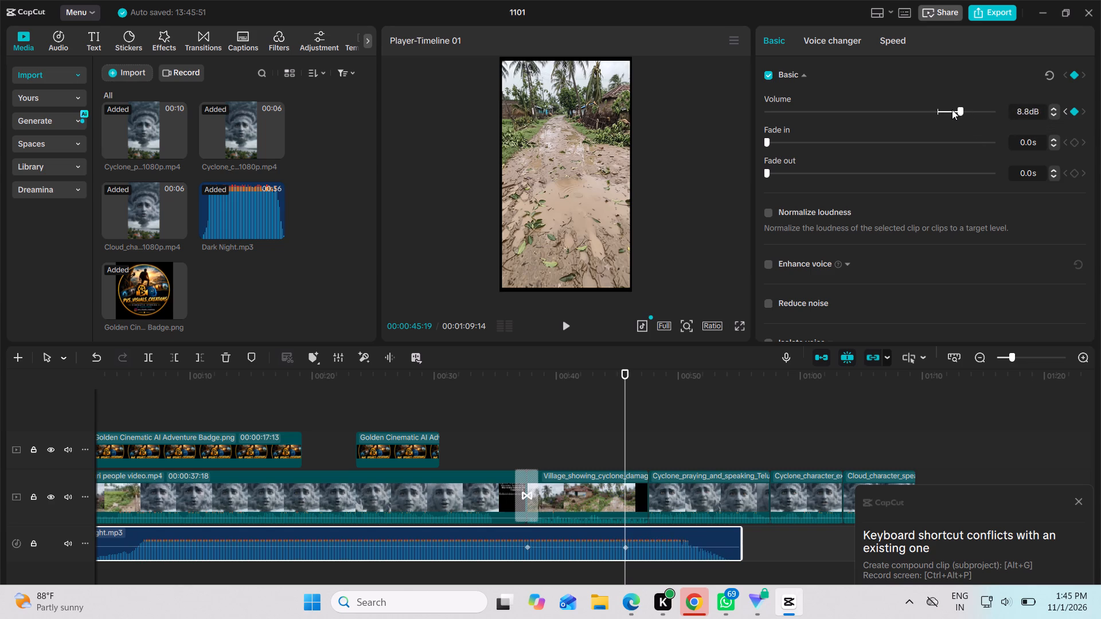
{"action": "left_click_drag", "start_coordinate": [952, 109], "coordinate": [905, 105]}
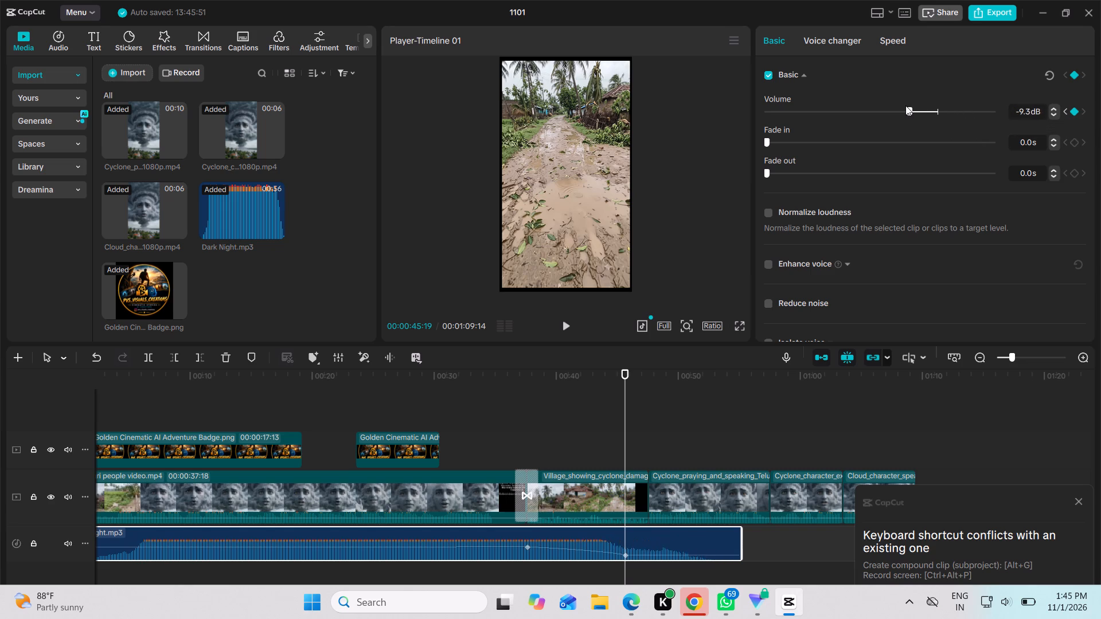
{"action": "left_click_drag", "start_coordinate": [905, 105], "coordinate": [887, 105]}
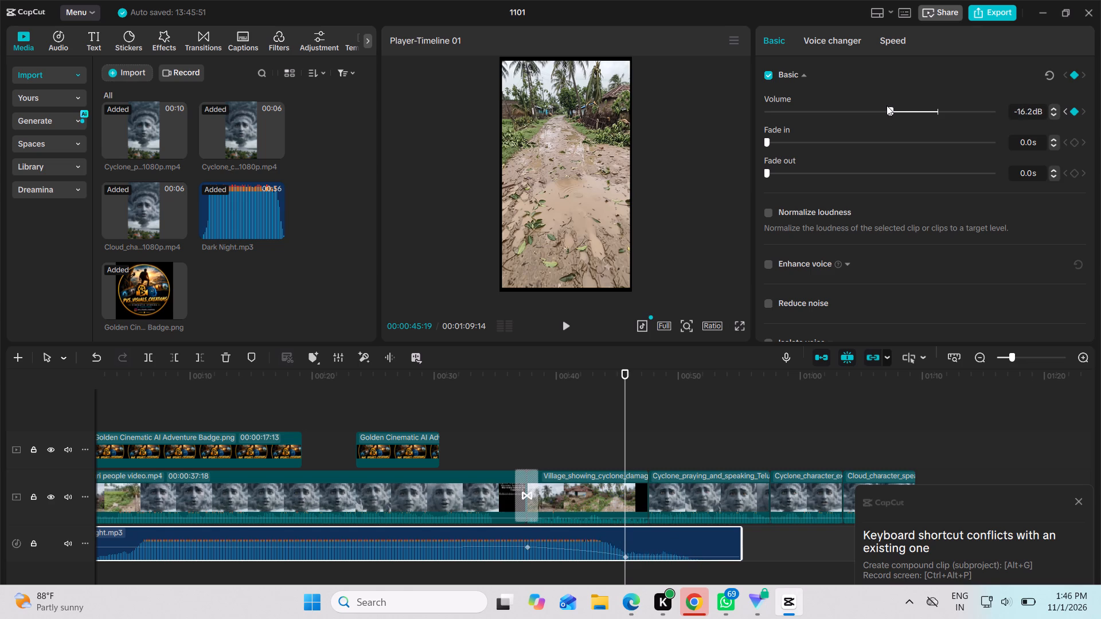
{"action": "left_click_drag", "start_coordinate": [887, 105], "coordinate": [806, 100]}
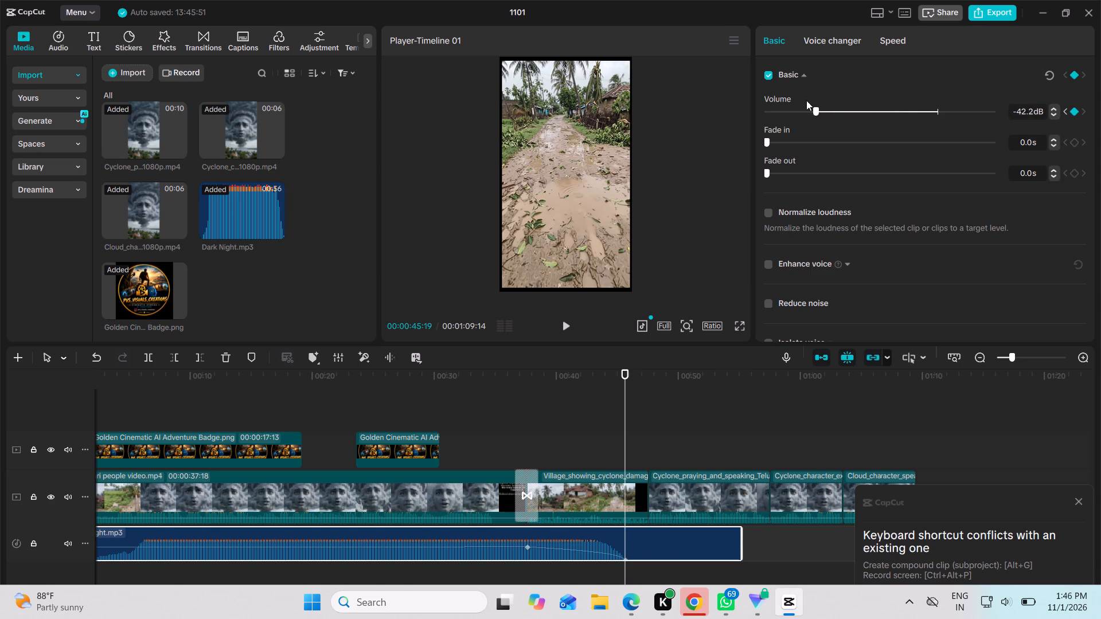
{"action": "left_click_drag", "start_coordinate": [806, 100], "coordinate": [889, 104]}
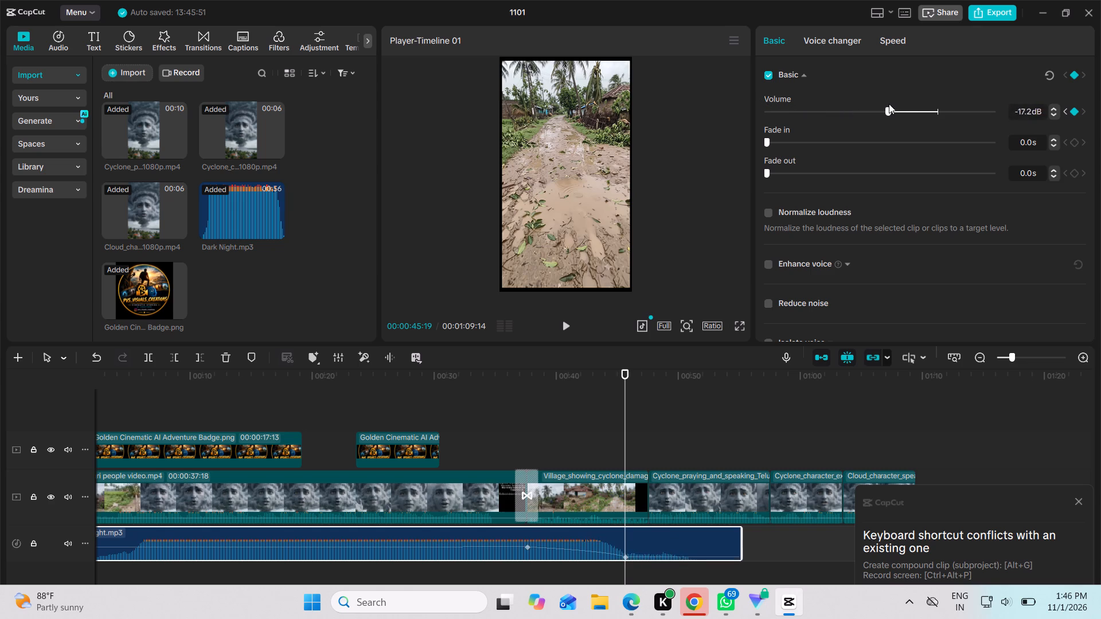
{"action": "left_click_drag", "start_coordinate": [889, 104], "coordinate": [976, 93]}
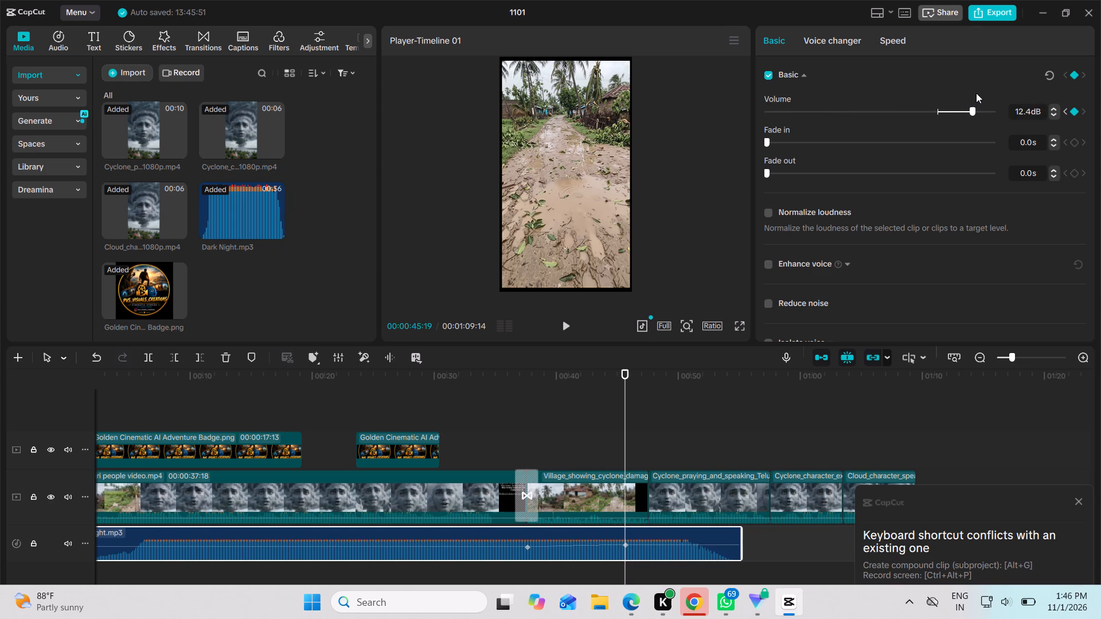
{"action": "left_click_drag", "start_coordinate": [976, 93], "coordinate": [994, 81]}
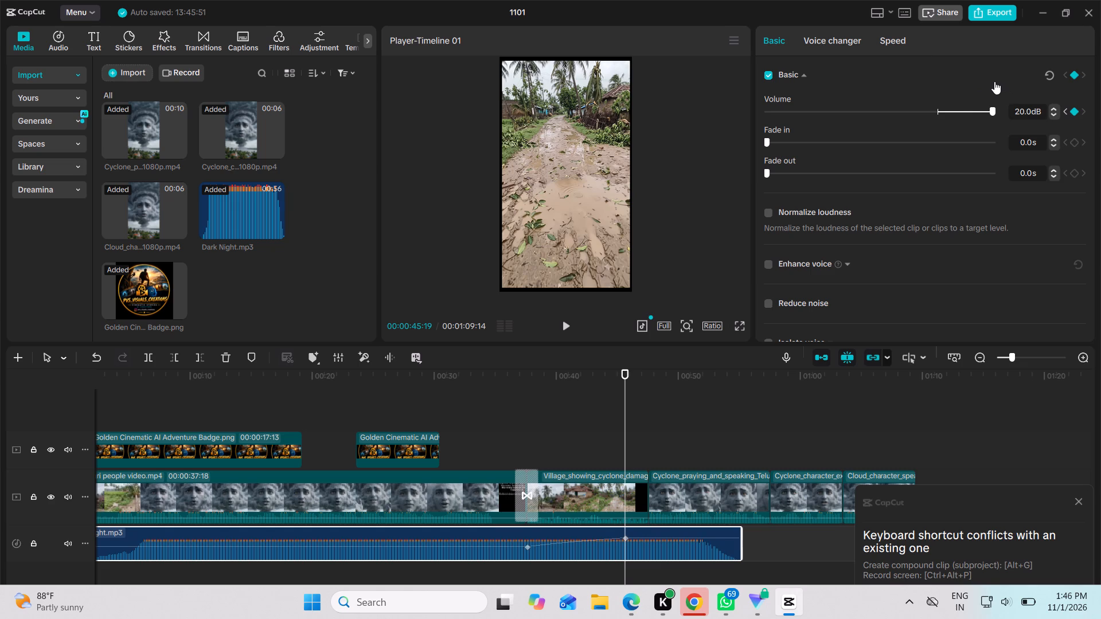
{"action": "left_click_drag", "start_coordinate": [994, 81], "coordinate": [970, 83]}
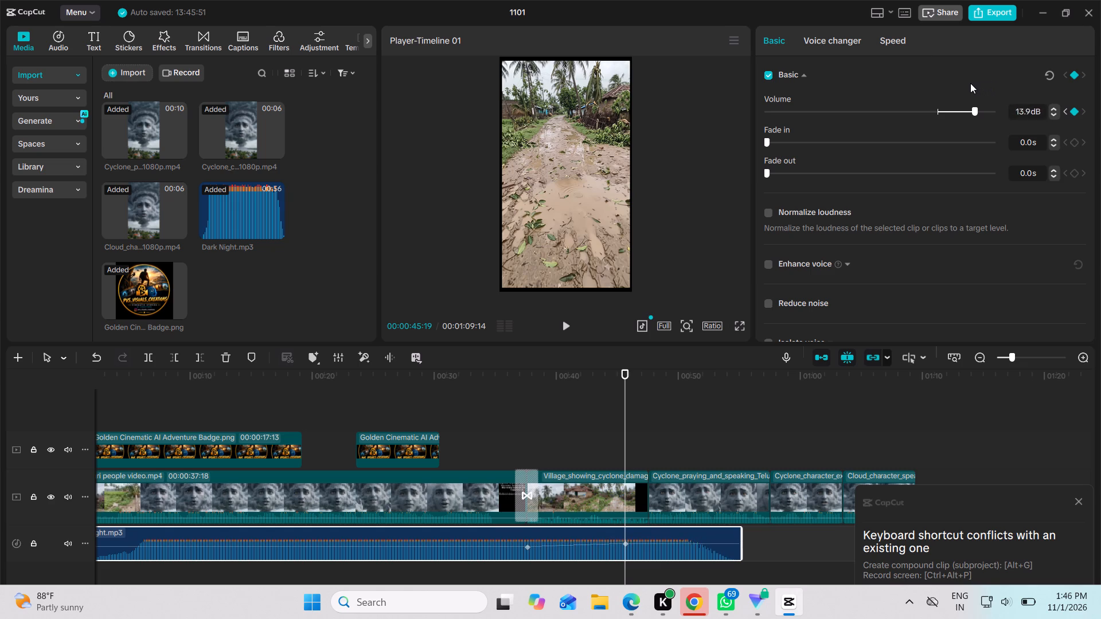
{"action": "left_click_drag", "start_coordinate": [970, 83], "coordinate": [938, 75]}
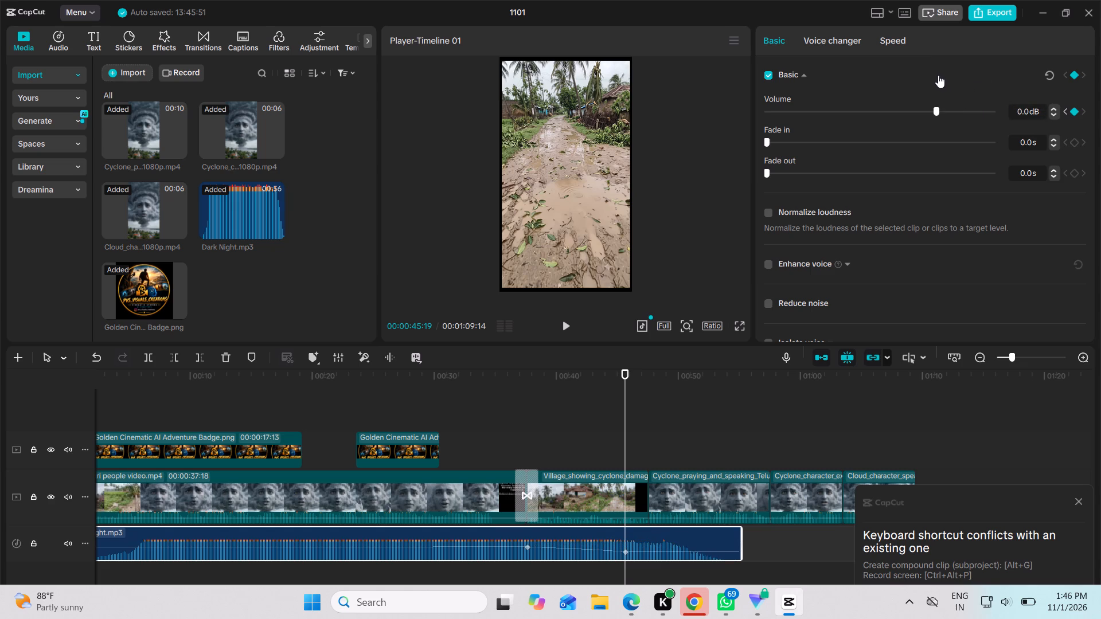
{"action": "left_click_drag", "start_coordinate": [938, 75], "coordinate": [916, 68]}
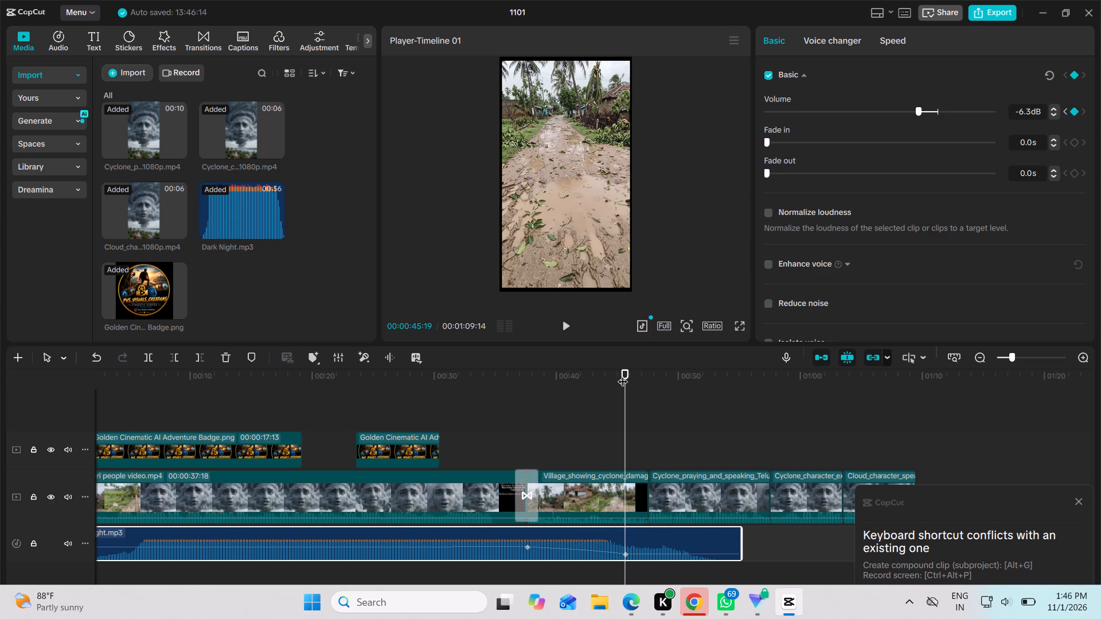
Raise the Dark Night.mp3 volume keyframe at 00:00:37:18 to 20.0 dB.
{"action": "left_click_drag", "start_coordinate": [623, 374], "coordinate": [581, 359]}
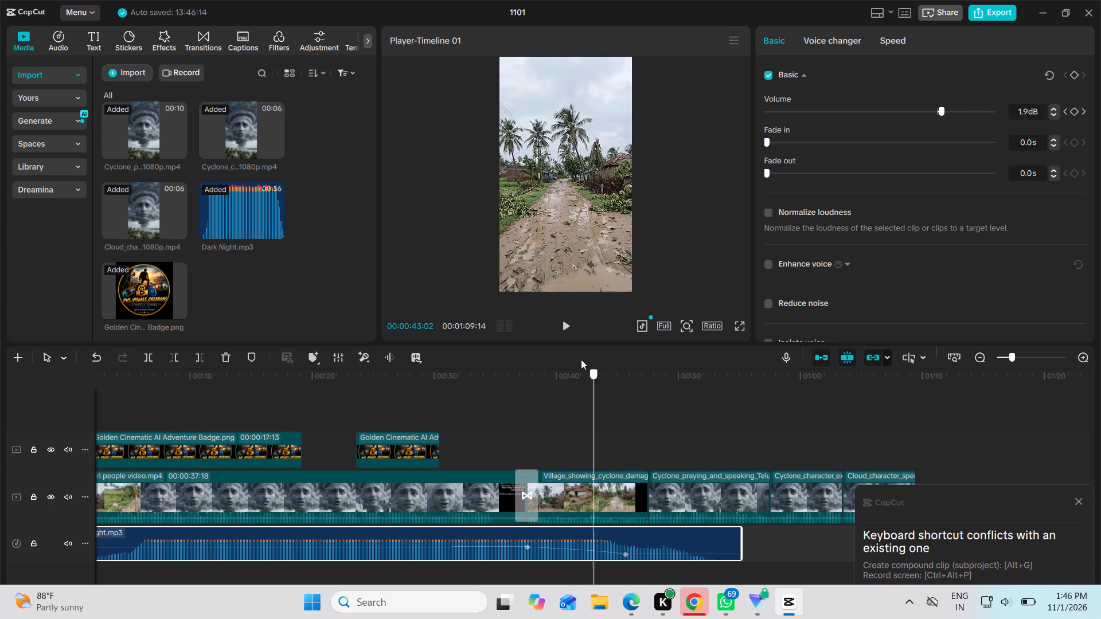
{"action": "left_click_drag", "start_coordinate": [581, 359], "coordinate": [478, 359]}
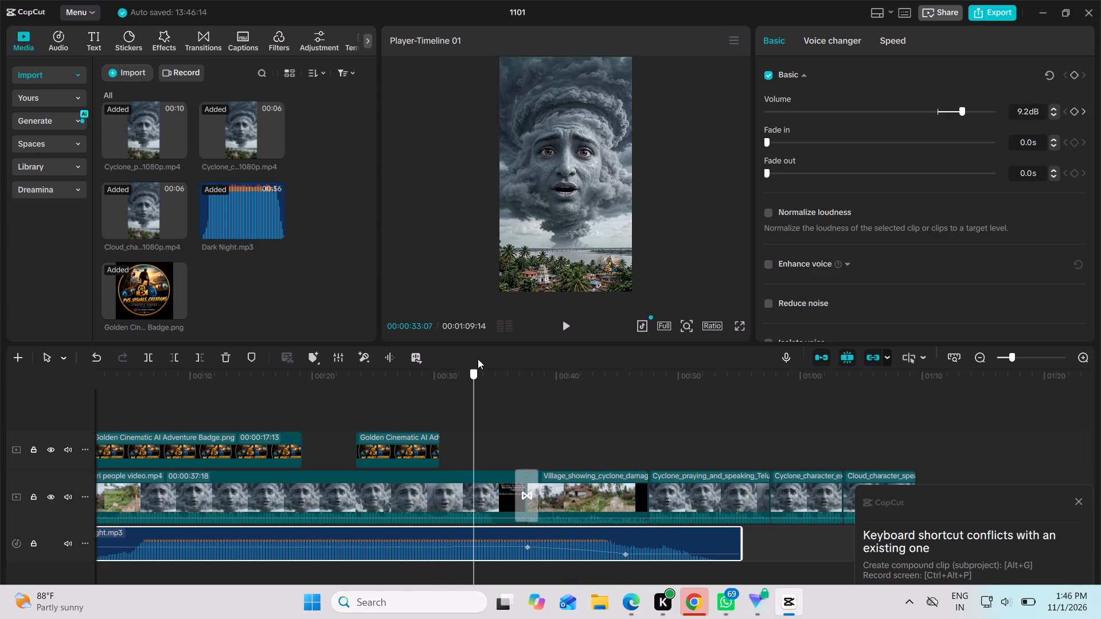
{"action": "left_click_drag", "start_coordinate": [478, 359], "coordinate": [505, 368]}
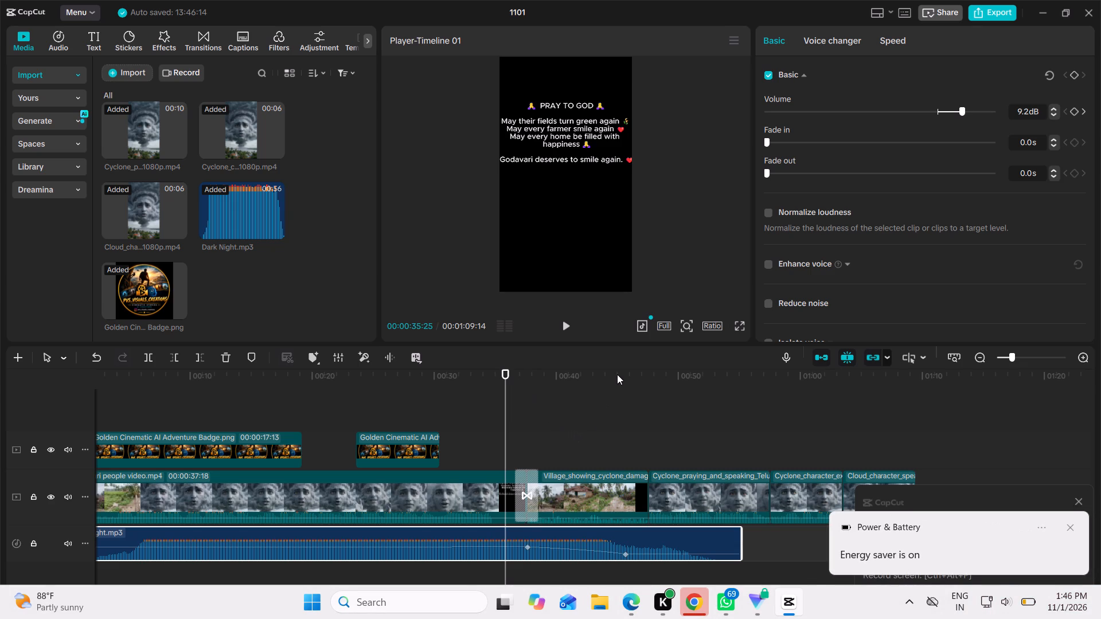
{"action": "left_click", "coordinate": [529, 548]}
{"action": "left_click_drag", "start_coordinate": [529, 544], "coordinate": [516, 537]}
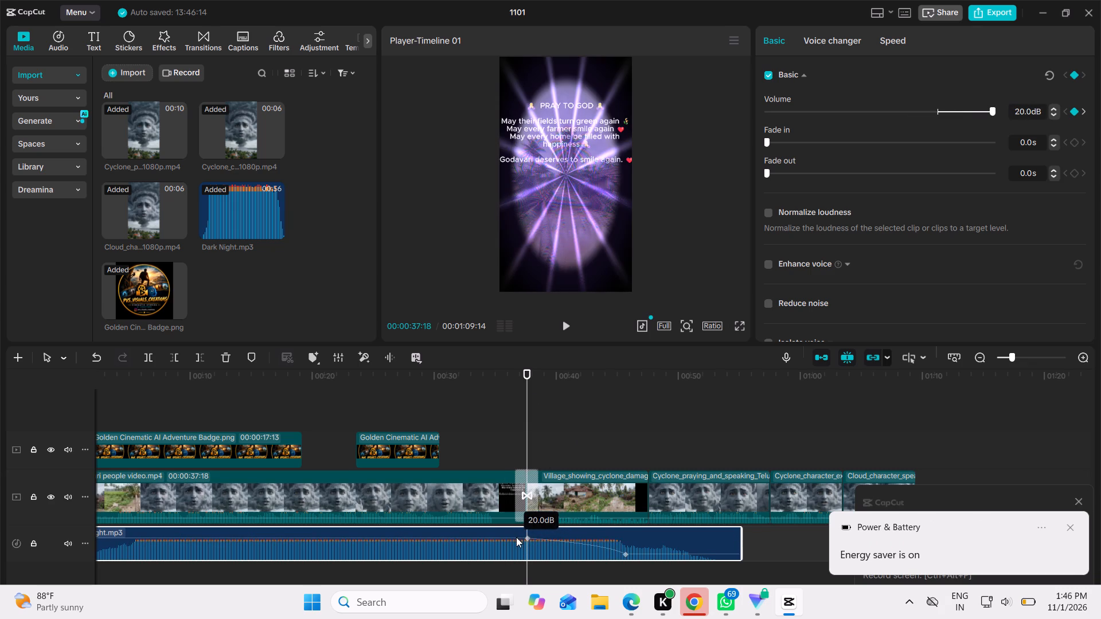
{"action": "left_click_drag", "start_coordinate": [516, 537], "coordinate": [516, 537]}
Add a volume keyframe to the Dark Night.mp3 track at 00:00:31:11 and set its volume to -11.1 dB.
{"action": "left_click_drag", "start_coordinate": [529, 408], "coordinate": [513, 408]}
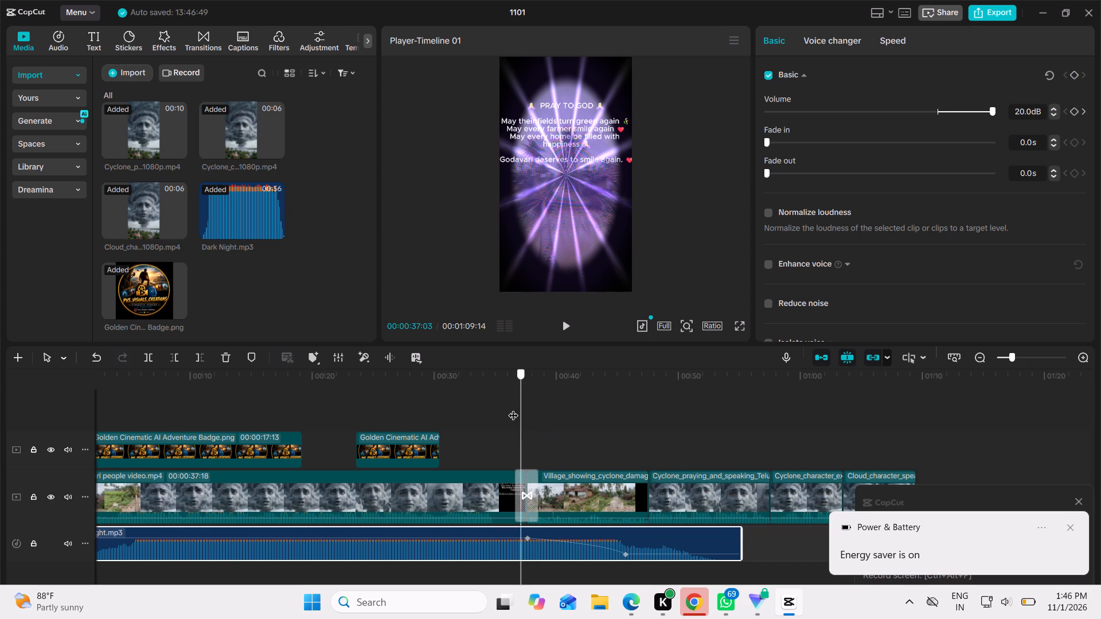
{"action": "left_click_drag", "start_coordinate": [513, 408], "coordinate": [451, 413]}
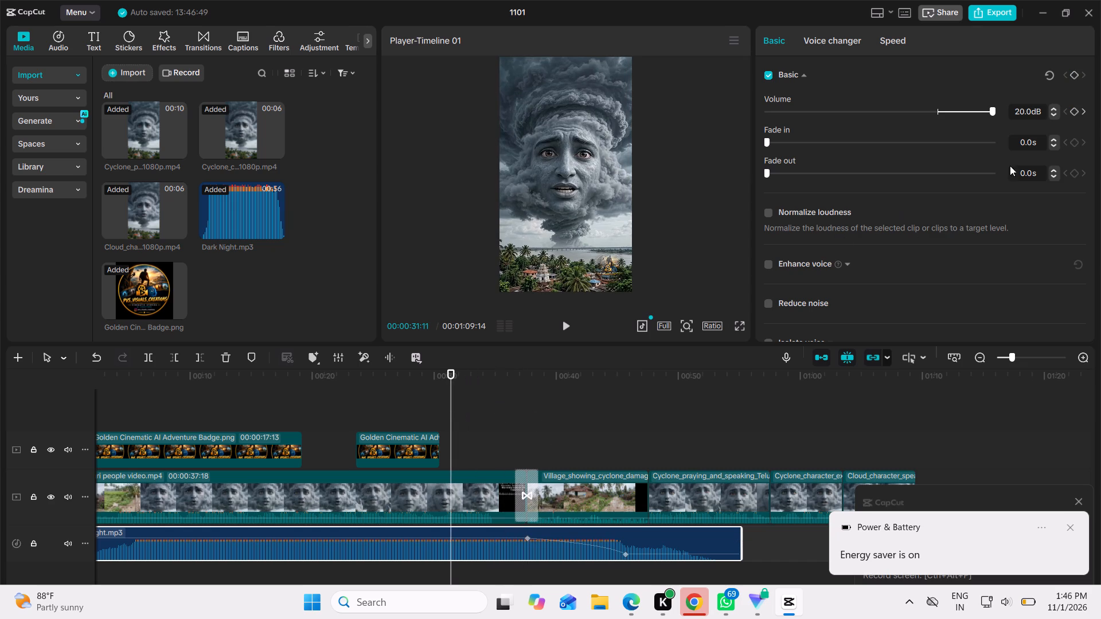
{"action": "left_click", "coordinate": [1073, 105]}
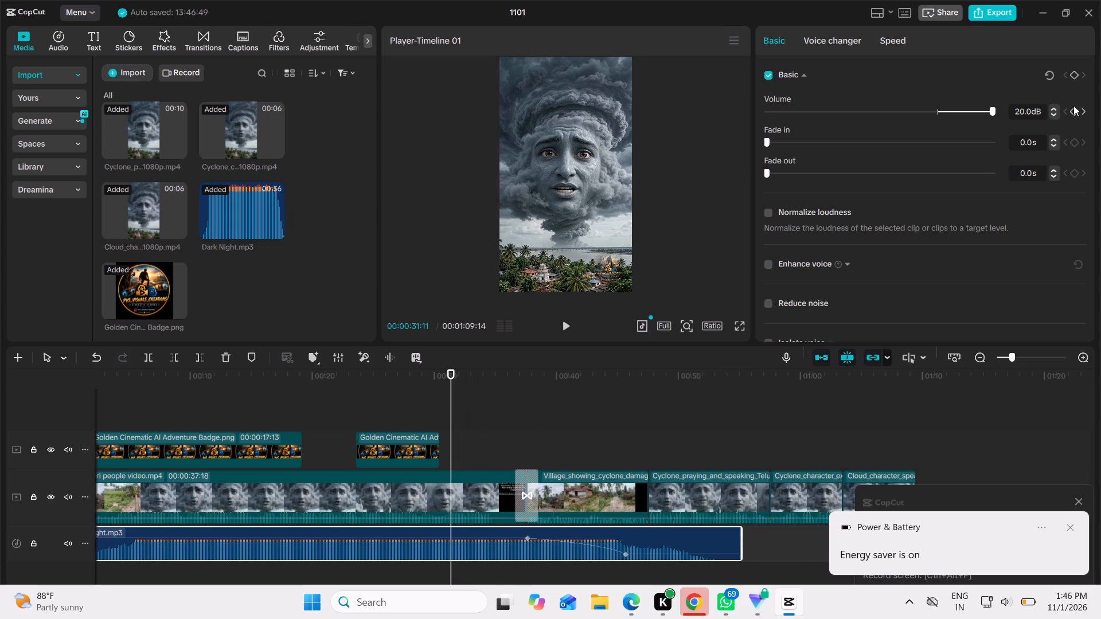
{"action": "left_click", "coordinate": [1073, 109]}
{"action": "left_click_drag", "start_coordinate": [972, 112], "coordinate": [915, 106]}
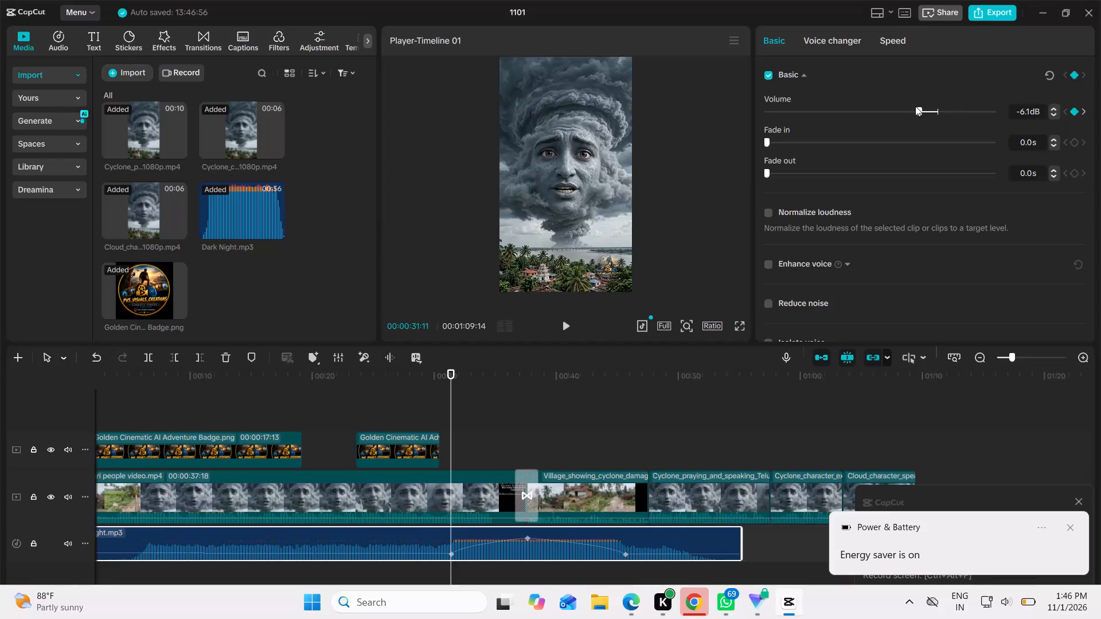
{"action": "left_click_drag", "start_coordinate": [915, 106], "coordinate": [902, 106]}
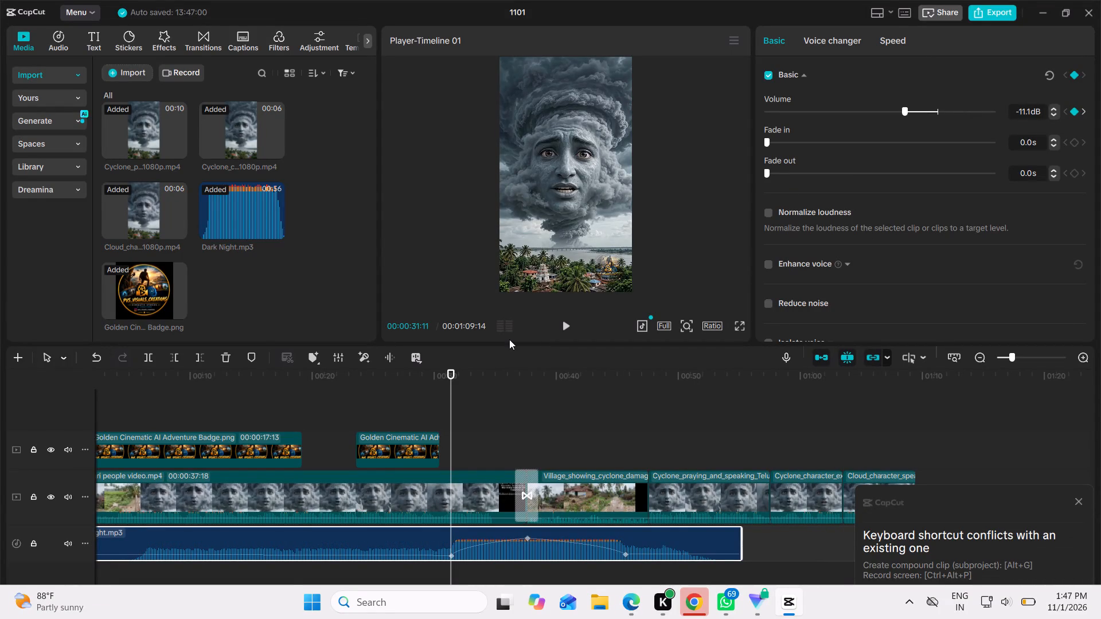
Add a default text clip on its own track, starting exactly where the last video clip ends.
{"action": "scroll", "coordinate": [223, 207], "scroll_direction": "up", "scroll_amount": 1}
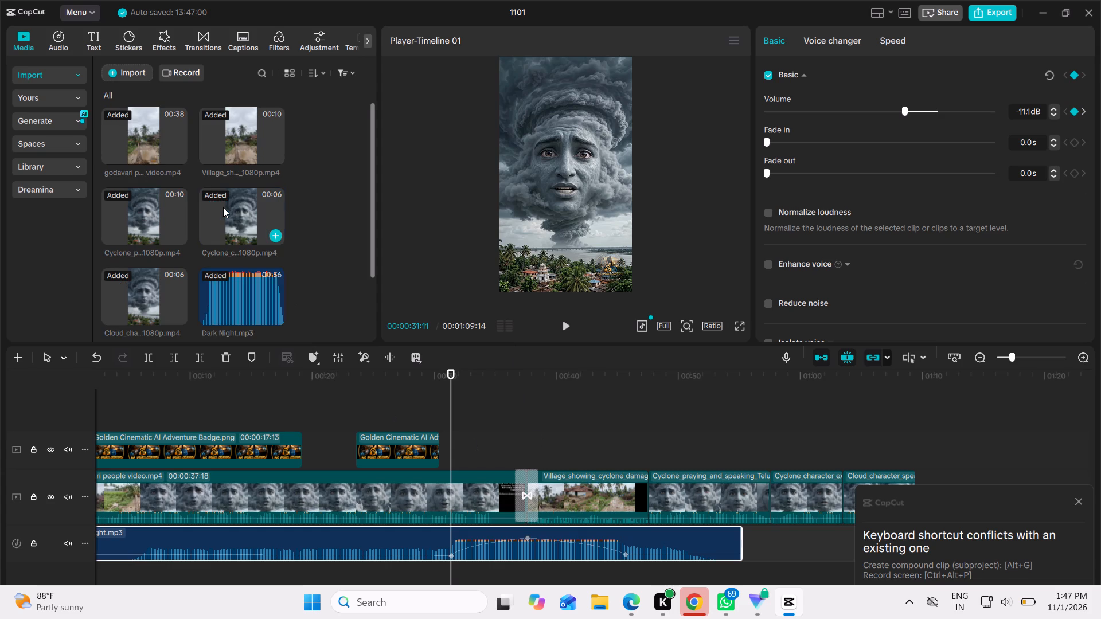
{"action": "scroll", "coordinate": [223, 207], "scroll_direction": "up", "scroll_amount": 2}
{"action": "scroll", "coordinate": [591, 432], "scroll_direction": "left", "scroll_amount": 2}
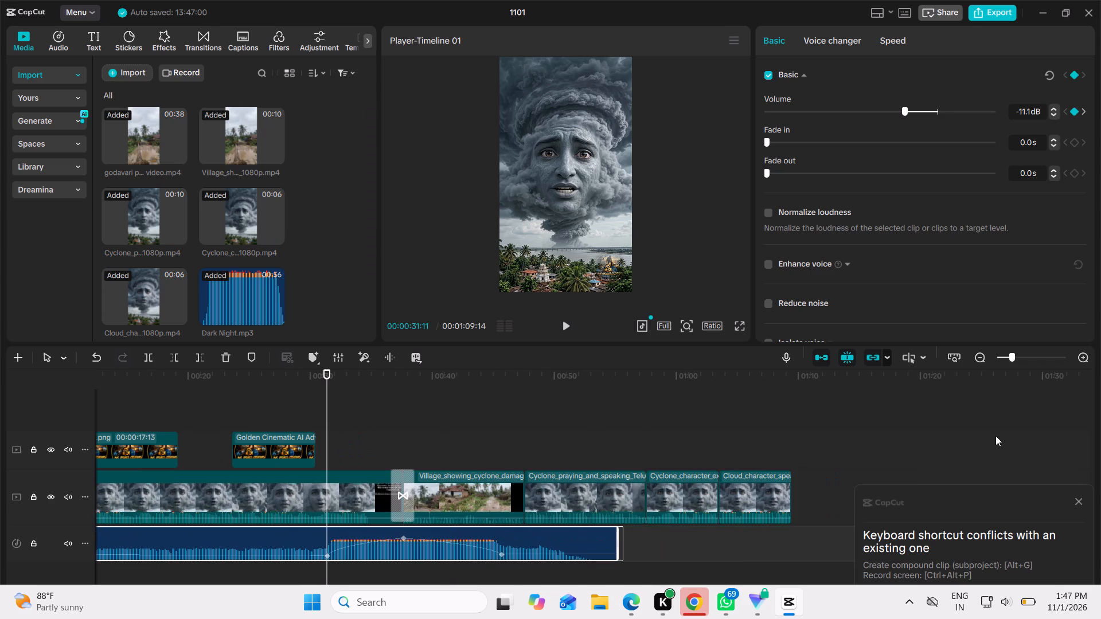
{"action": "left_click", "coordinate": [1078, 499]}
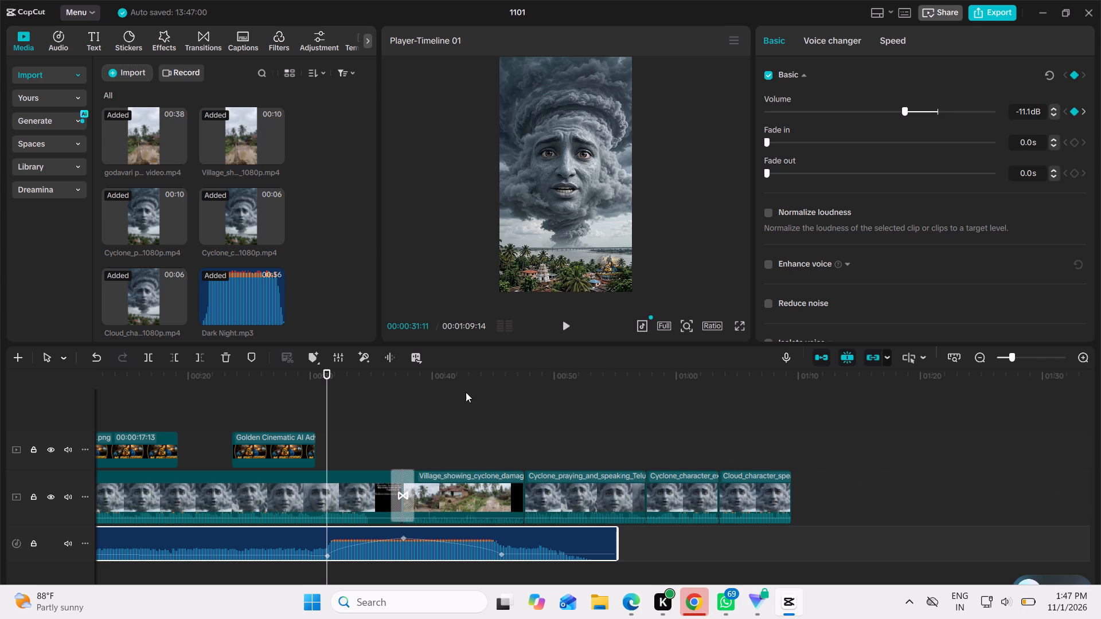
{"action": "left_click_drag", "start_coordinate": [101, 38], "coordinate": [154, 80]}
{"action": "left_click_drag", "start_coordinate": [154, 80], "coordinate": [92, 42]}
{"action": "left_click_drag", "start_coordinate": [92, 42], "coordinate": [108, 44]}
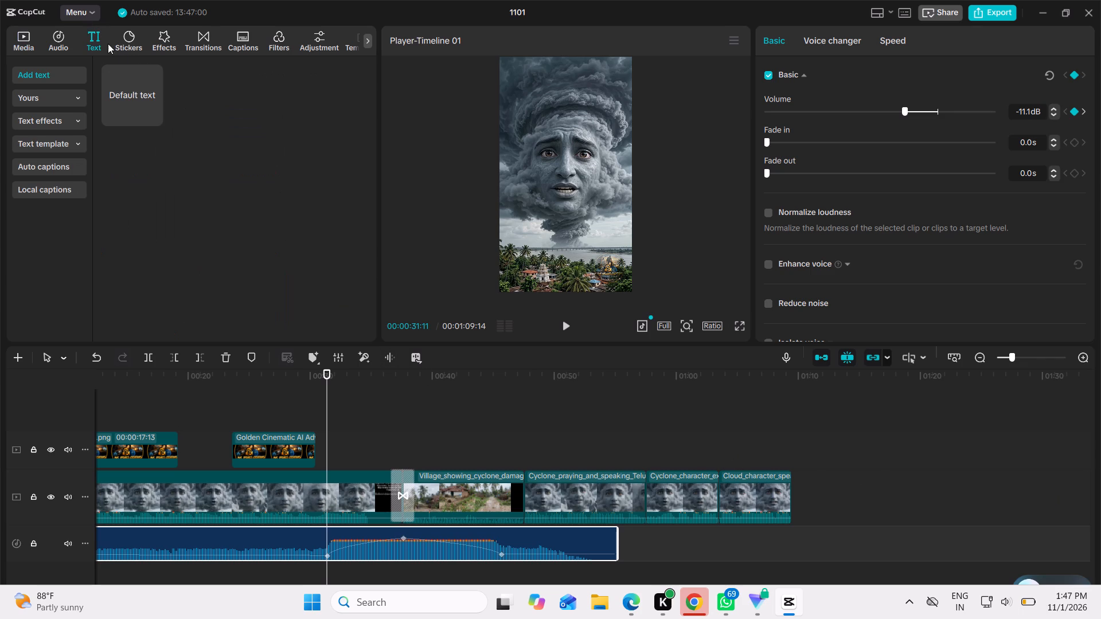
{"action": "left_click_drag", "start_coordinate": [108, 44], "coordinate": [135, 87]}
{"action": "left_click_drag", "start_coordinate": [135, 87], "coordinate": [816, 482]}
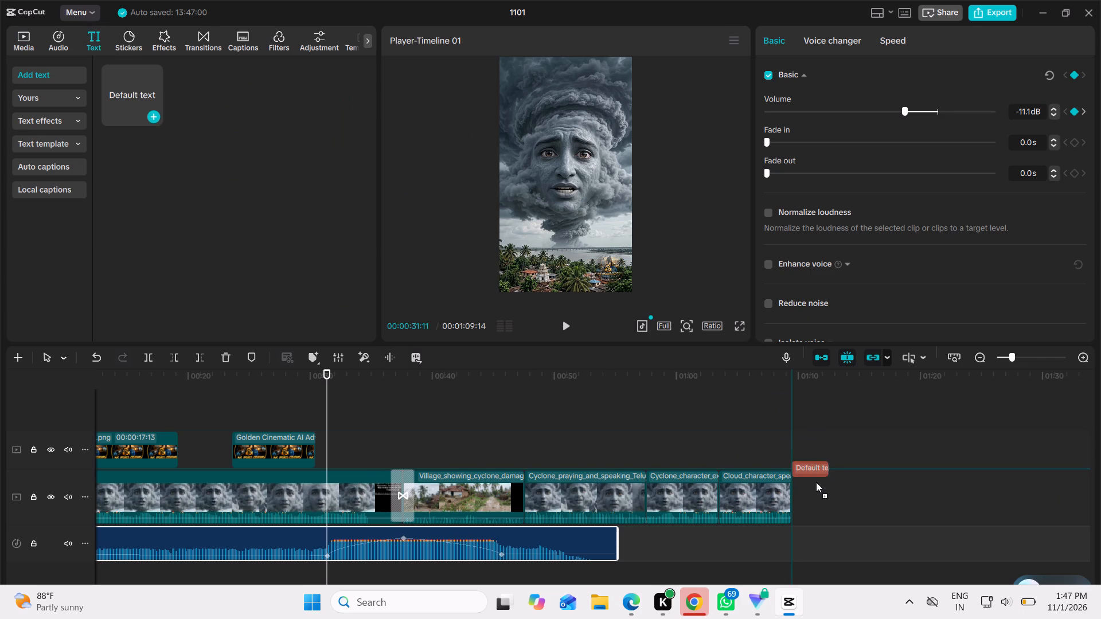
{"action": "left_click_drag", "start_coordinate": [816, 482], "coordinate": [822, 489]}
{"action": "left_click", "coordinate": [835, 465]}
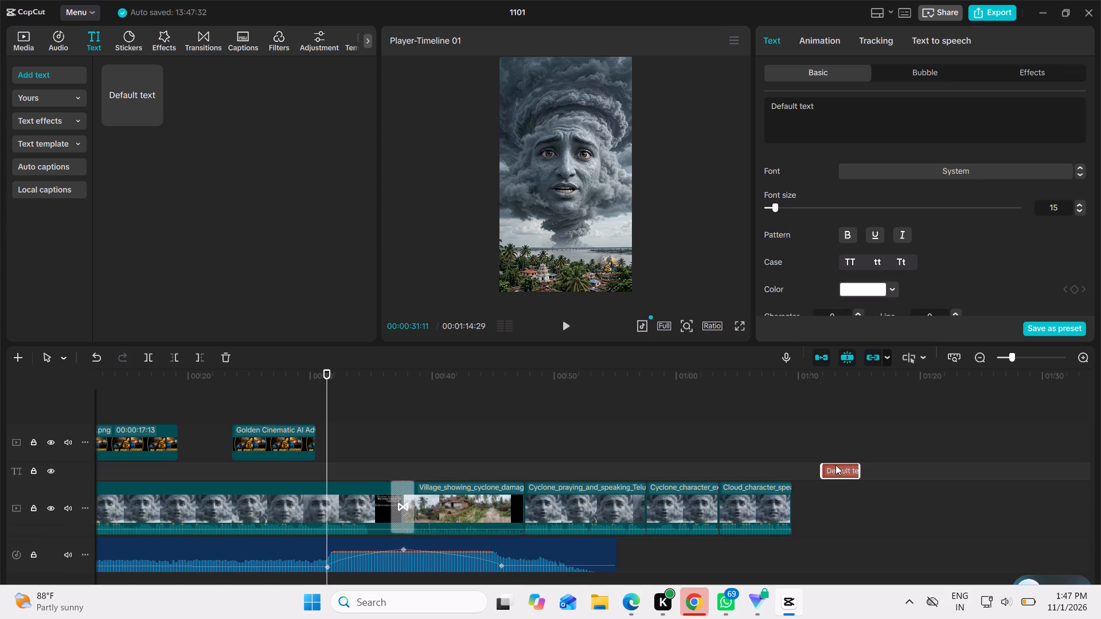
{"action": "left_click_drag", "start_coordinate": [835, 465], "coordinate": [809, 460]}
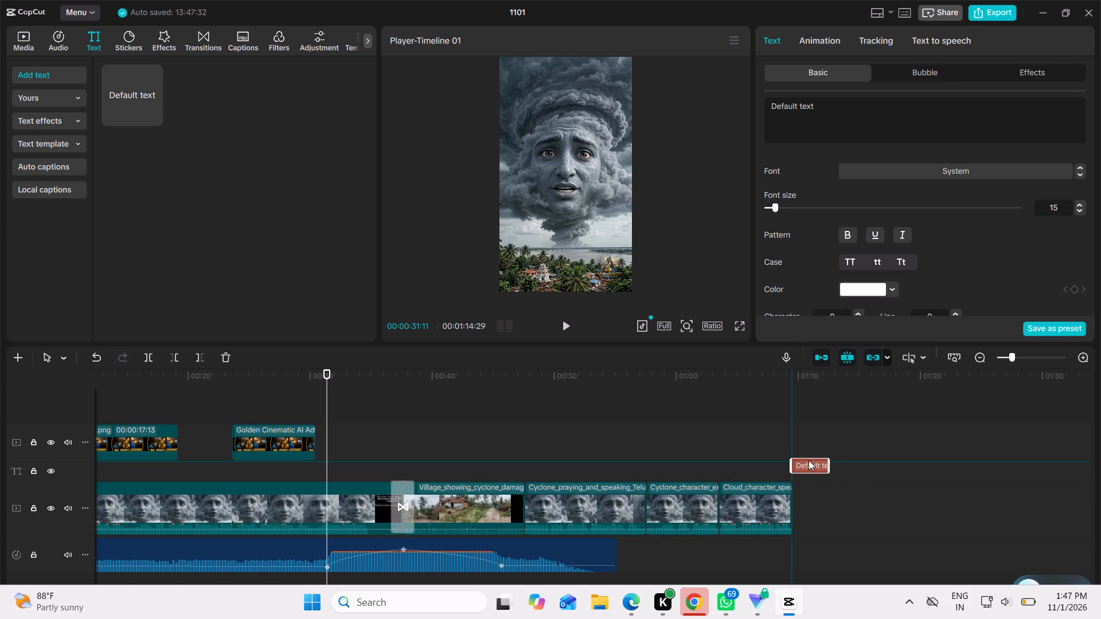
{"action": "left_click_drag", "start_coordinate": [809, 460], "coordinate": [804, 460]}
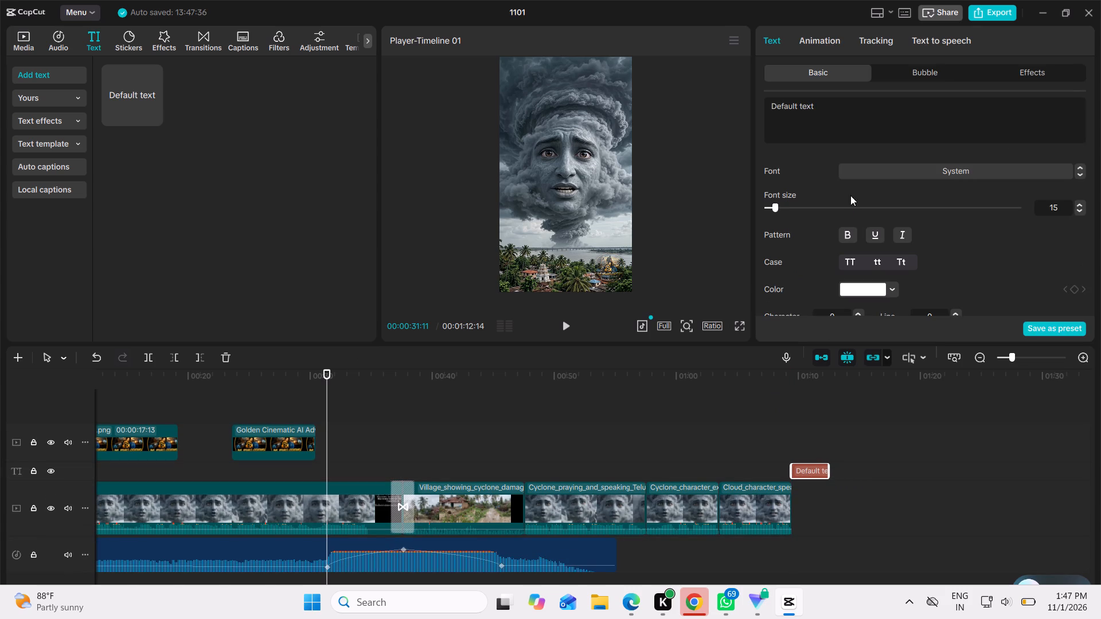
Replace the closing text clip's default wording with "phani".
{"action": "left_click_drag", "start_coordinate": [814, 107], "coordinate": [660, 95]}
{"action": "key", "text": "BackSpace"}
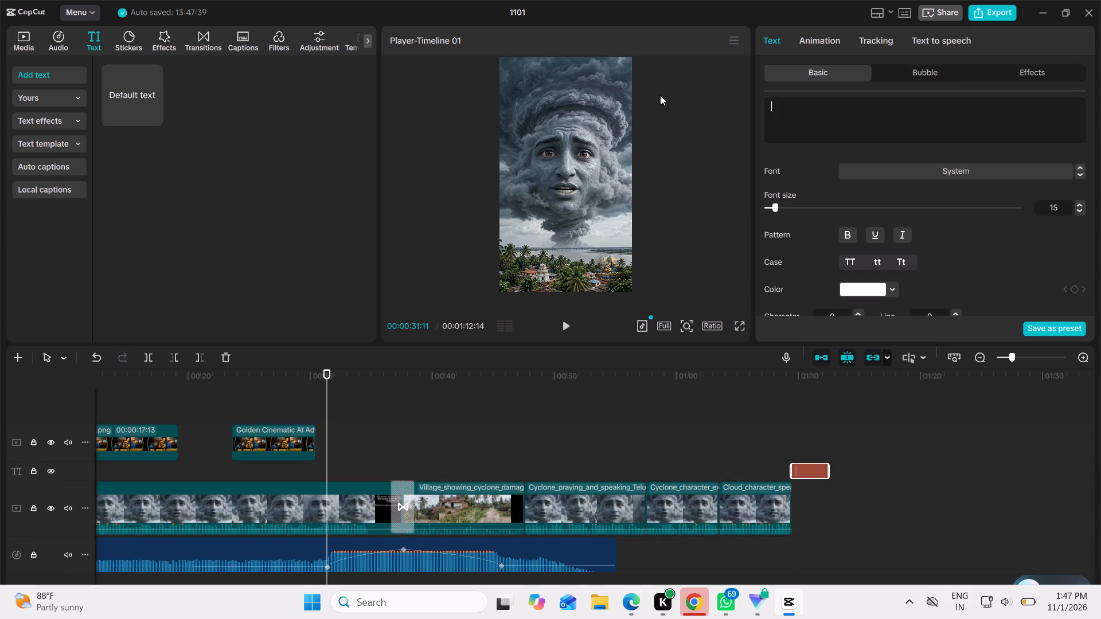
{"action": "type", "text": "phani"}
Add a color keyframe to the "phani" text at its start, 00:01:09:14.
{"action": "left_click_drag", "start_coordinate": [329, 374], "coordinate": [743, 357]}
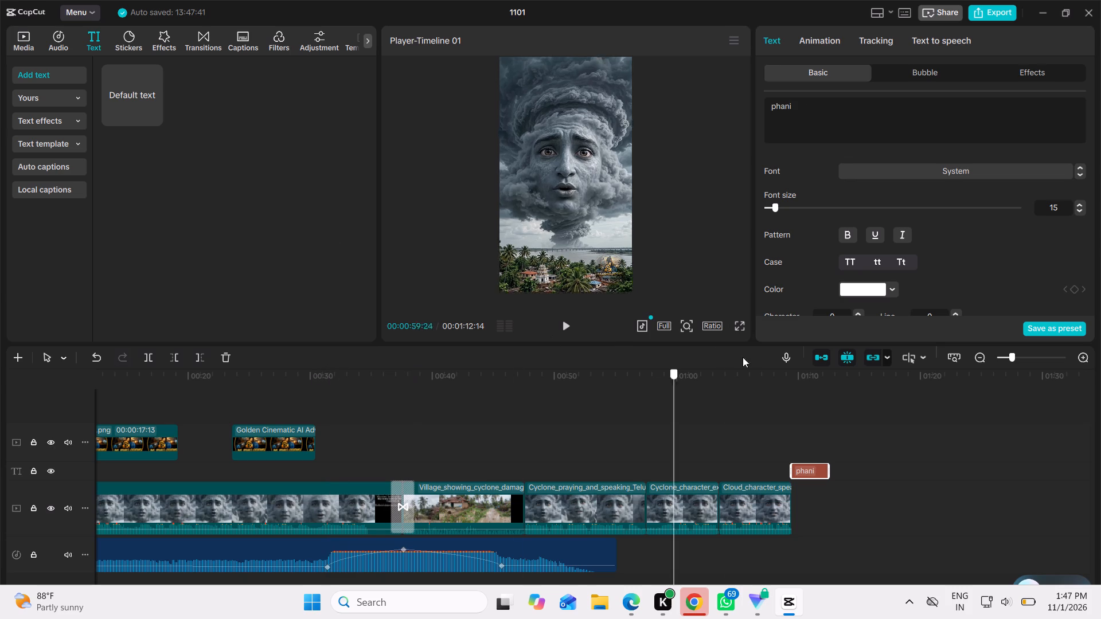
{"action": "left_click_drag", "start_coordinate": [743, 357], "coordinate": [792, 358]}
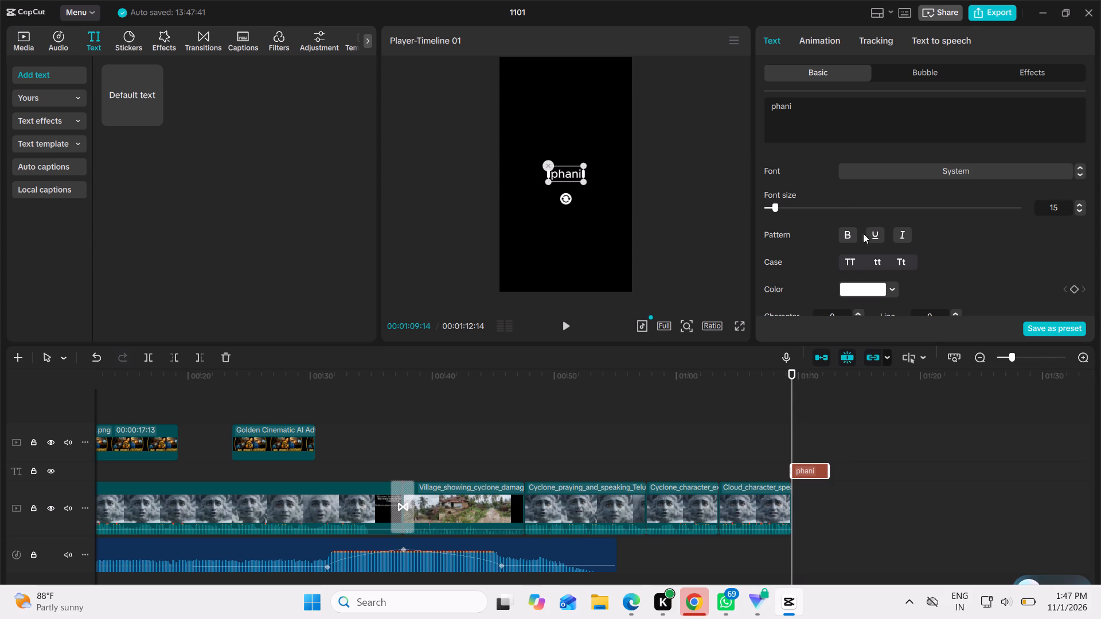
{"action": "scroll", "coordinate": [881, 253], "scroll_direction": "down", "scroll_amount": 1}
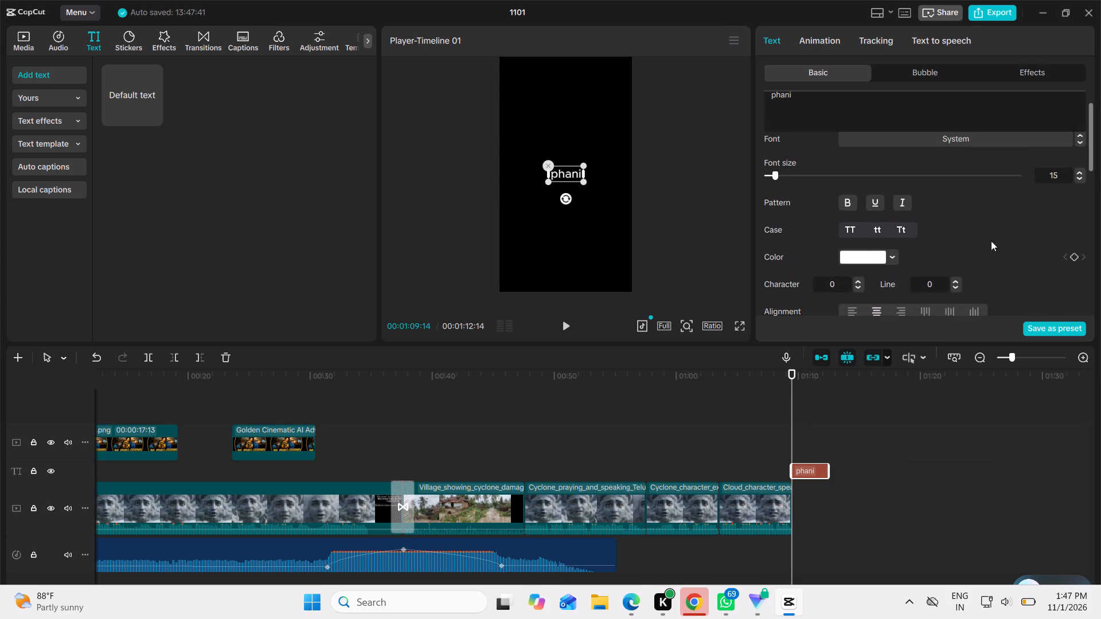
{"action": "left_click", "coordinate": [1075, 256]}
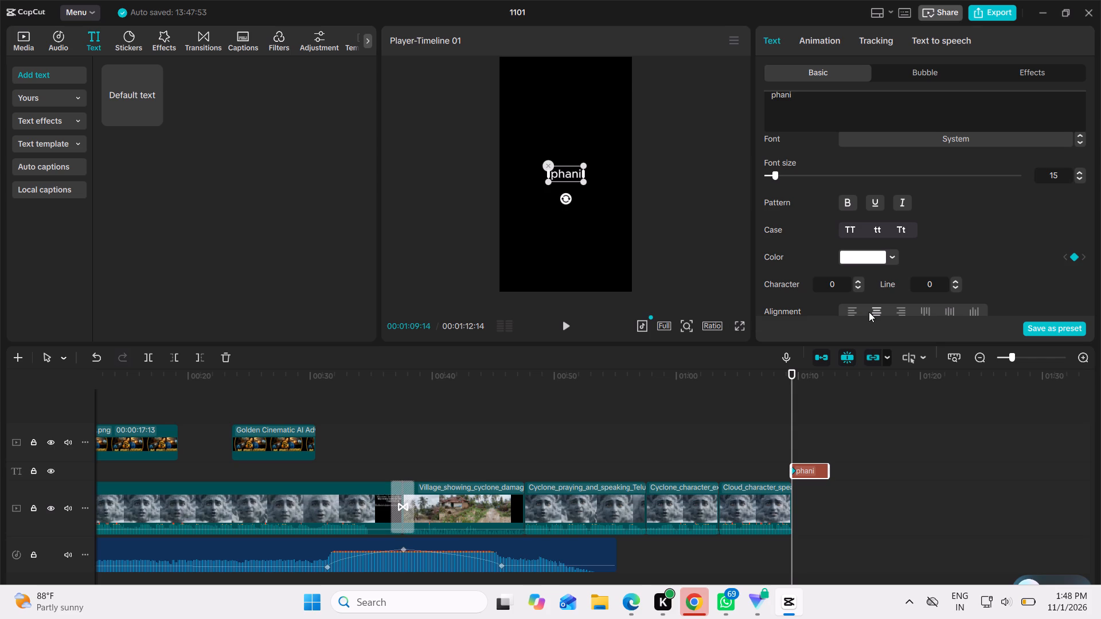
Add a second color keyframe to the "phani" text at its end, 00:01:12:14.
{"action": "left_click_drag", "start_coordinate": [796, 376], "coordinate": [811, 376]}
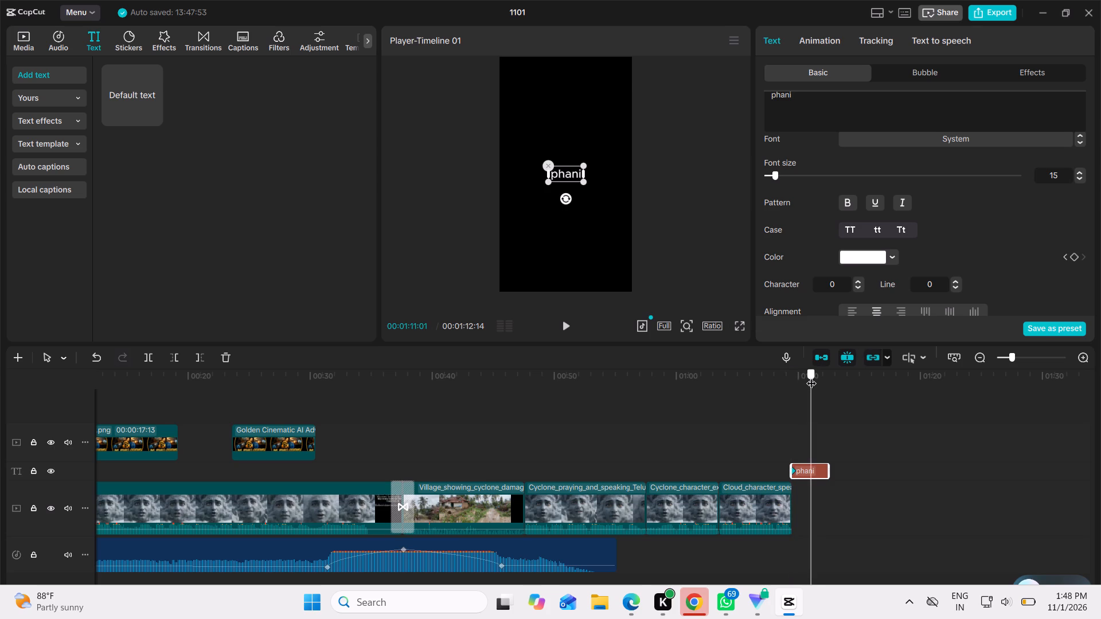
{"action": "left_click_drag", "start_coordinate": [811, 376], "coordinate": [817, 377]}
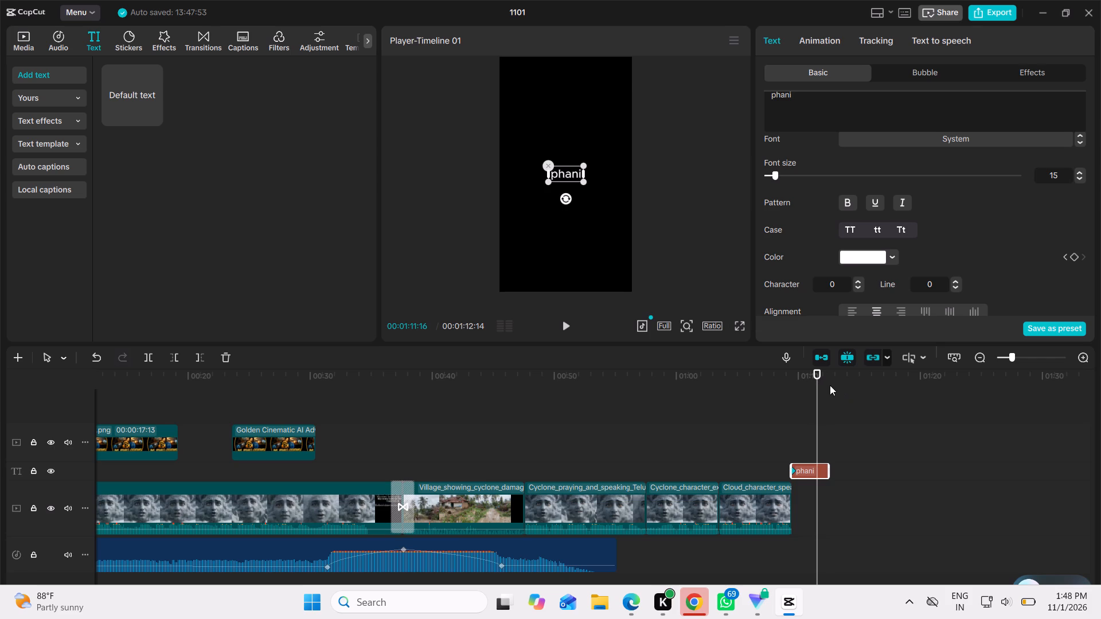
{"action": "left_click_drag", "start_coordinate": [821, 384], "coordinate": [806, 386]}
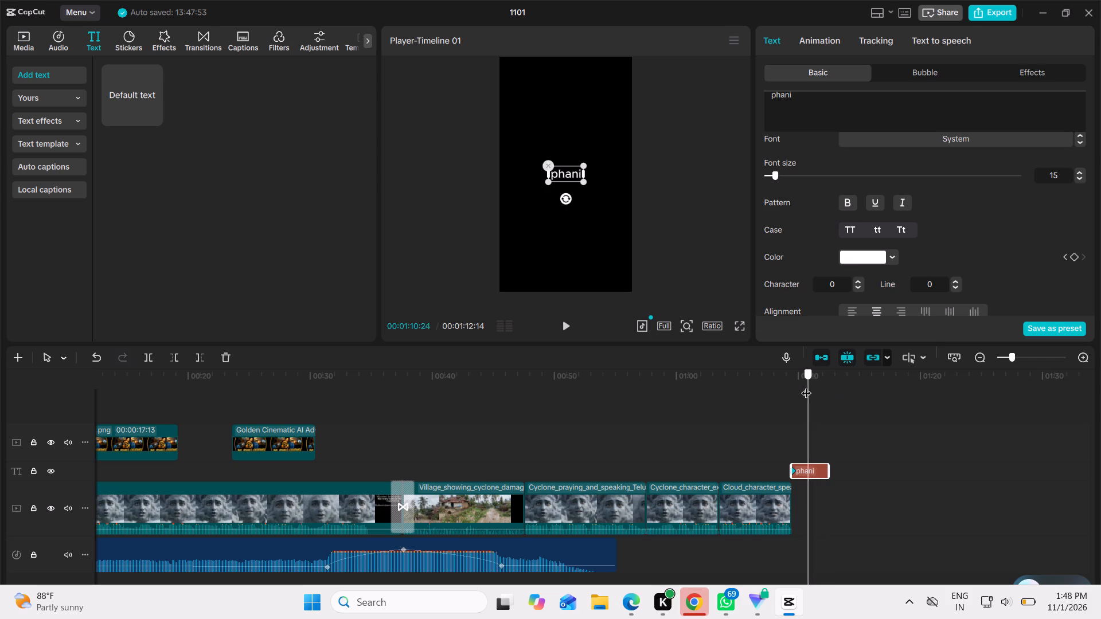
{"action": "left_click_drag", "start_coordinate": [806, 386], "coordinate": [799, 395]}
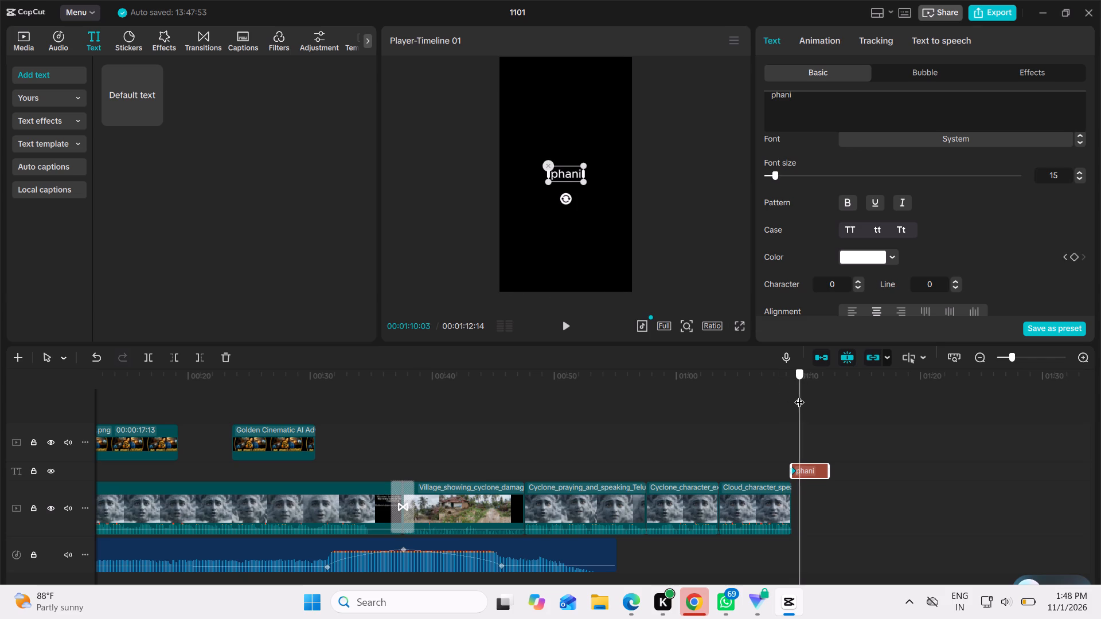
{"action": "left_click_drag", "start_coordinate": [799, 395], "coordinate": [799, 394]}
{"action": "left_click_drag", "start_coordinate": [799, 394], "coordinate": [818, 398]}
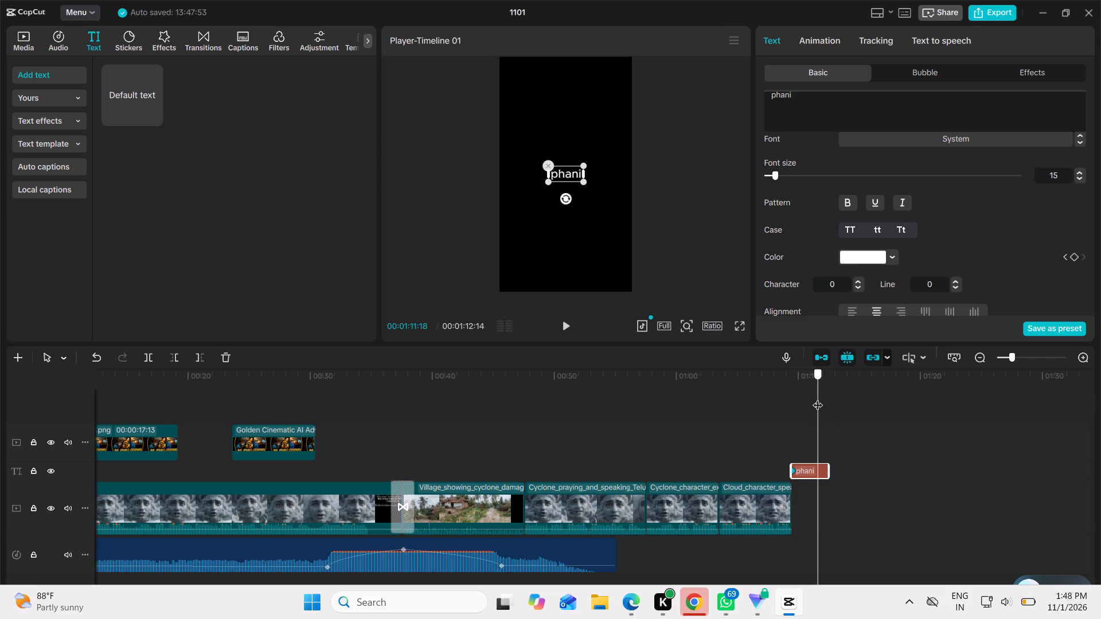
{"action": "left_click_drag", "start_coordinate": [818, 398], "coordinate": [983, 403]}
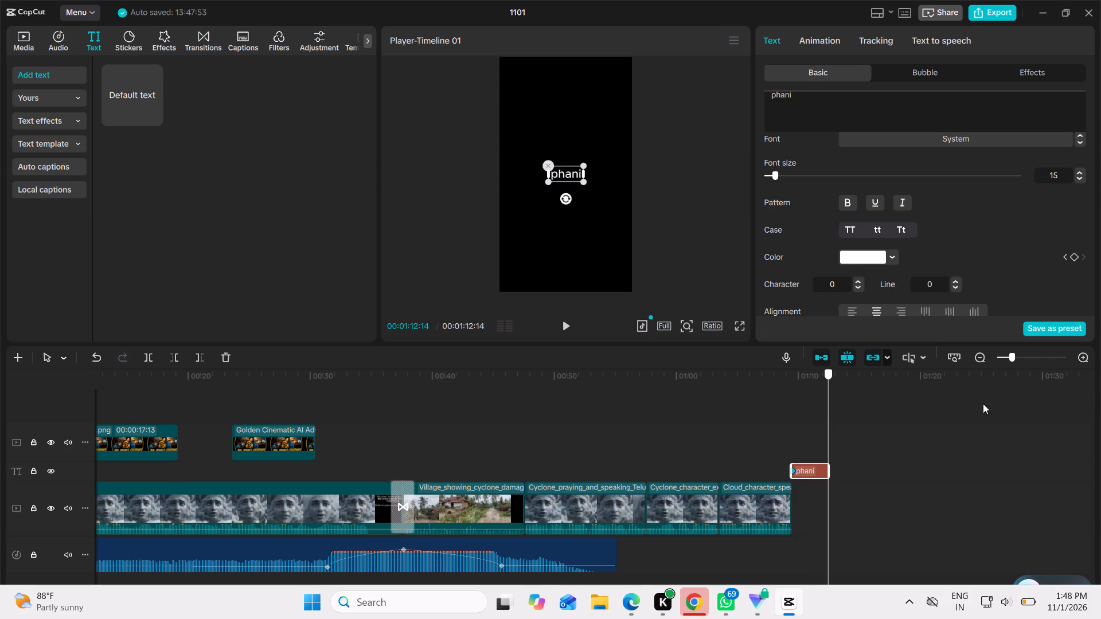
{"action": "left_click_drag", "start_coordinate": [983, 403], "coordinate": [1072, 260]}
{"action": "left_click", "coordinate": [1072, 260]}
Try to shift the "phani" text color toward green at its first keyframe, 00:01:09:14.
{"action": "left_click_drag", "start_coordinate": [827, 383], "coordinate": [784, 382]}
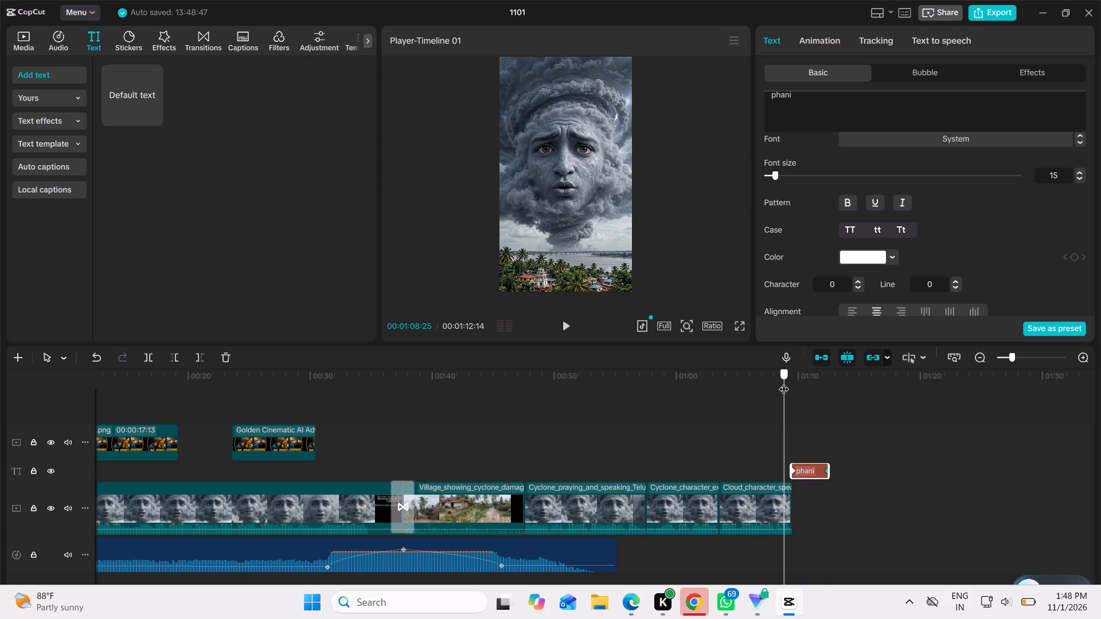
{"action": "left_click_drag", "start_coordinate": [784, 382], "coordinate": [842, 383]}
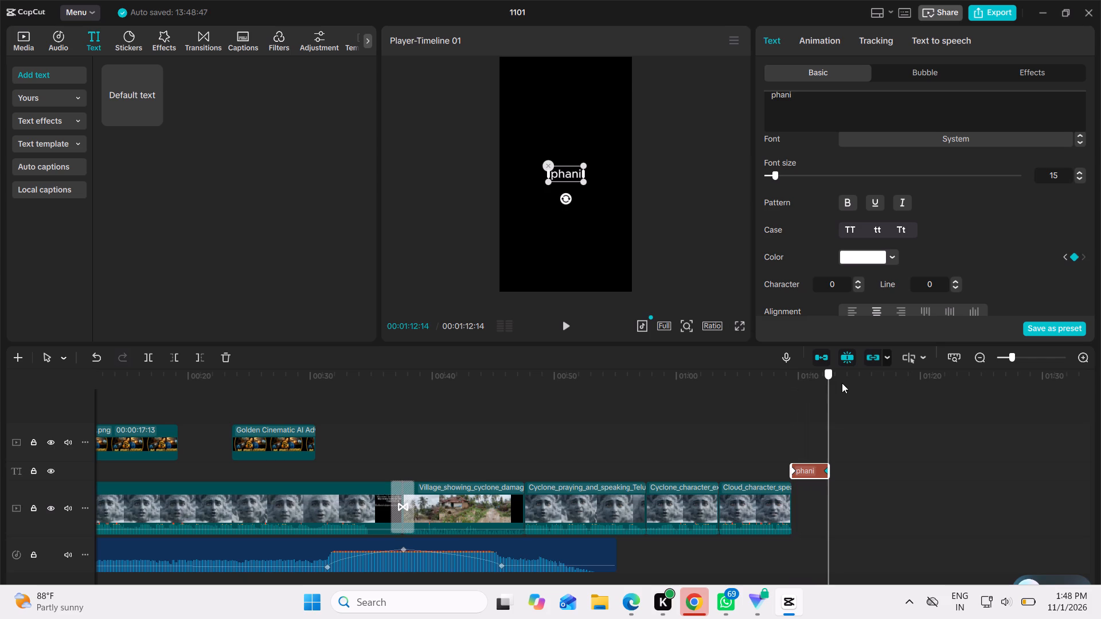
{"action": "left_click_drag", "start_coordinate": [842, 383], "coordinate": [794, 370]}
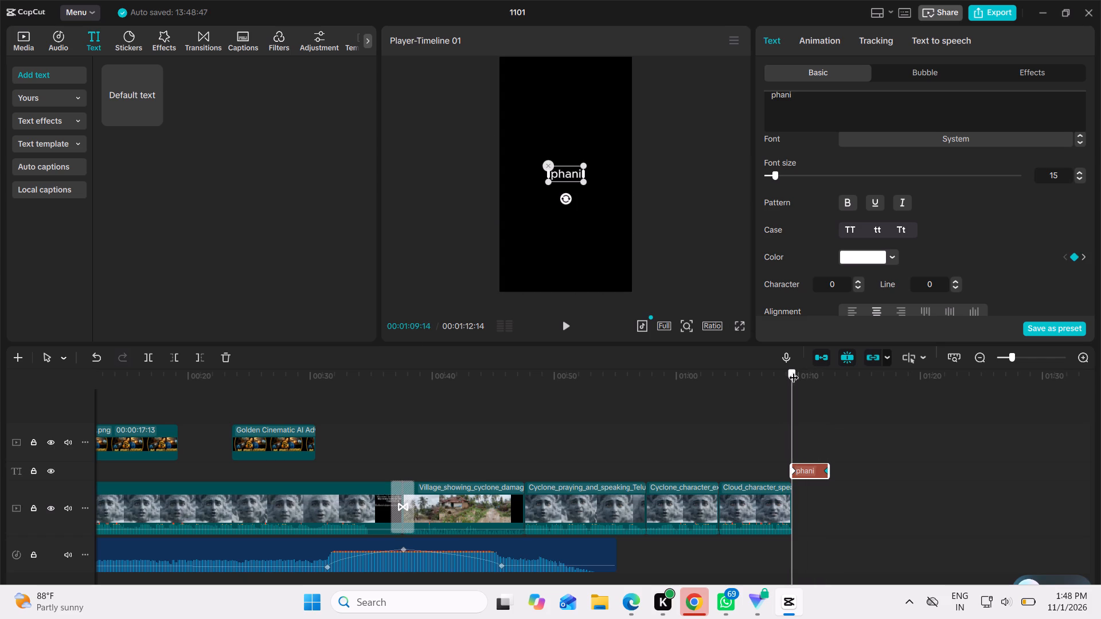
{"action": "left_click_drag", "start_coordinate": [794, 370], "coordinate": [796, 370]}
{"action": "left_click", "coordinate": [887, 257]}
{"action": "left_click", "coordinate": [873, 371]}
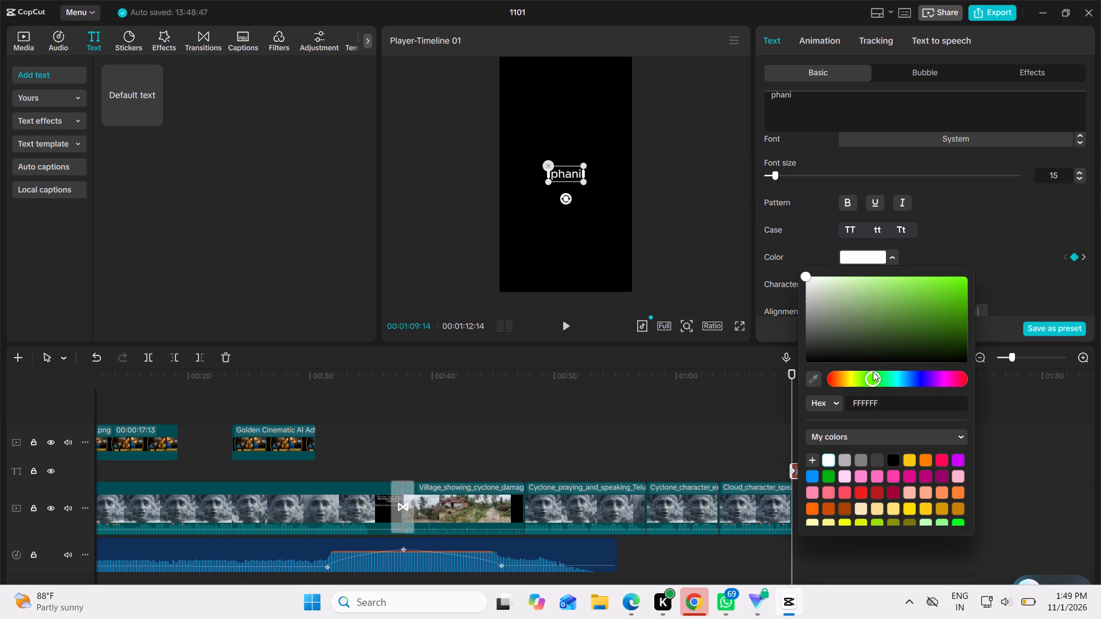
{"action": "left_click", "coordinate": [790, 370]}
Play back the ending from 00:01:07:16 to preview the closing text.
{"action": "left_click_drag", "start_coordinate": [790, 370], "coordinate": [768, 369]}
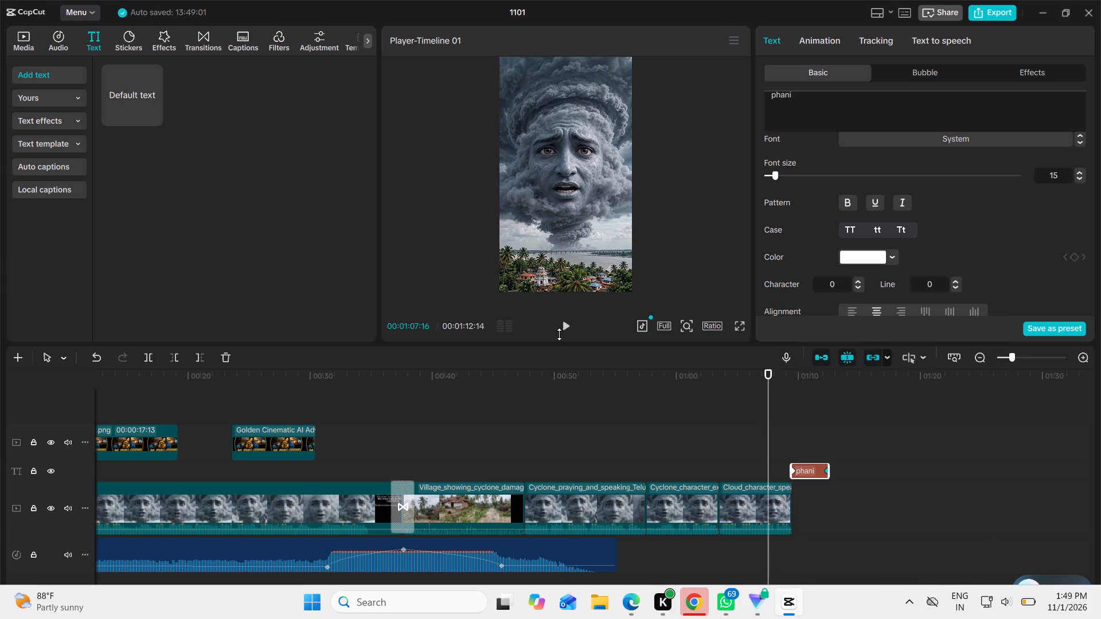
{"action": "left_click", "coordinate": [559, 334]}
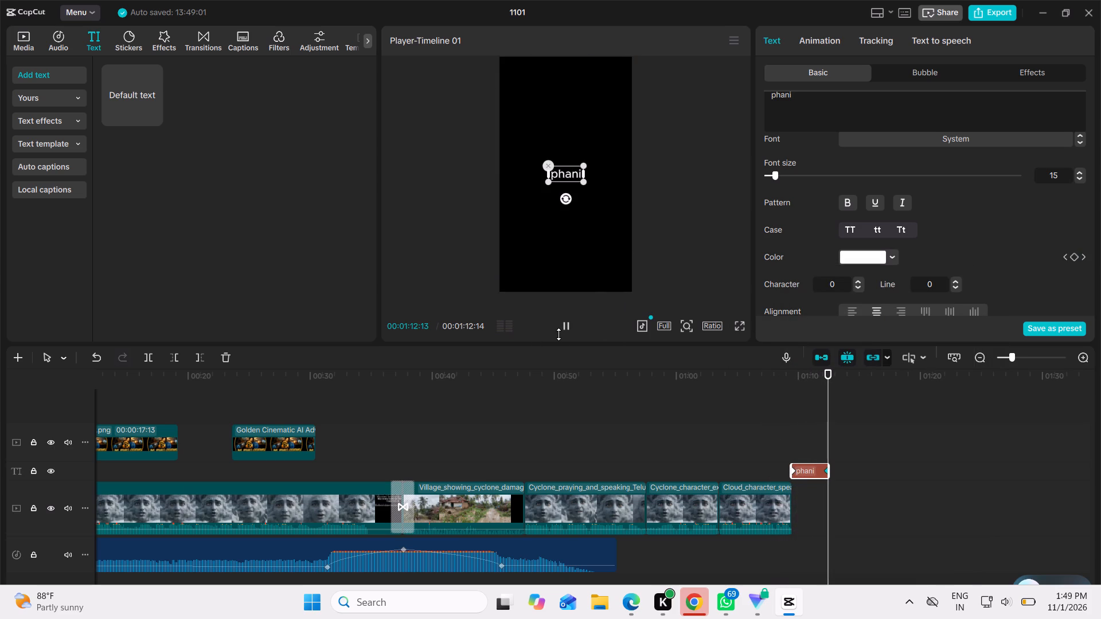
Set the "phani" text color to green 00B209 at its end keyframe, 00:01:12:14, and deselect the text.
{"action": "left_click", "coordinate": [891, 258]}
{"action": "left_click", "coordinate": [873, 372]}
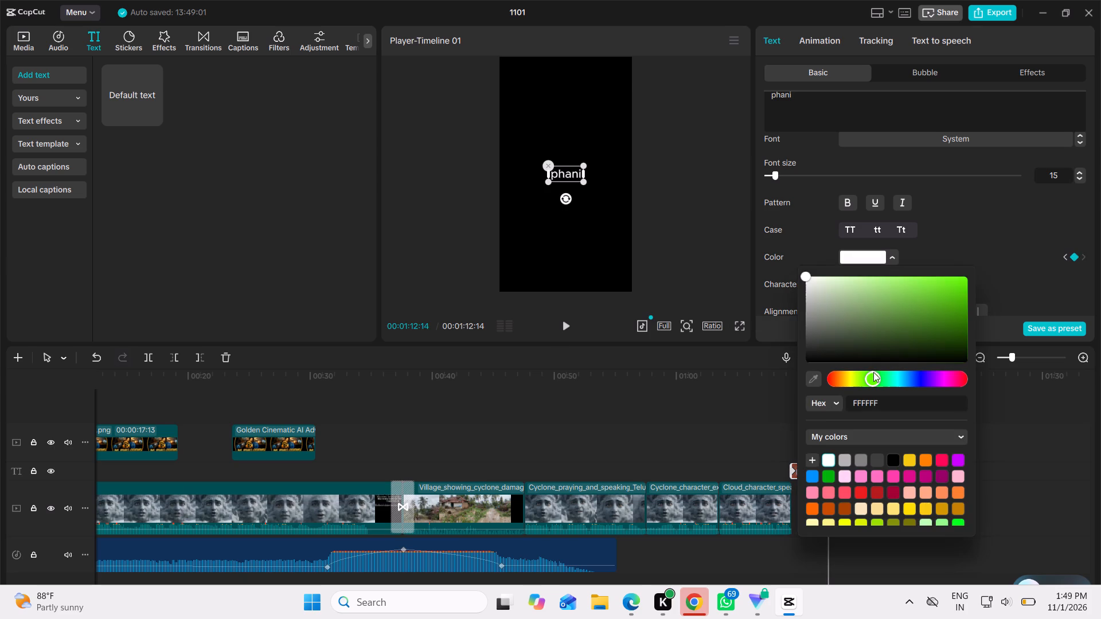
{"action": "left_click", "coordinate": [825, 477]}
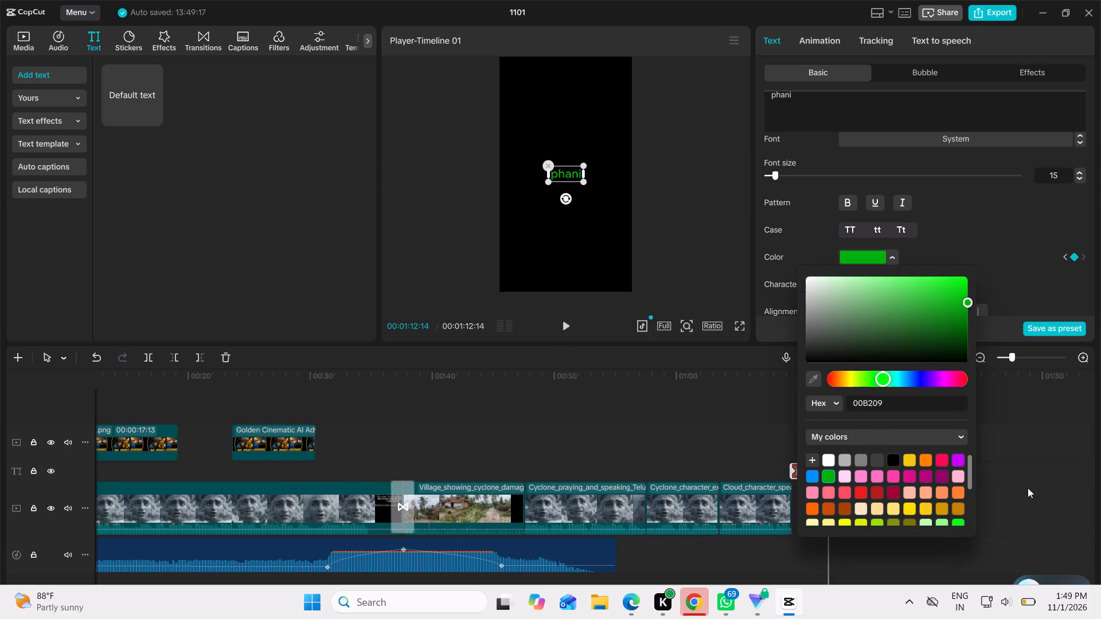
{"action": "left_click", "coordinate": [1048, 489]}
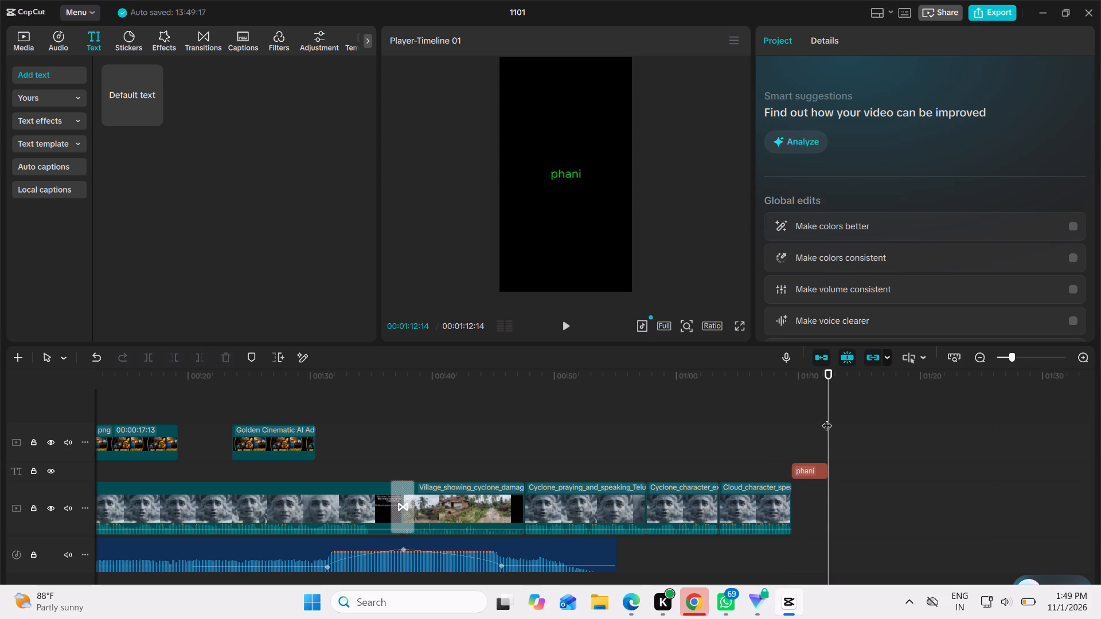
Play back the ending from 00:01:08:10 to check the closing text's color animation.
{"action": "left_click_drag", "start_coordinate": [832, 409], "coordinate": [778, 393]}
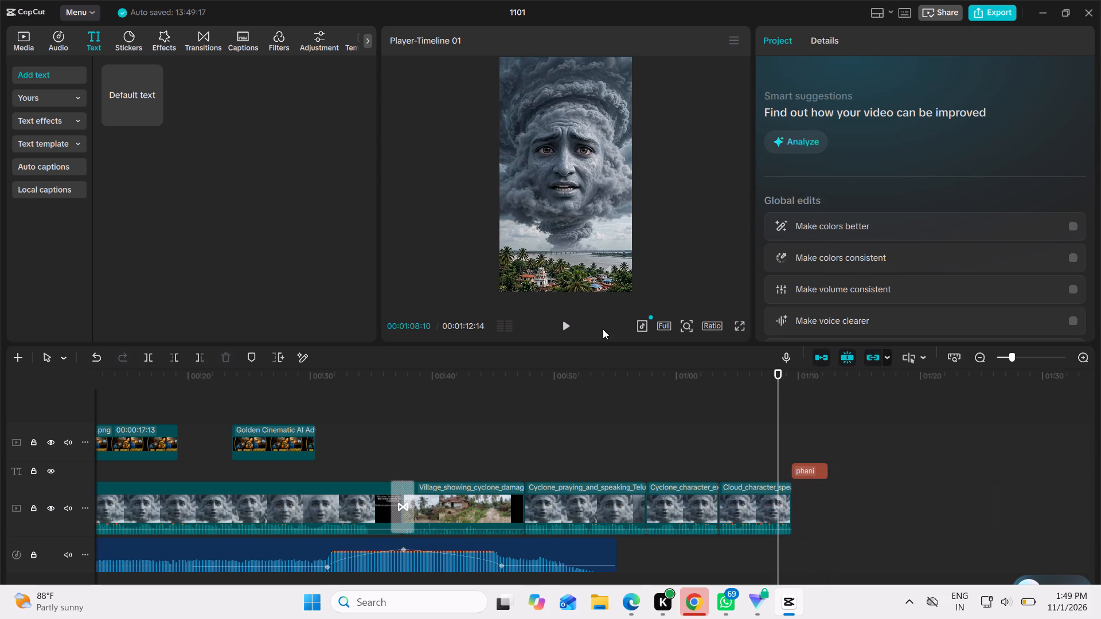
{"action": "left_click", "coordinate": [564, 327]}
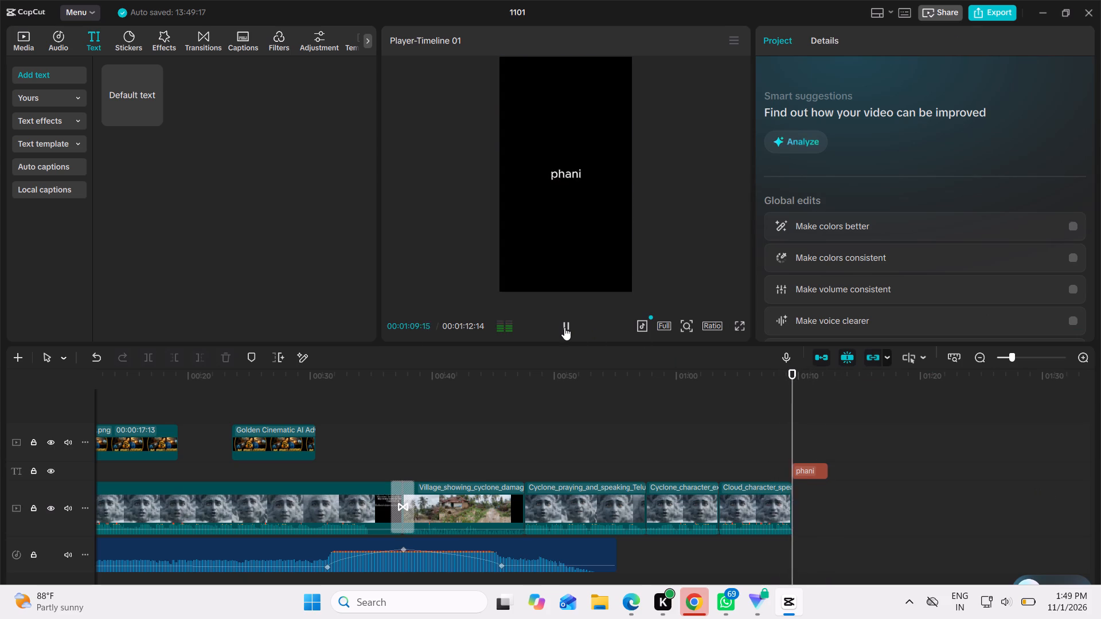
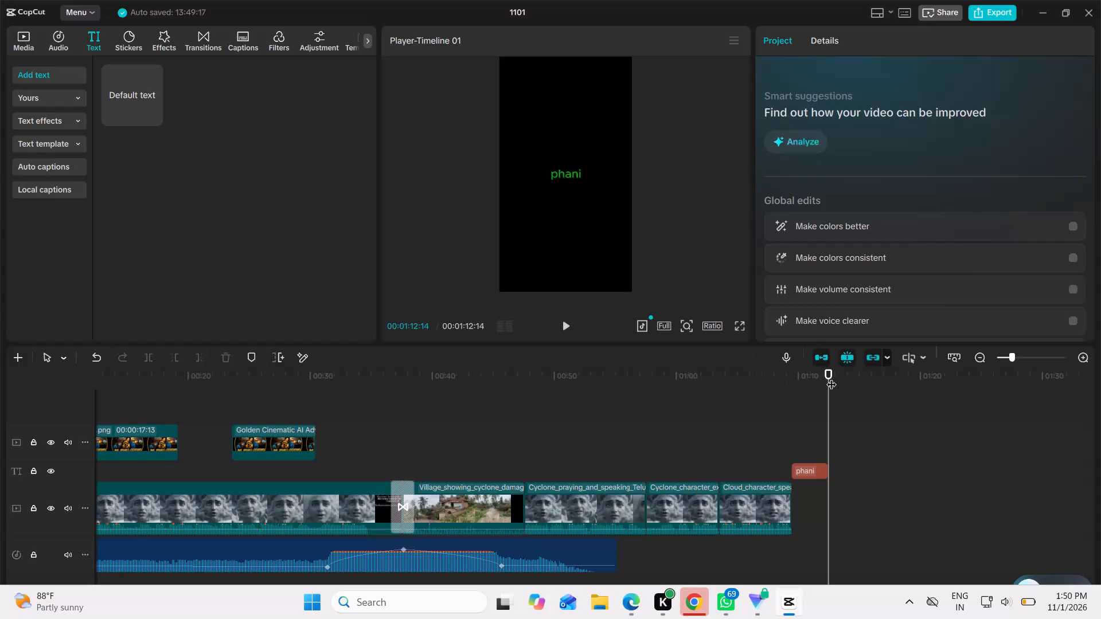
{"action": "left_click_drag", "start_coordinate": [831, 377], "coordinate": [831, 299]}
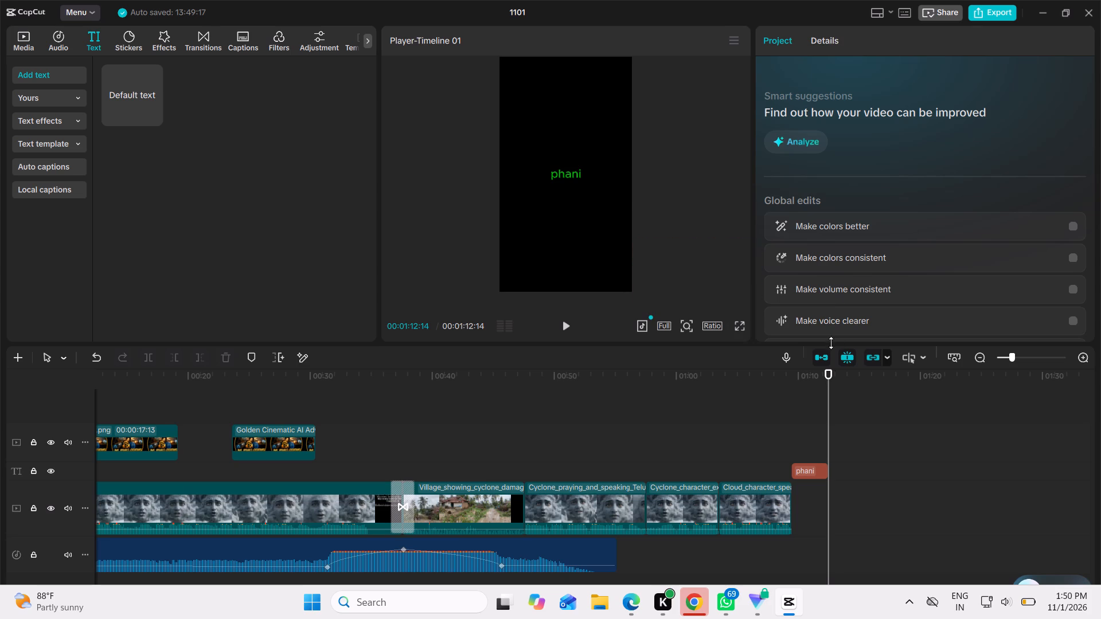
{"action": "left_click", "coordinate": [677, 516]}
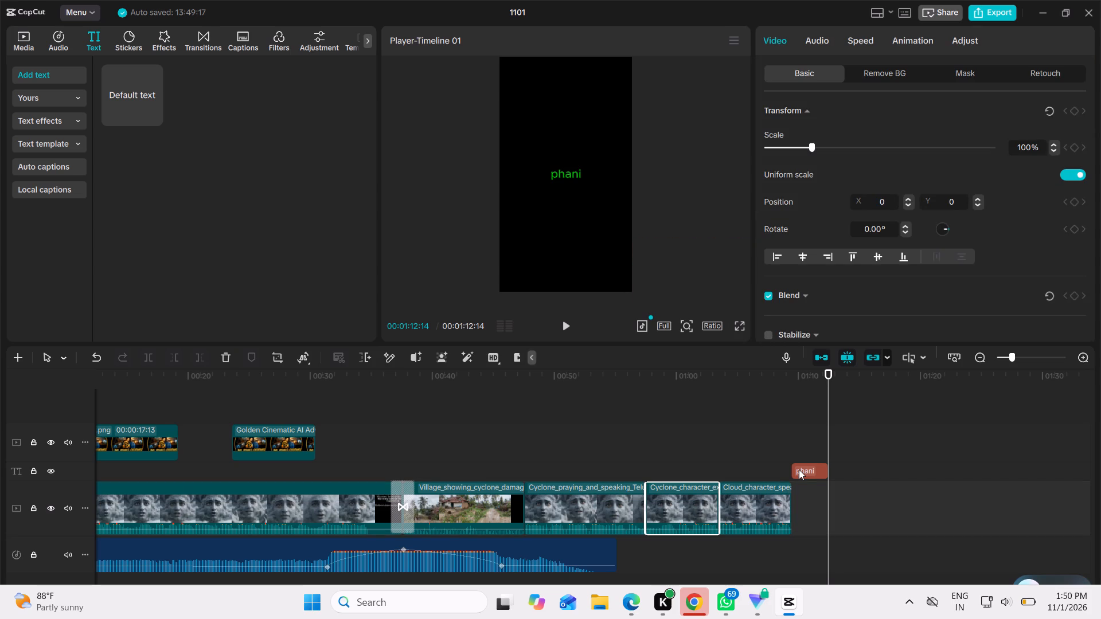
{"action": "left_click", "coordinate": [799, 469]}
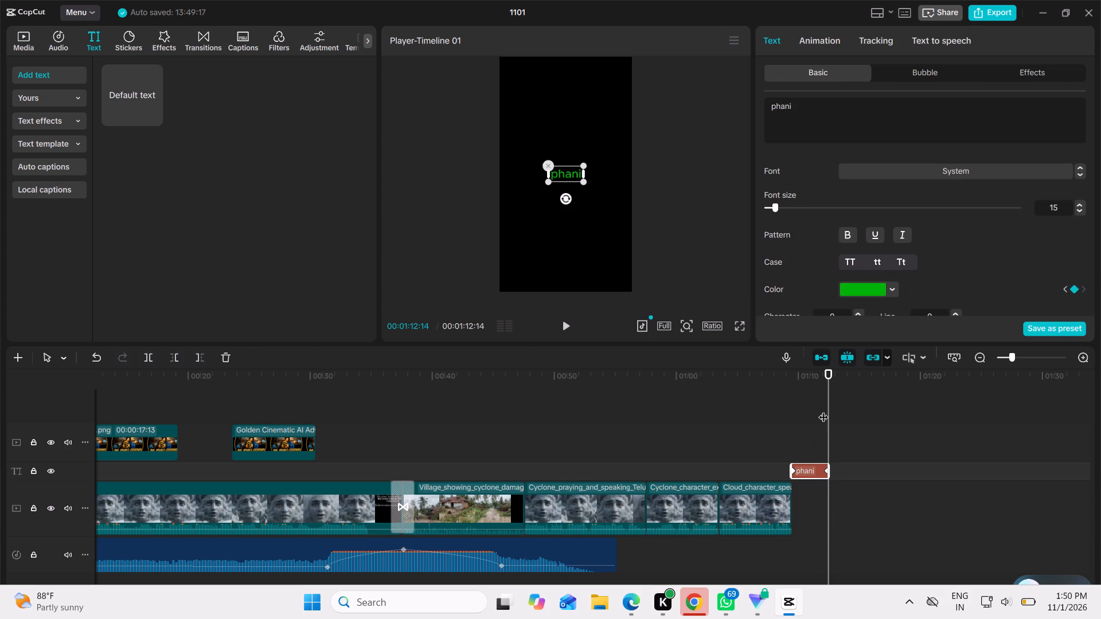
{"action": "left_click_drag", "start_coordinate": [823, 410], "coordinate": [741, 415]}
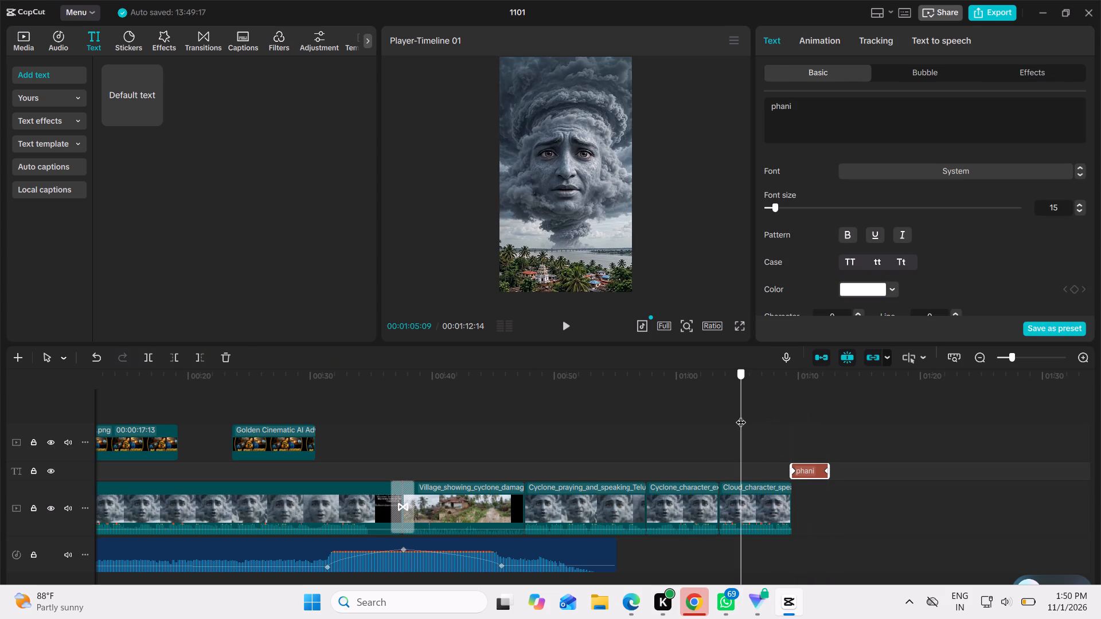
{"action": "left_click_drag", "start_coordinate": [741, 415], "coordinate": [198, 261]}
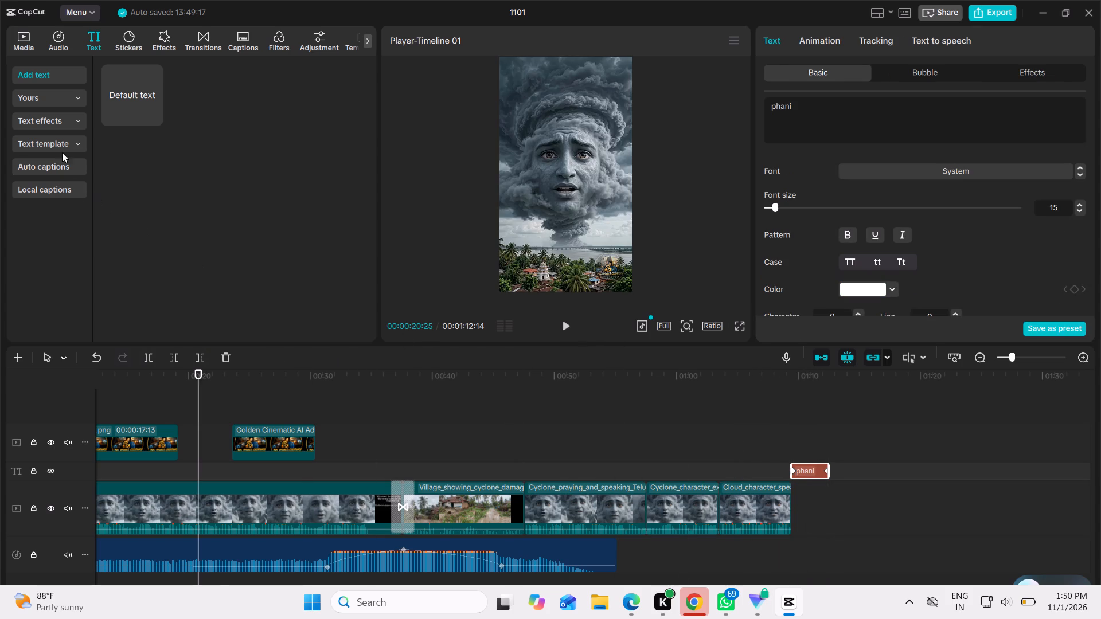
Search the stock media library for "sea".
{"action": "left_click", "coordinate": [20, 33]}
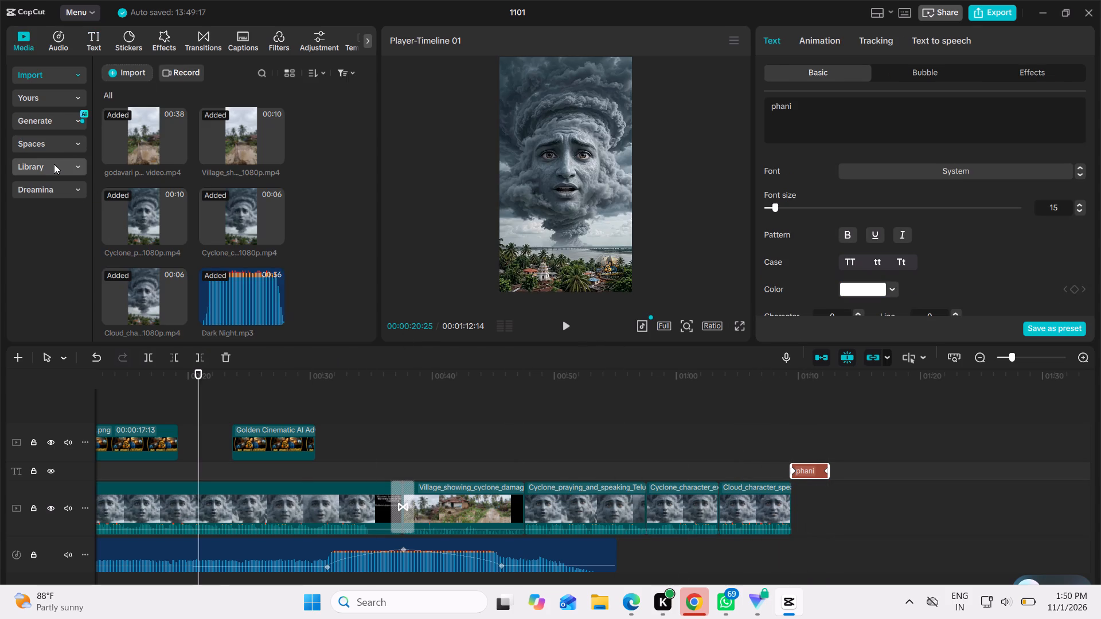
{"action": "left_click", "coordinate": [55, 167]}
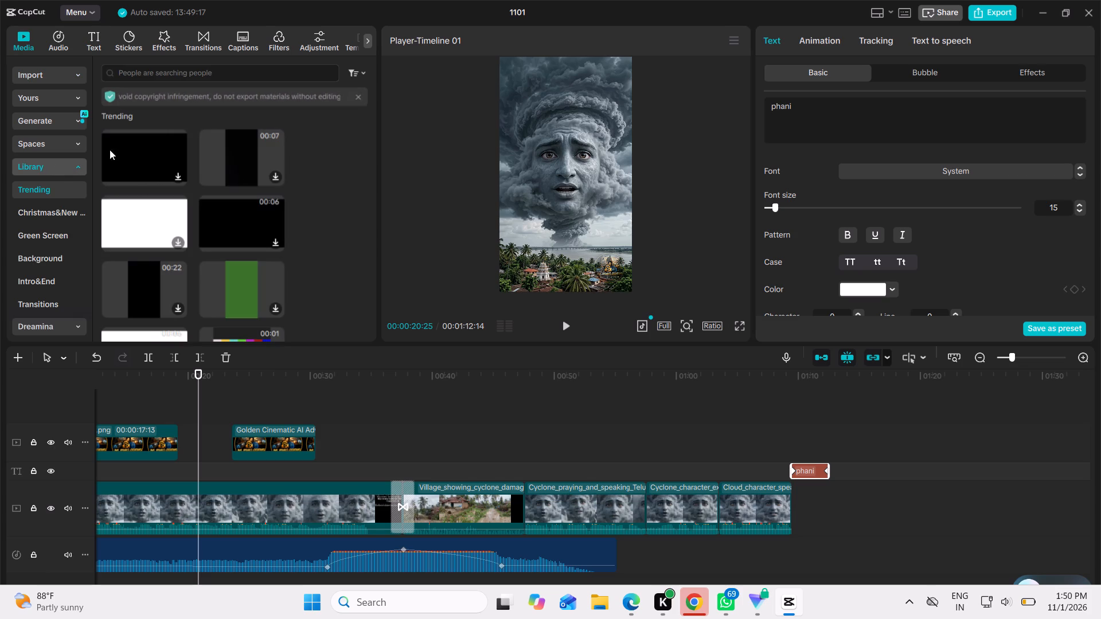
{"action": "left_click", "coordinate": [145, 68]}
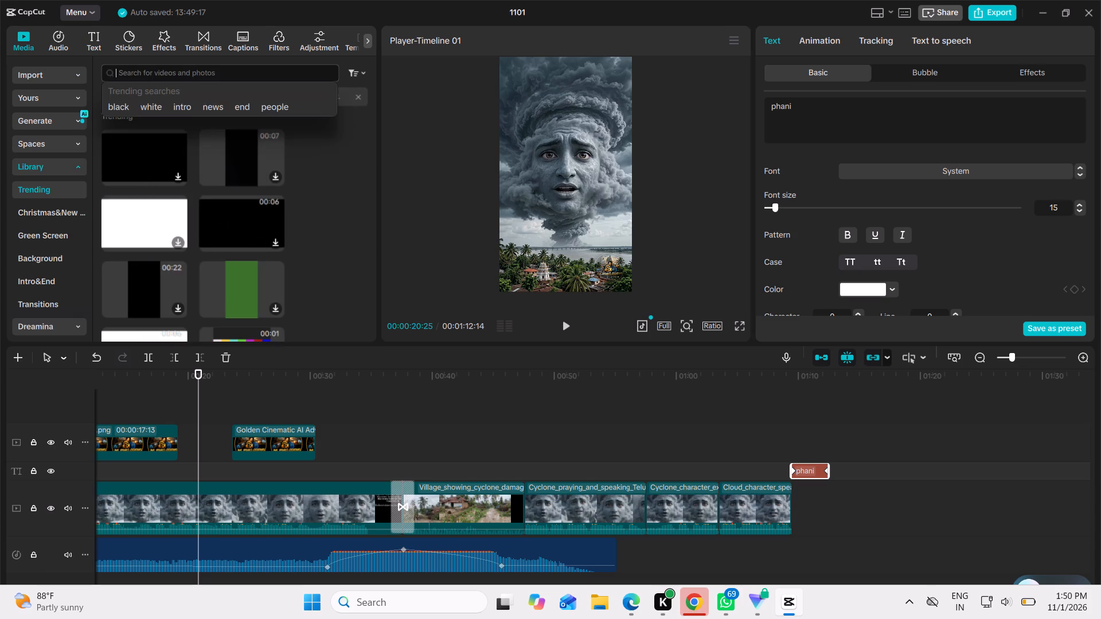
{"action": "left_click", "coordinate": [145, 68]}
{"action": "type", "text": "sea"}
{"action": "key", "text": "Return"}
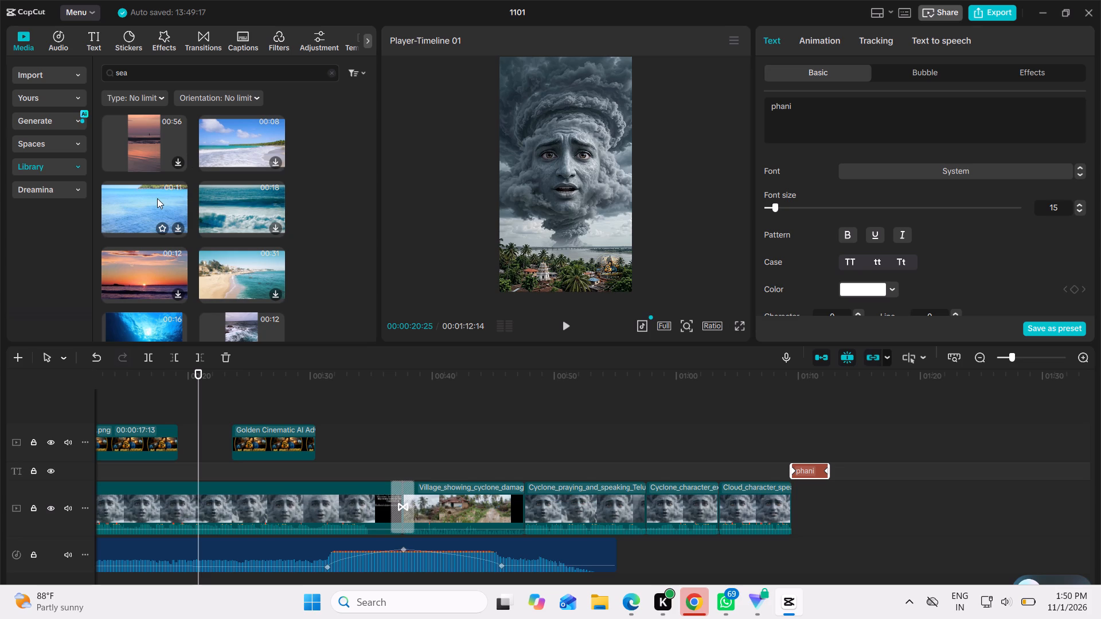
Browse the sea results and download the 11-second clip of calm light-blue water.
{"action": "scroll", "coordinate": [235, 221], "scroll_direction": "down", "scroll_amount": 1}
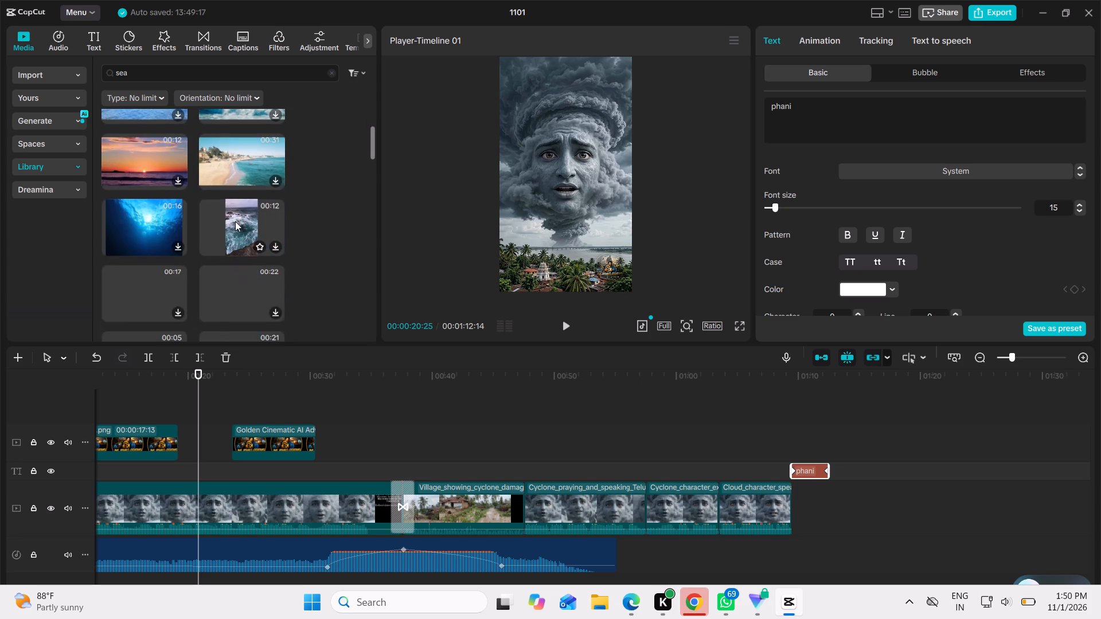
{"action": "scroll", "coordinate": [235, 221], "scroll_direction": "down", "scroll_amount": 1}
{"action": "scroll", "coordinate": [235, 221], "scroll_direction": "up", "scroll_amount": 1}
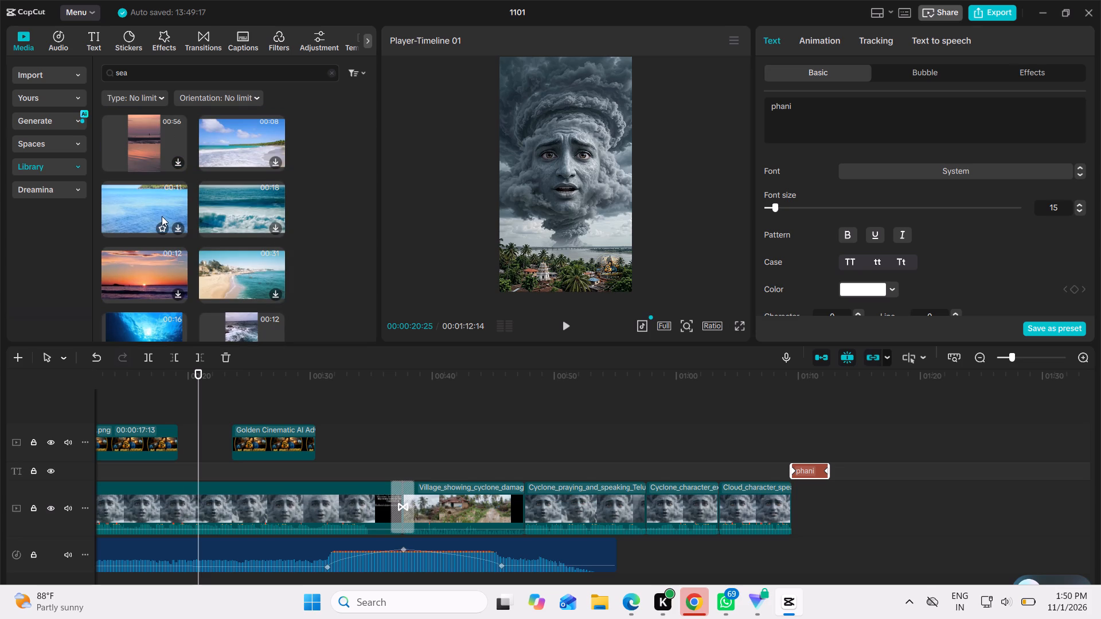
{"action": "left_click", "coordinate": [177, 222]}
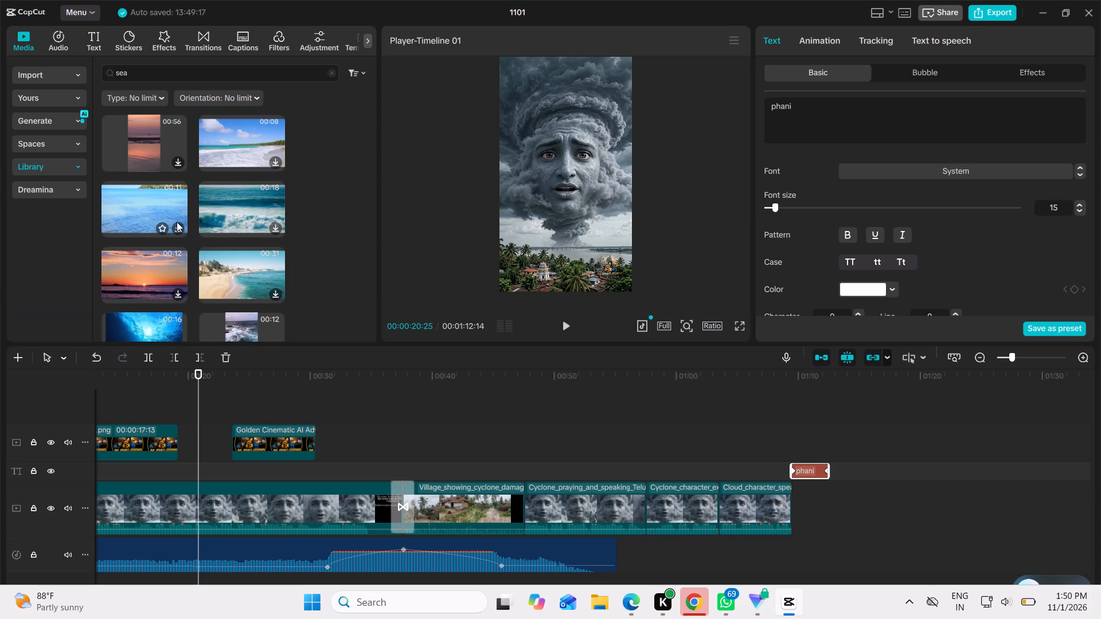
{"action": "left_click", "coordinate": [178, 226]}
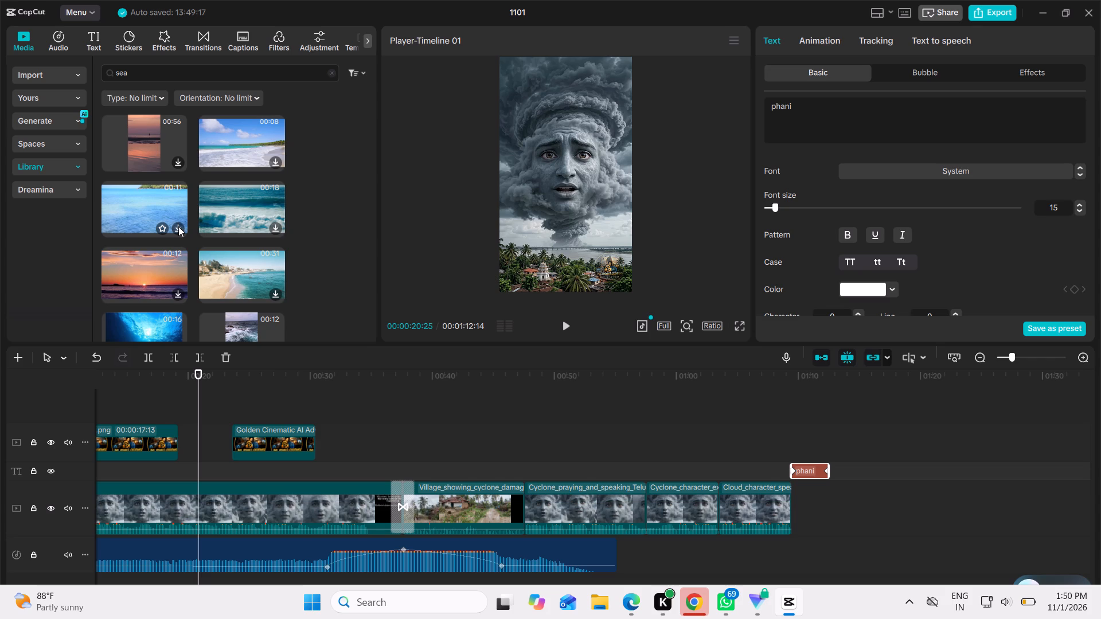
{"action": "left_click", "coordinate": [178, 226]}
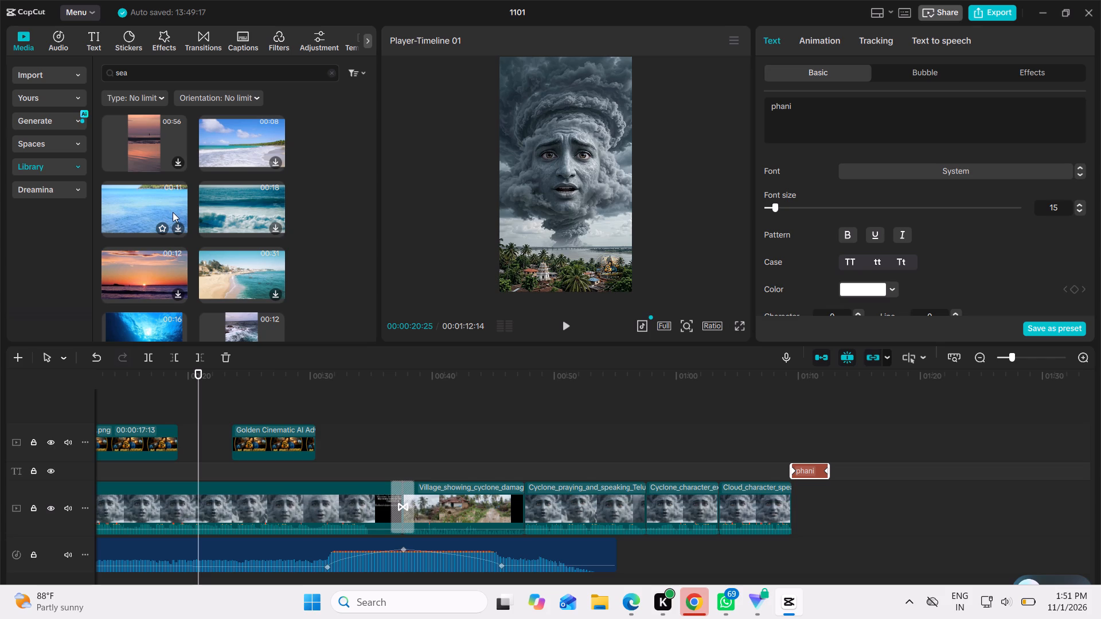
{"action": "left_click", "coordinate": [175, 220]}
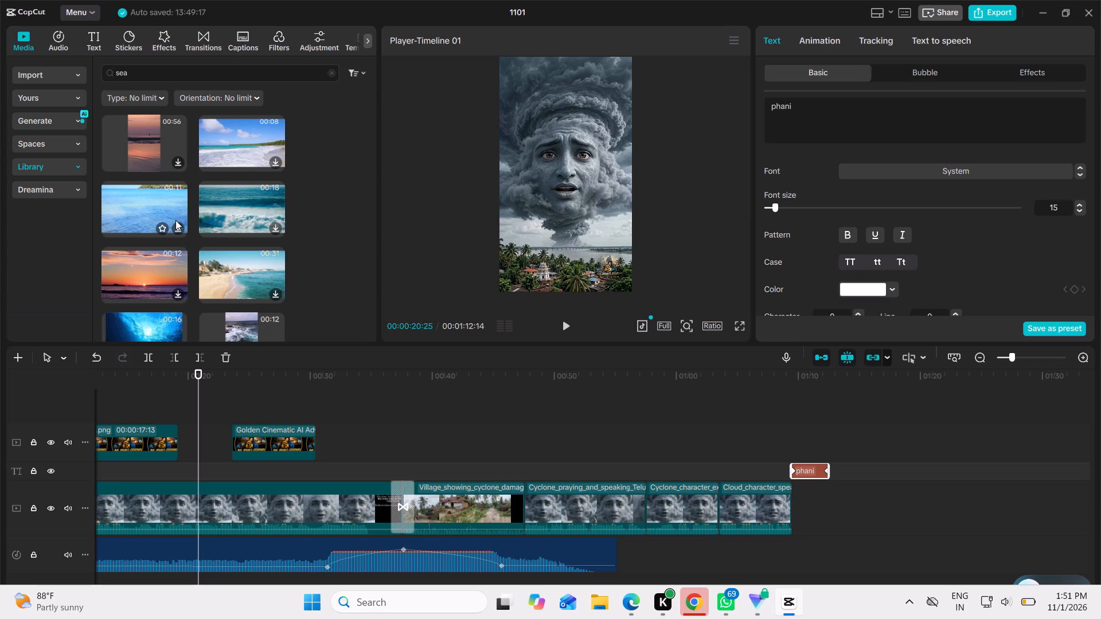
{"action": "double_click", "coordinate": [181, 229]}
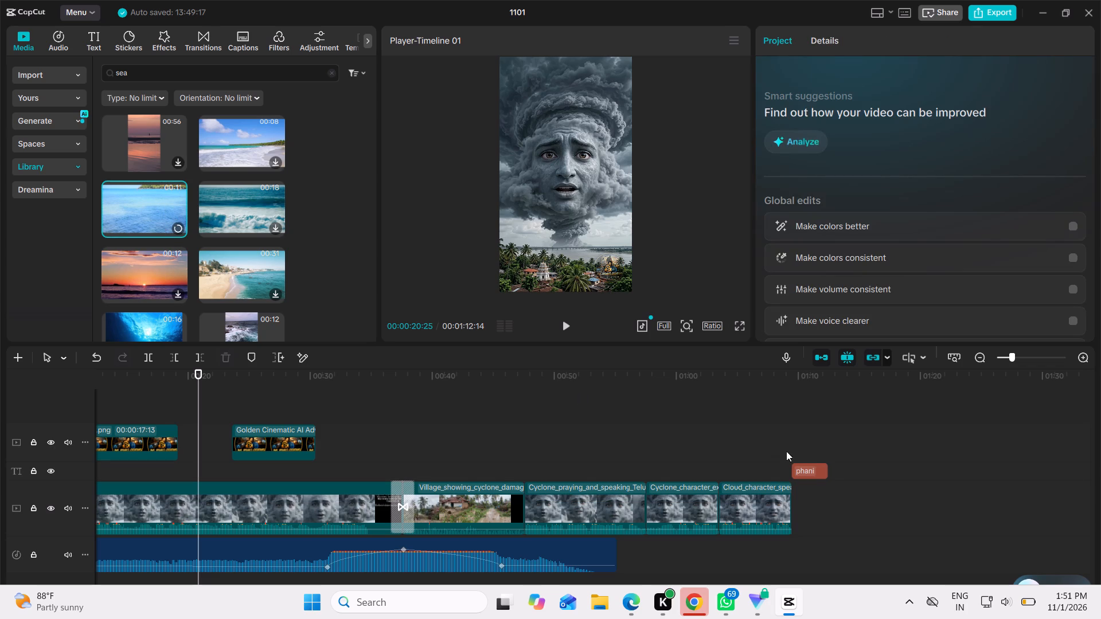
Move the "phani" text earlier on its track so it spans the cut between the Cyclone_praying and Cyclone_character clips.
{"action": "left_click_drag", "start_coordinate": [809, 465], "coordinate": [682, 458]}
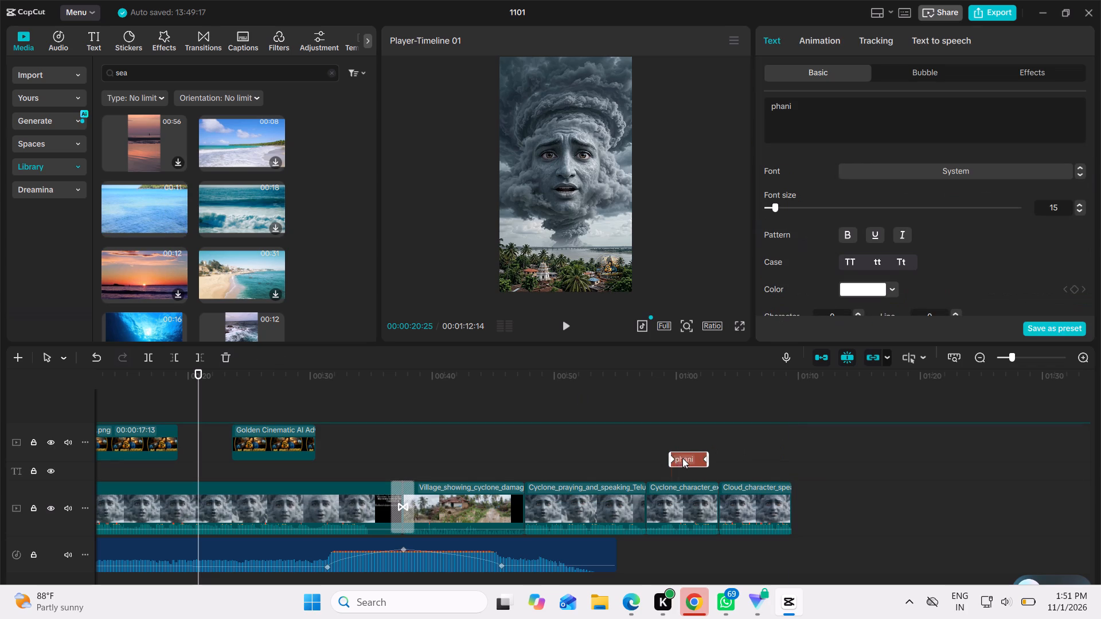
{"action": "left_click_drag", "start_coordinate": [682, 458], "coordinate": [651, 461]}
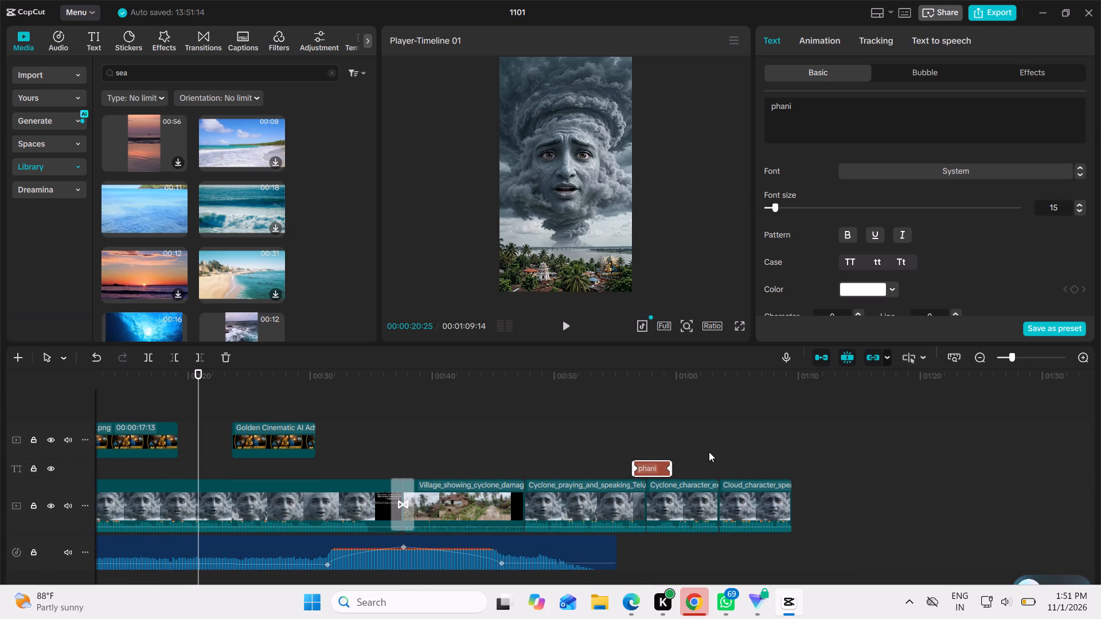
Add the downloaded sea clip to the end of the main track, directly after the Cloud_character clip.
{"action": "left_click_drag", "start_coordinate": [139, 198], "coordinate": [838, 496]}
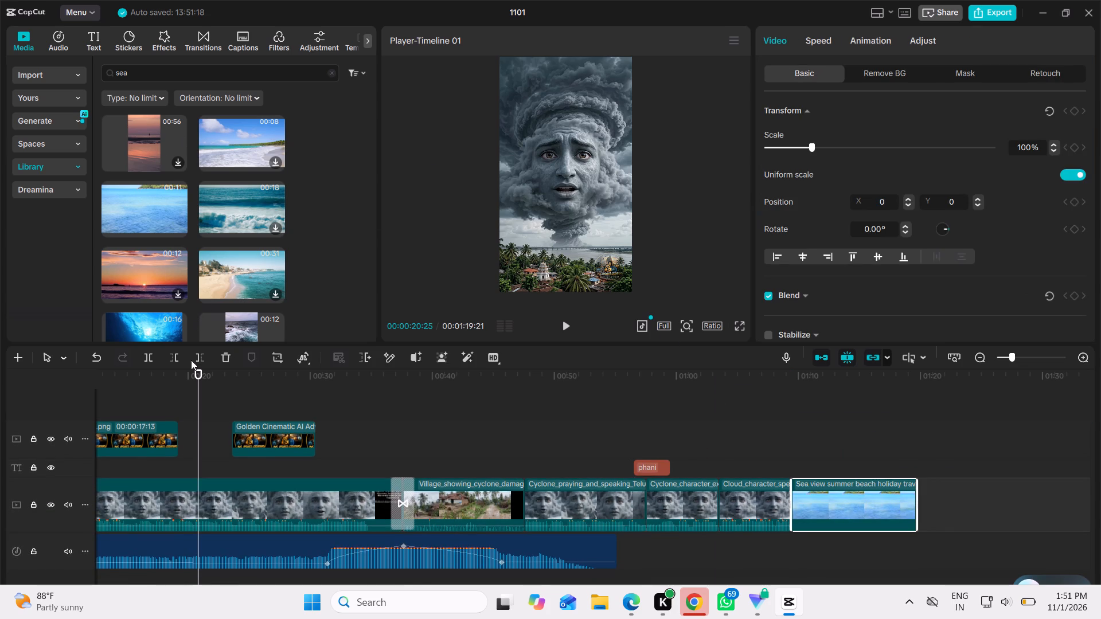
Scrub back and forth through the sea clip to examine its footage, stopping near its start at 00:01:10:07.
{"action": "left_click_drag", "start_coordinate": [193, 371], "coordinate": [725, 386]}
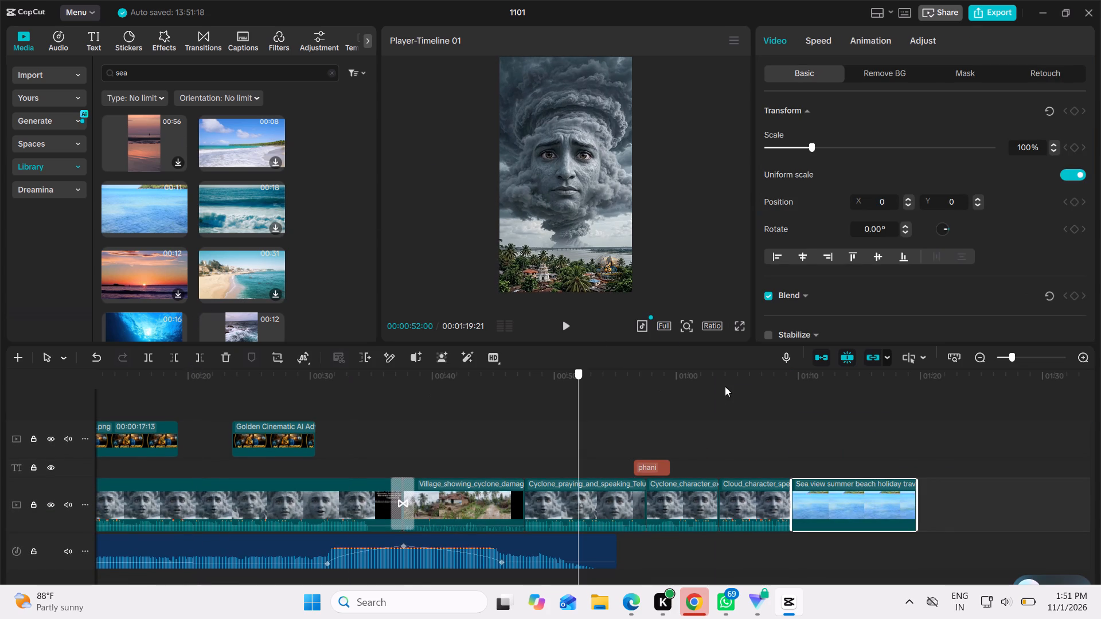
{"action": "left_click_drag", "start_coordinate": [725, 386], "coordinate": [828, 381]}
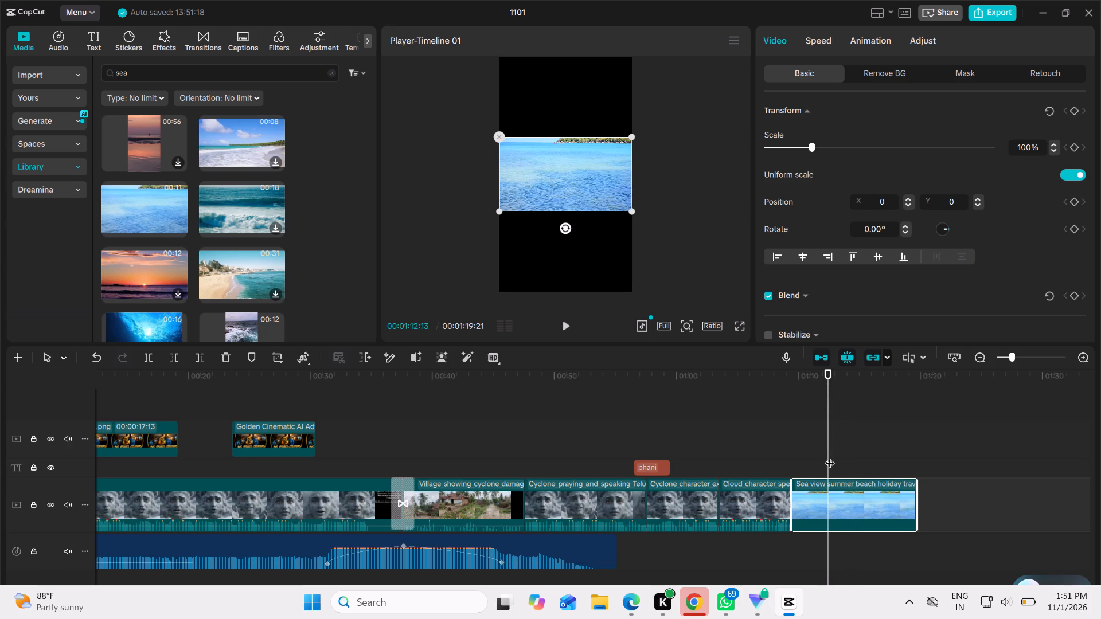
{"action": "left_click_drag", "start_coordinate": [844, 512], "coordinate": [911, 513]}
{"action": "left_click_drag", "start_coordinate": [826, 420], "coordinate": [836, 425]}
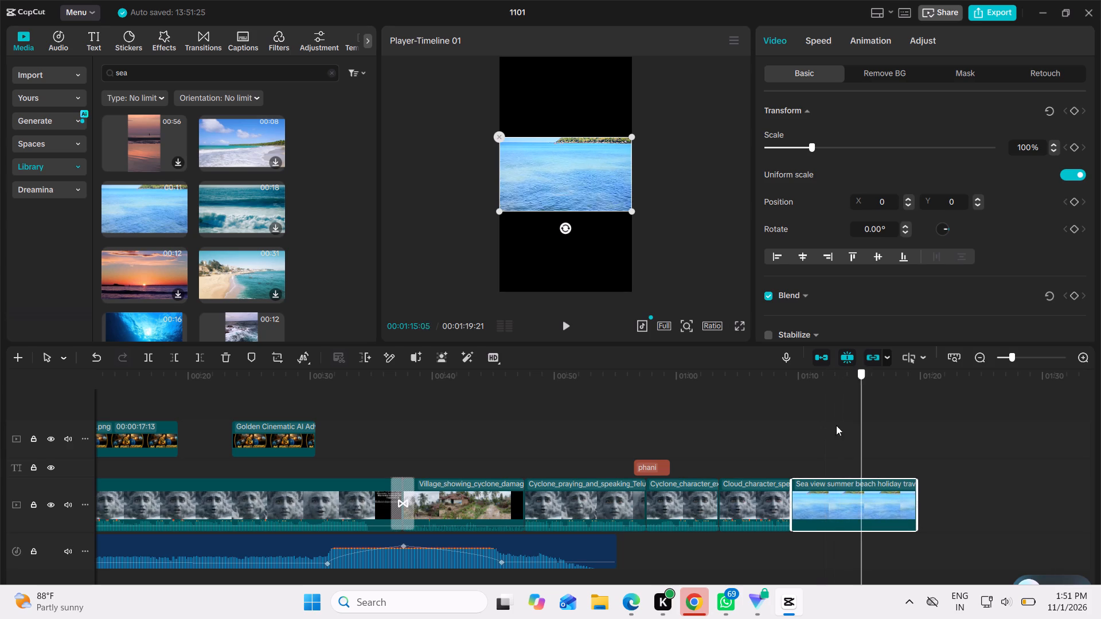
{"action": "left_click_drag", "start_coordinate": [836, 425], "coordinate": [899, 448]}
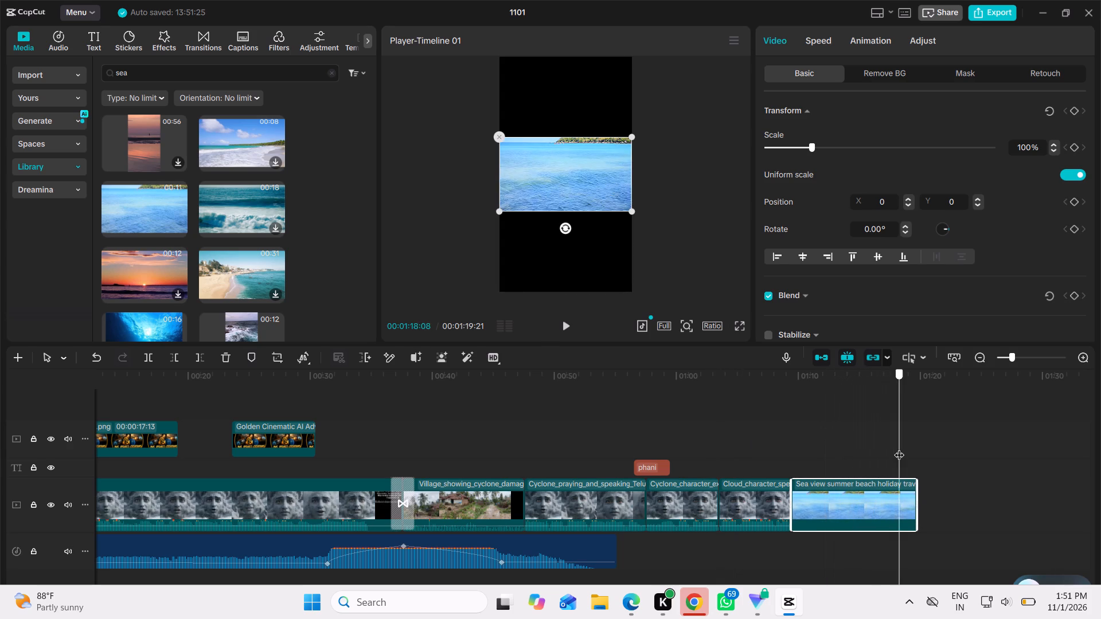
{"action": "left_click_drag", "start_coordinate": [899, 448], "coordinate": [867, 468]}
{"action": "left_click_drag", "start_coordinate": [840, 506], "coordinate": [881, 503]}
{"action": "left_click_drag", "start_coordinate": [854, 427], "coordinate": [786, 422]}
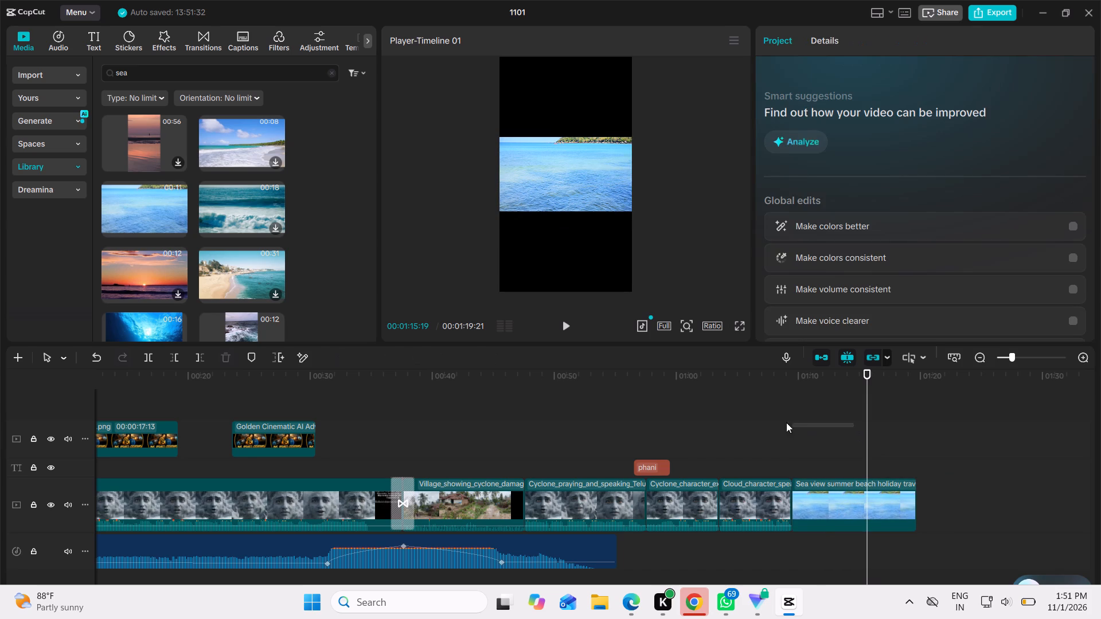
{"action": "left_click_drag", "start_coordinate": [786, 422], "coordinate": [769, 422]}
{"action": "left_click_drag", "start_coordinate": [858, 375], "coordinate": [829, 348]}
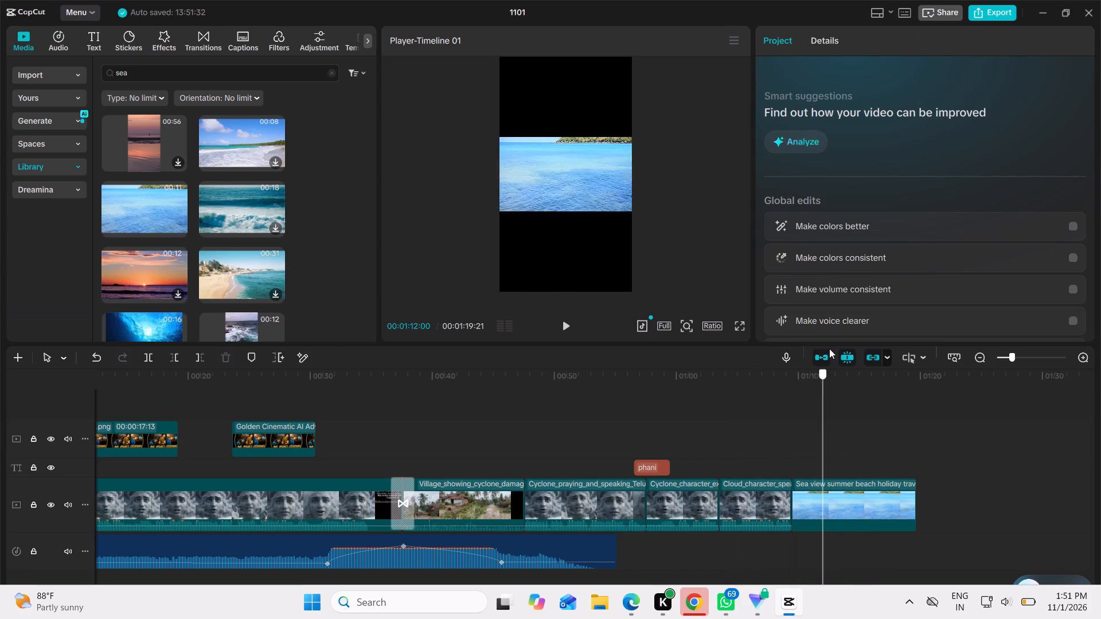
{"action": "left_click_drag", "start_coordinate": [829, 348], "coordinate": [891, 350]}
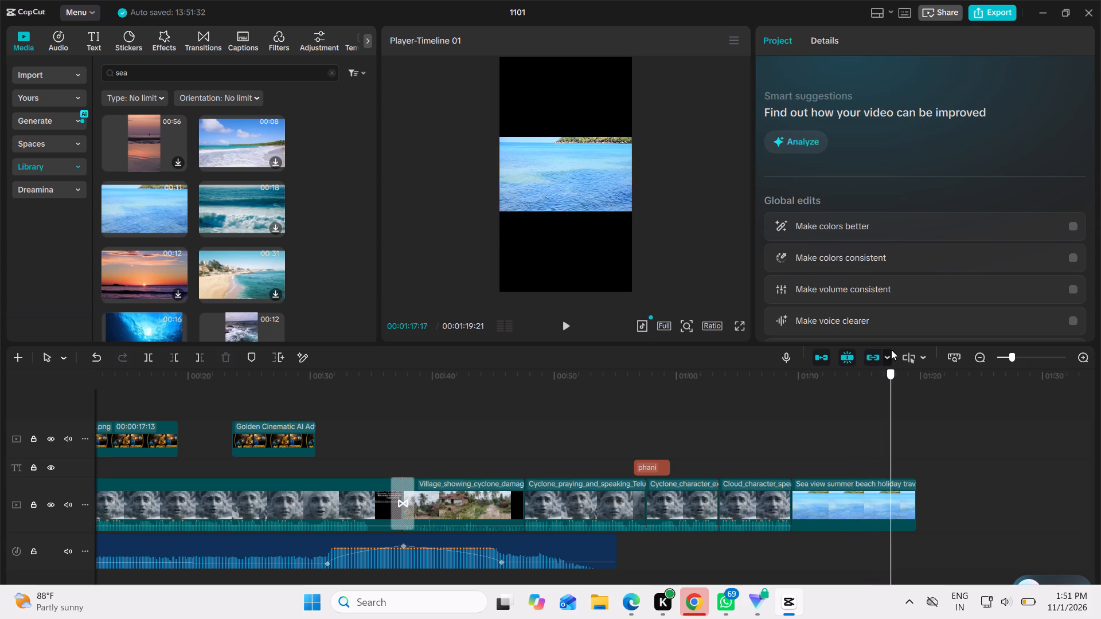
{"action": "left_click_drag", "start_coordinate": [891, 350], "coordinate": [819, 352]}
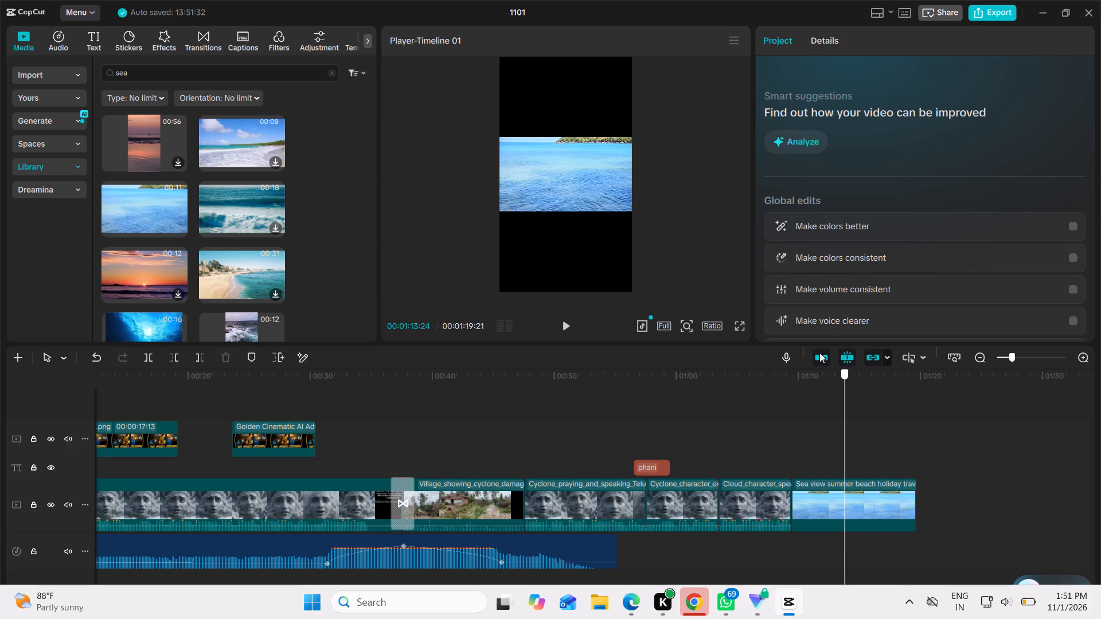
{"action": "left_click_drag", "start_coordinate": [819, 352], "coordinate": [801, 347]}
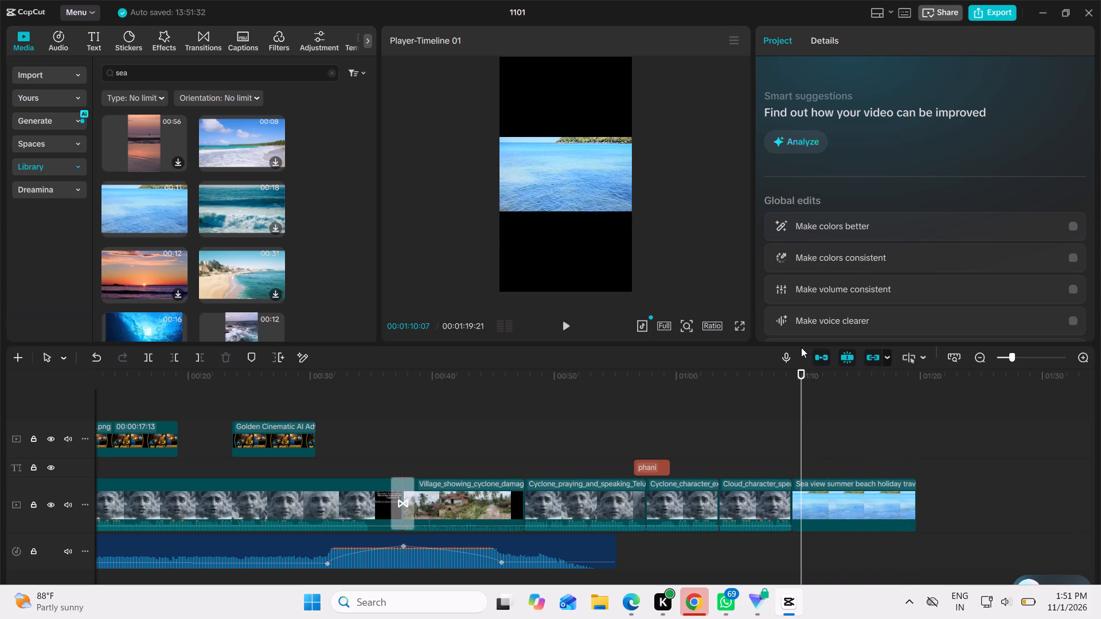
Add a default text above the sea clip, aligned to the clip's start and extended almost to its end.
{"action": "left_click", "coordinate": [97, 45]}
{"action": "left_click_drag", "start_coordinate": [97, 45], "coordinate": [205, 100]}
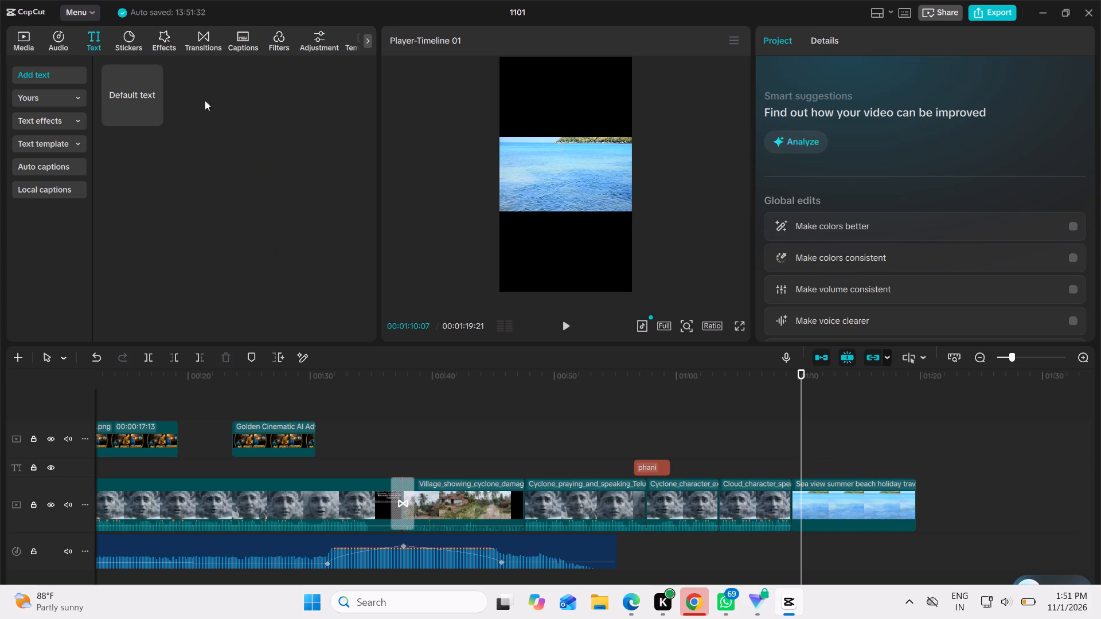
{"action": "left_click_drag", "start_coordinate": [205, 100], "coordinate": [474, 266]}
{"action": "left_click_drag", "start_coordinate": [150, 92], "coordinate": [810, 468]}
{"action": "left_click_drag", "start_coordinate": [810, 468], "coordinate": [810, 467]}
{"action": "left_click_drag", "start_coordinate": [809, 467], "coordinate": [779, 458]}
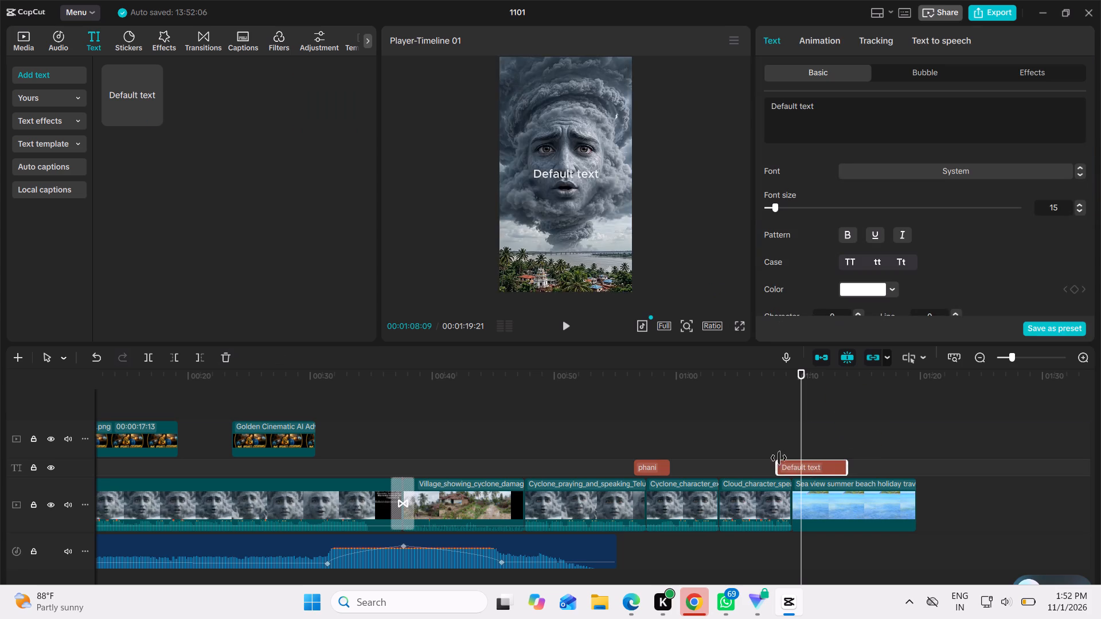
{"action": "left_click_drag", "start_coordinate": [779, 458], "coordinate": [791, 459]}
{"action": "left_click_drag", "start_coordinate": [848, 468], "coordinate": [908, 473]}
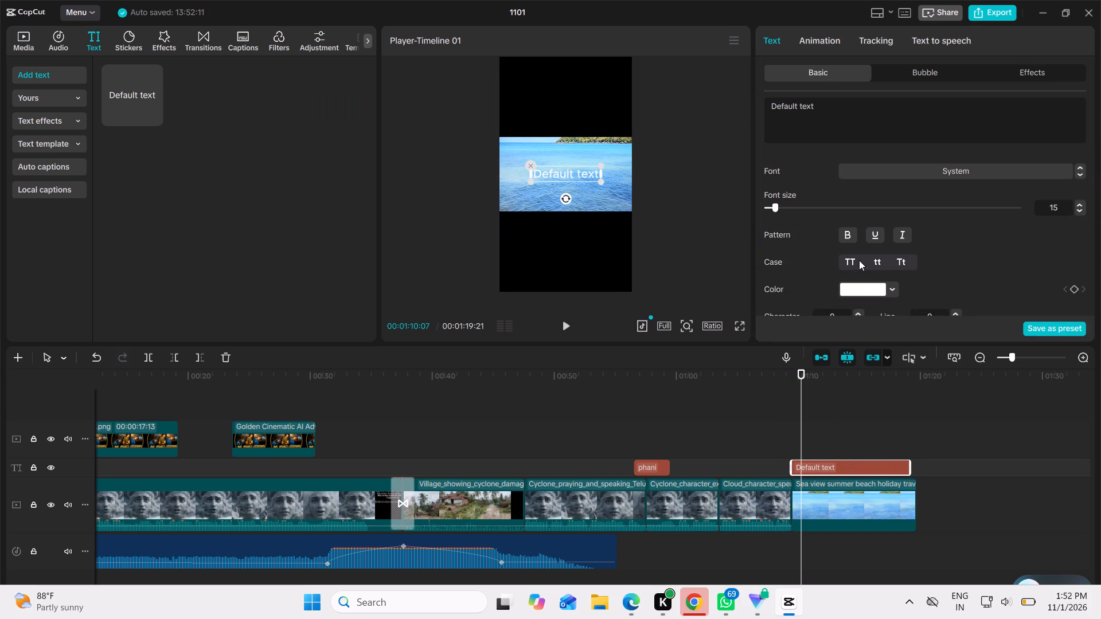
Replace the default text above the sea clip with "phani".
{"action": "left_click_drag", "start_coordinate": [812, 113], "coordinate": [762, 102]}
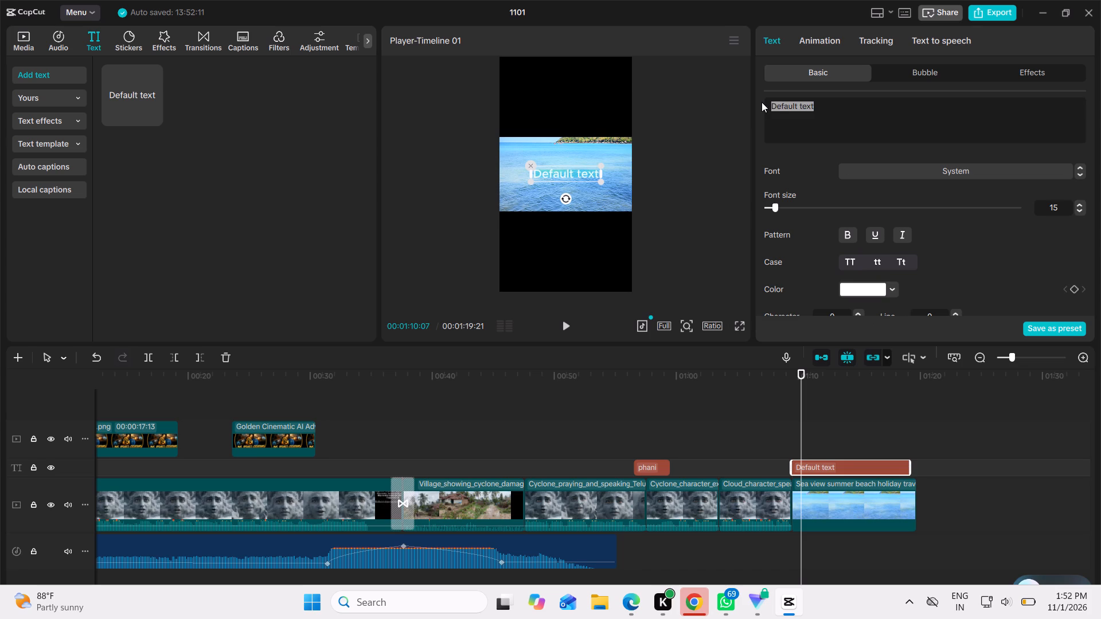
{"action": "key", "text": "BackSpace"}
{"action": "type", "text": "phani"}
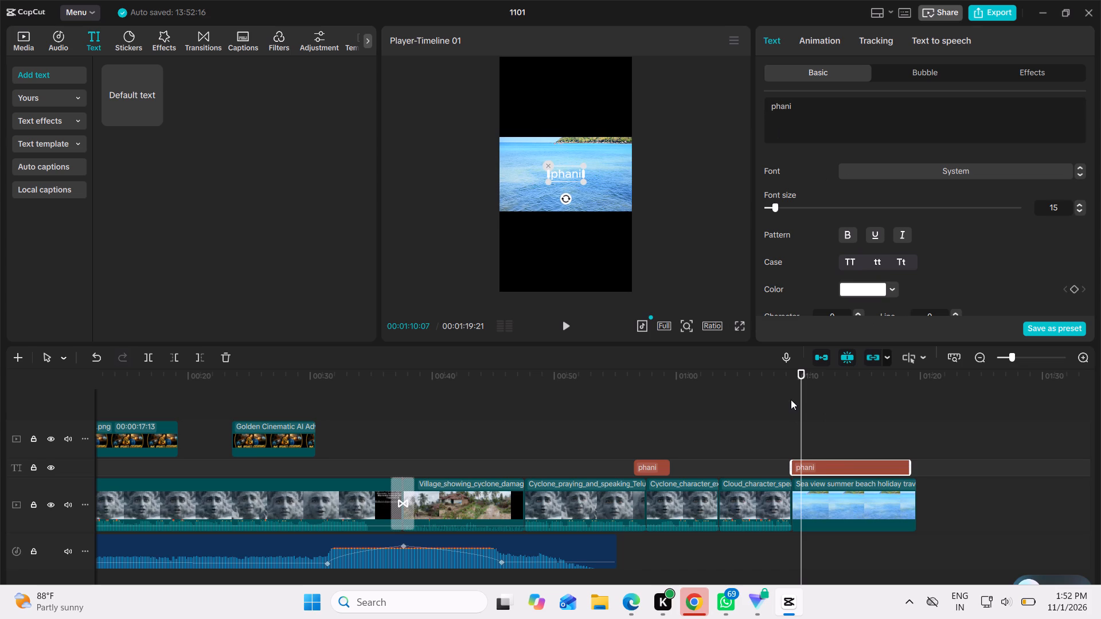
Enlarge the sea clip to a scale of about 291% at its start so it nearly fills the vertical frame.
{"action": "left_click_drag", "start_coordinate": [801, 394], "coordinate": [797, 385]}
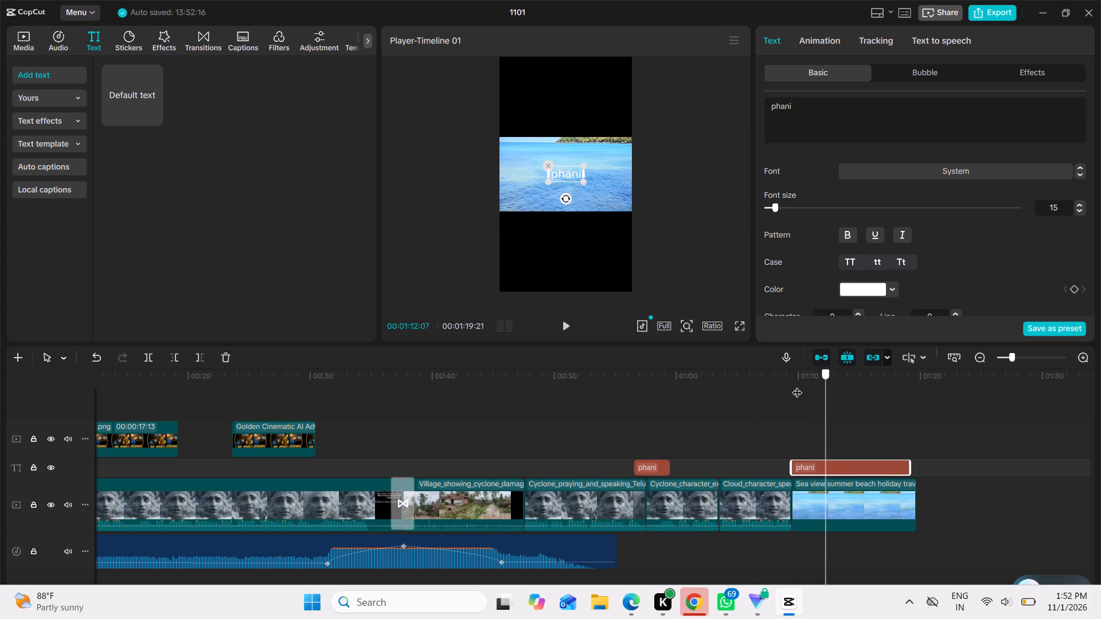
{"action": "left_click_drag", "start_coordinate": [797, 385], "coordinate": [794, 370]}
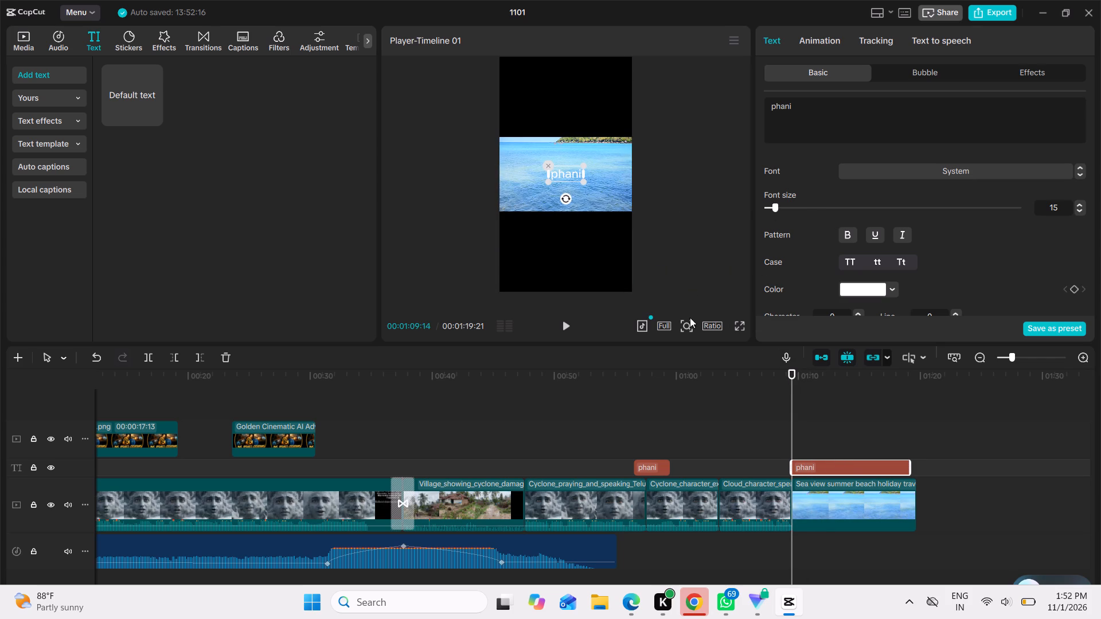
{"action": "left_click", "coordinate": [845, 506]}
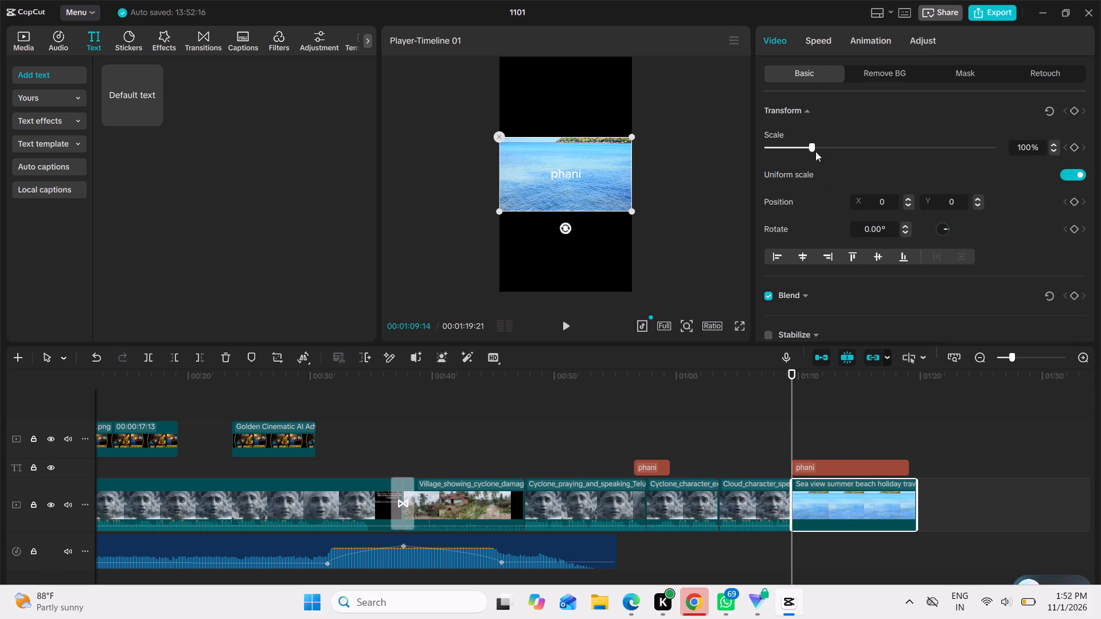
{"action": "left_click_drag", "start_coordinate": [809, 148], "coordinate": [907, 156]}
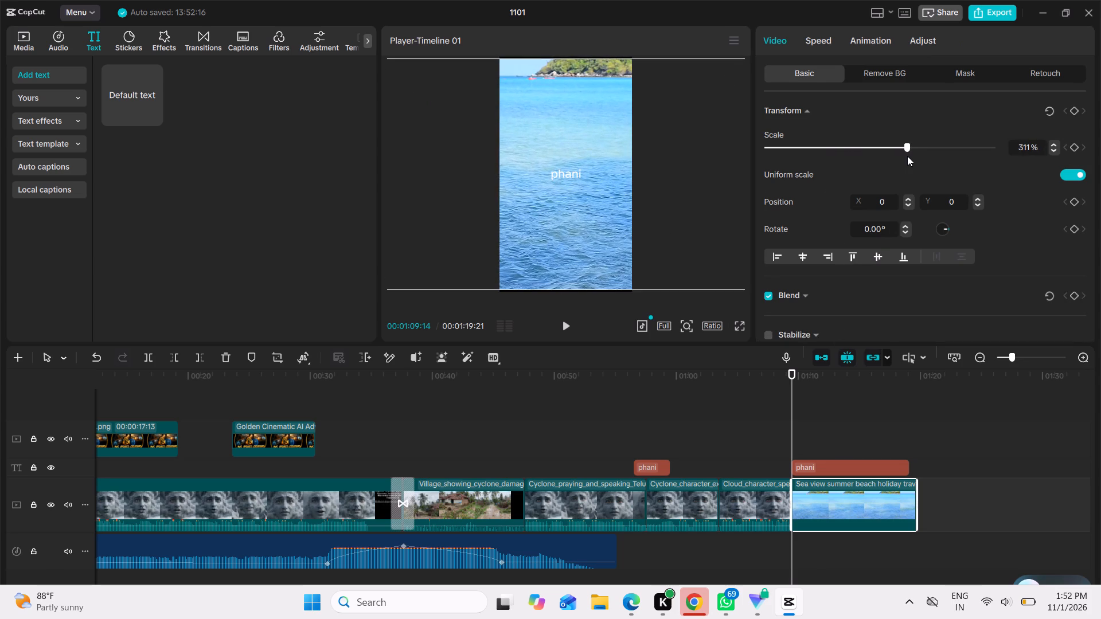
{"action": "left_click_drag", "start_coordinate": [907, 156], "coordinate": [898, 155]}
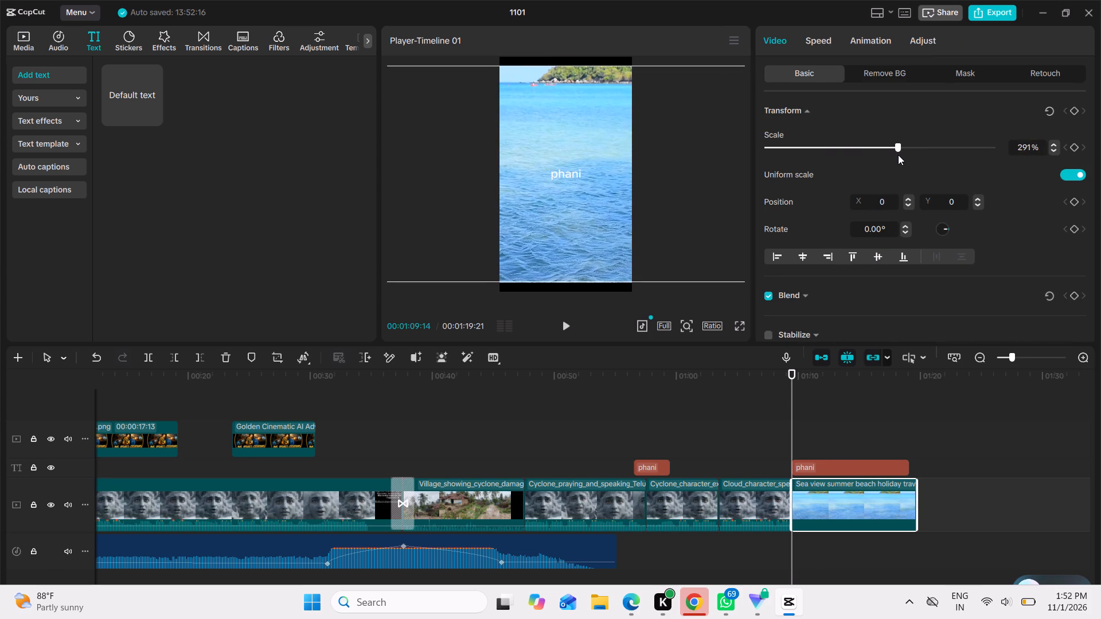
{"action": "left_click_drag", "start_coordinate": [898, 155], "coordinate": [898, 154]}
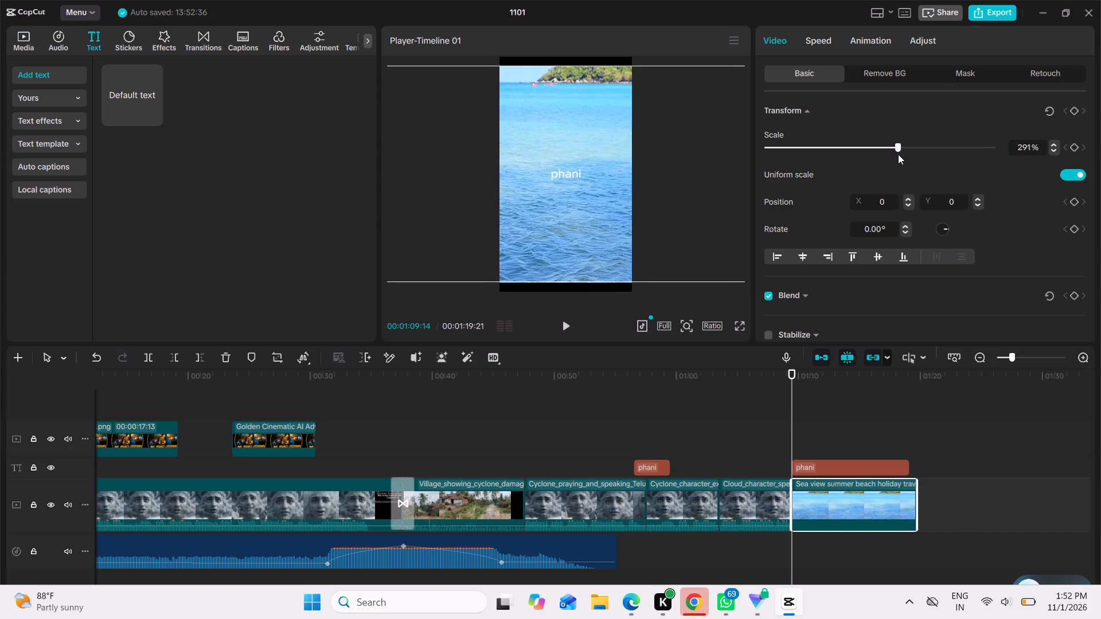
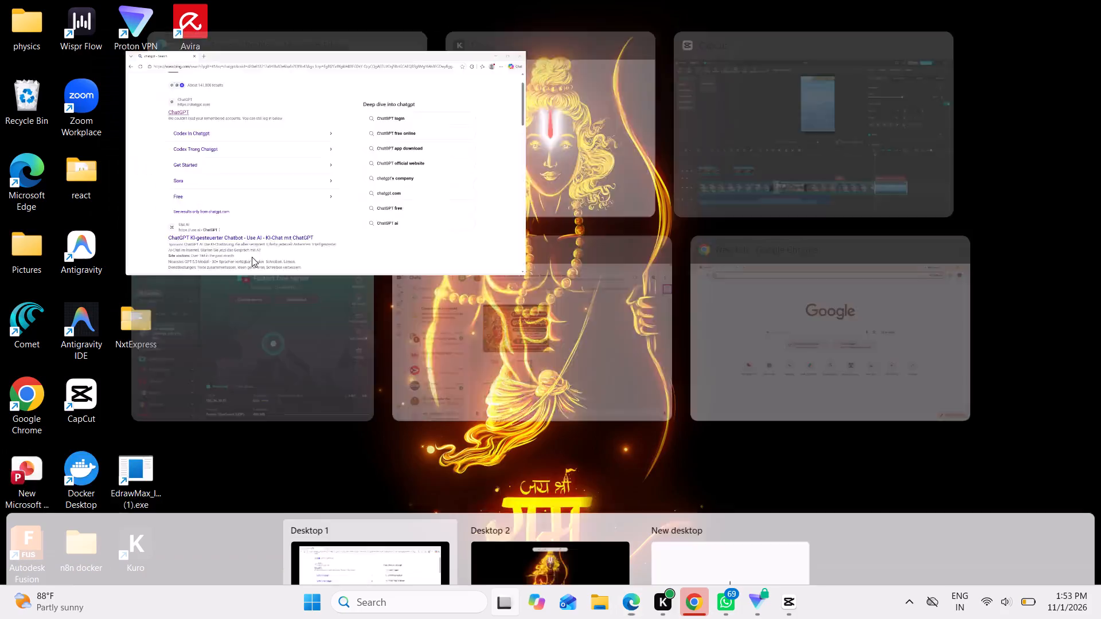
Switch back to CapCut and move the "phani" text over the sea clip up to the upper part of the frame, near the middle horizontally.
{"action": "left_click", "coordinate": [818, 142]}
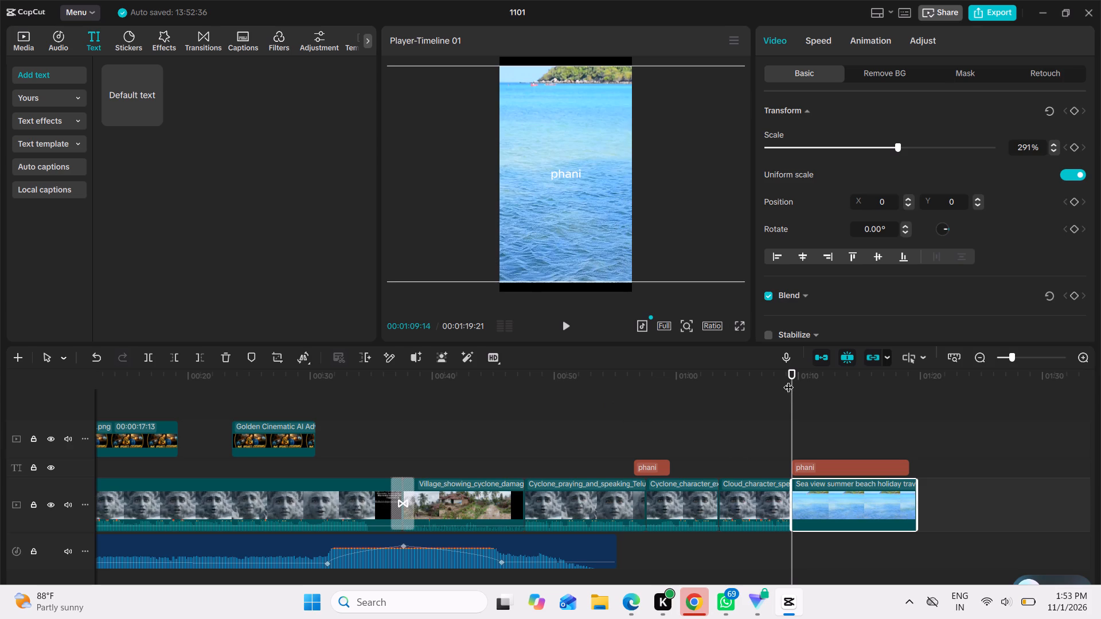
{"action": "left_click_drag", "start_coordinate": [788, 380], "coordinate": [789, 366]}
{"action": "left_click_drag", "start_coordinate": [789, 366], "coordinate": [799, 360]}
{"action": "left_click_drag", "start_coordinate": [799, 360], "coordinate": [801, 360]}
{"action": "left_click_drag", "start_coordinate": [568, 174], "coordinate": [568, 182]}
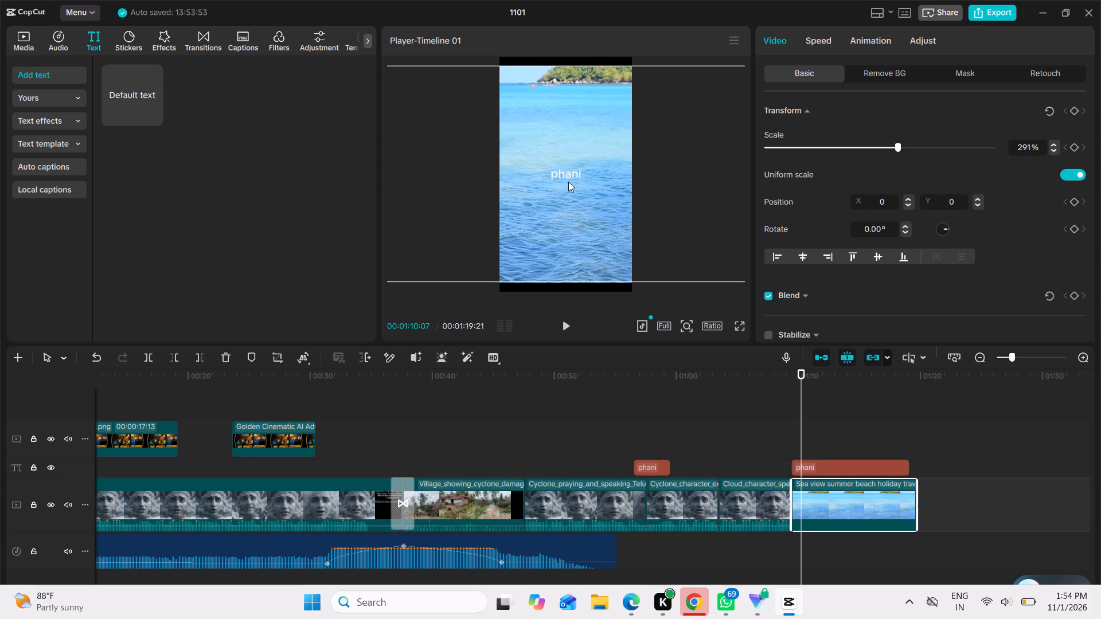
{"action": "left_click", "coordinate": [574, 174]}
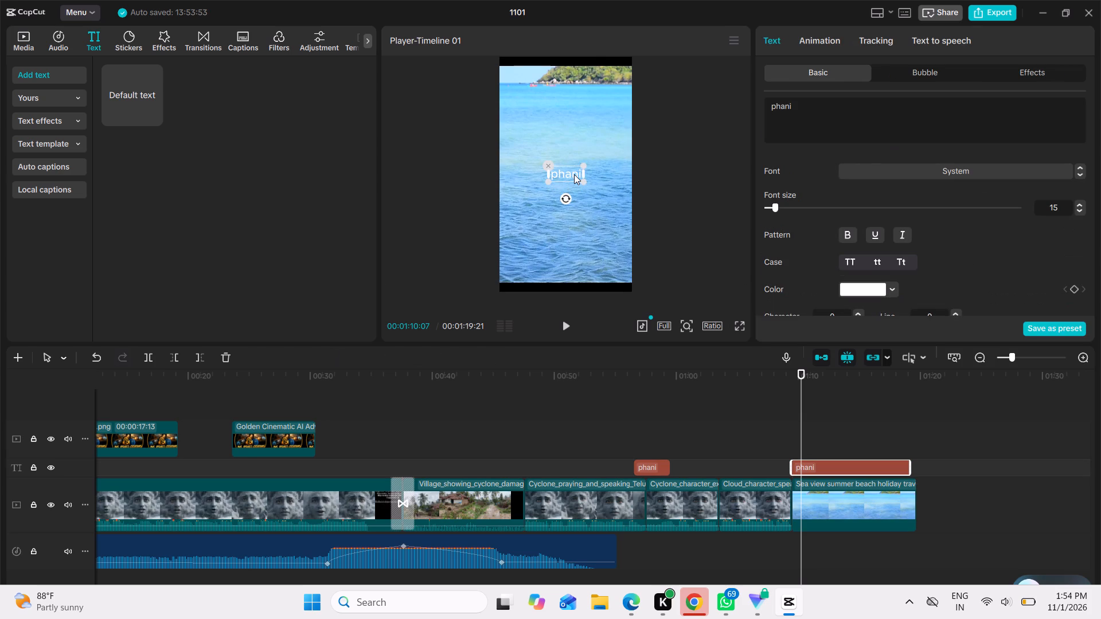
{"action": "left_click_drag", "start_coordinate": [569, 175], "coordinate": [569, 145]}
{"action": "left_click_drag", "start_coordinate": [569, 145], "coordinate": [559, 120]}
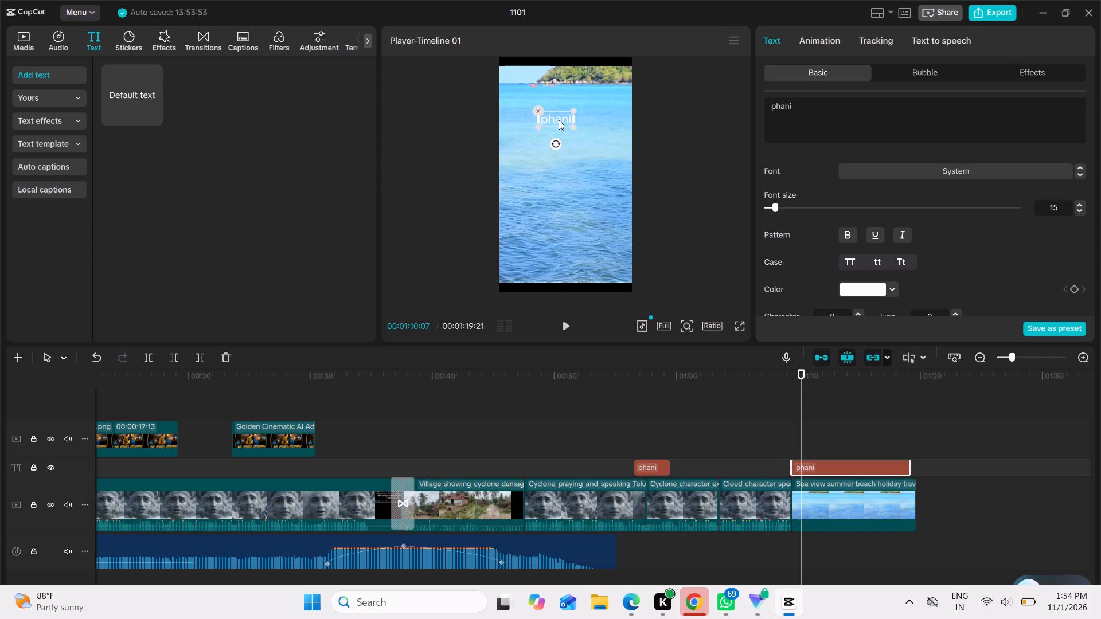
{"action": "left_click_drag", "start_coordinate": [559, 120], "coordinate": [565, 118]}
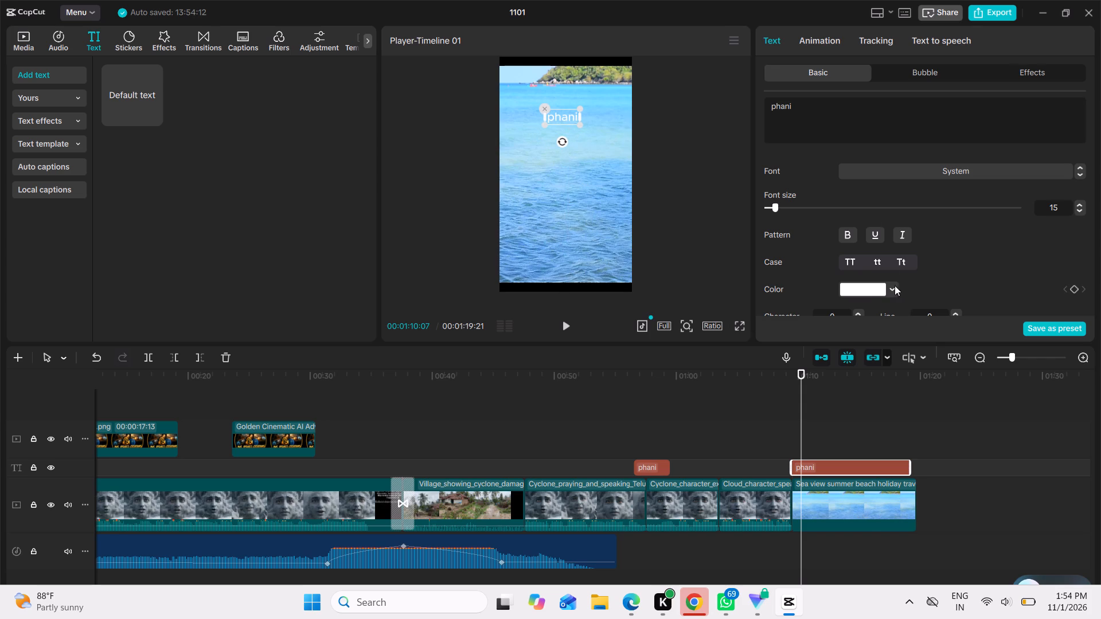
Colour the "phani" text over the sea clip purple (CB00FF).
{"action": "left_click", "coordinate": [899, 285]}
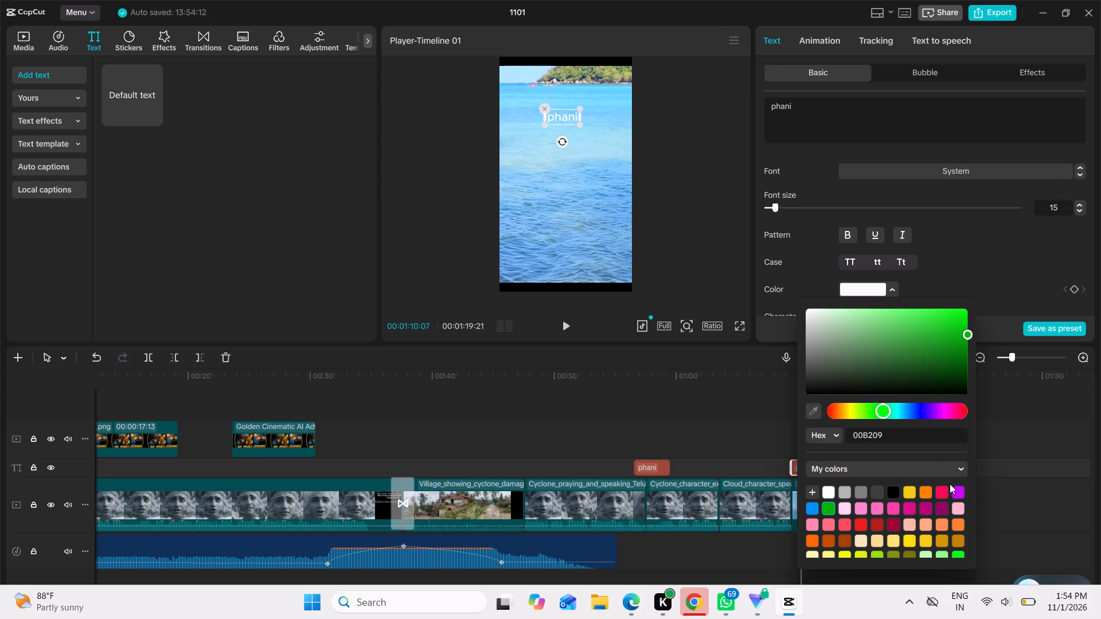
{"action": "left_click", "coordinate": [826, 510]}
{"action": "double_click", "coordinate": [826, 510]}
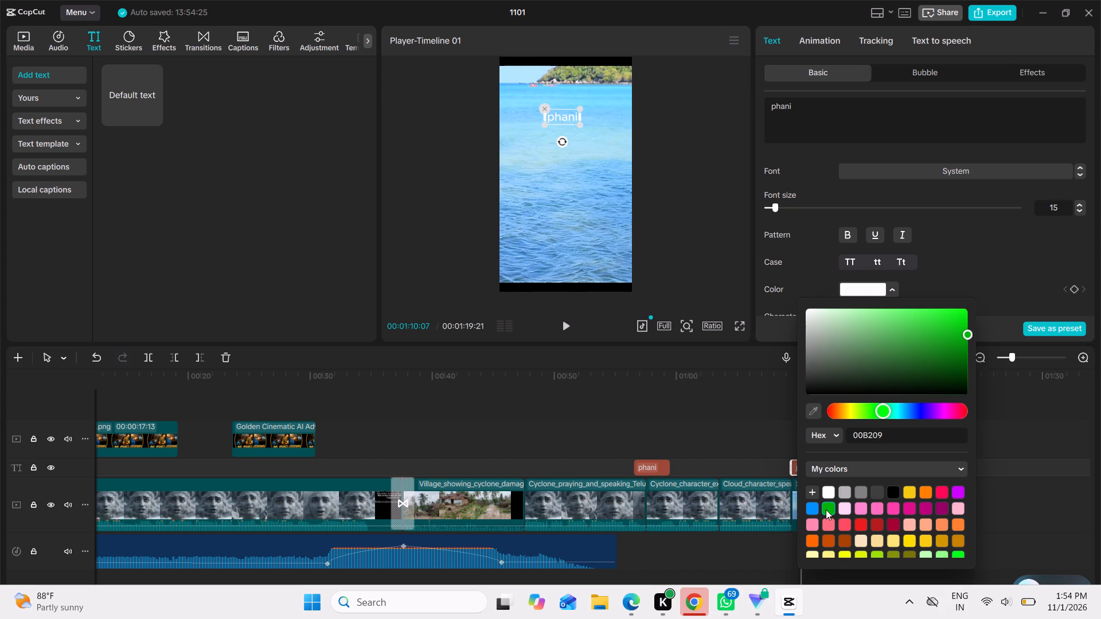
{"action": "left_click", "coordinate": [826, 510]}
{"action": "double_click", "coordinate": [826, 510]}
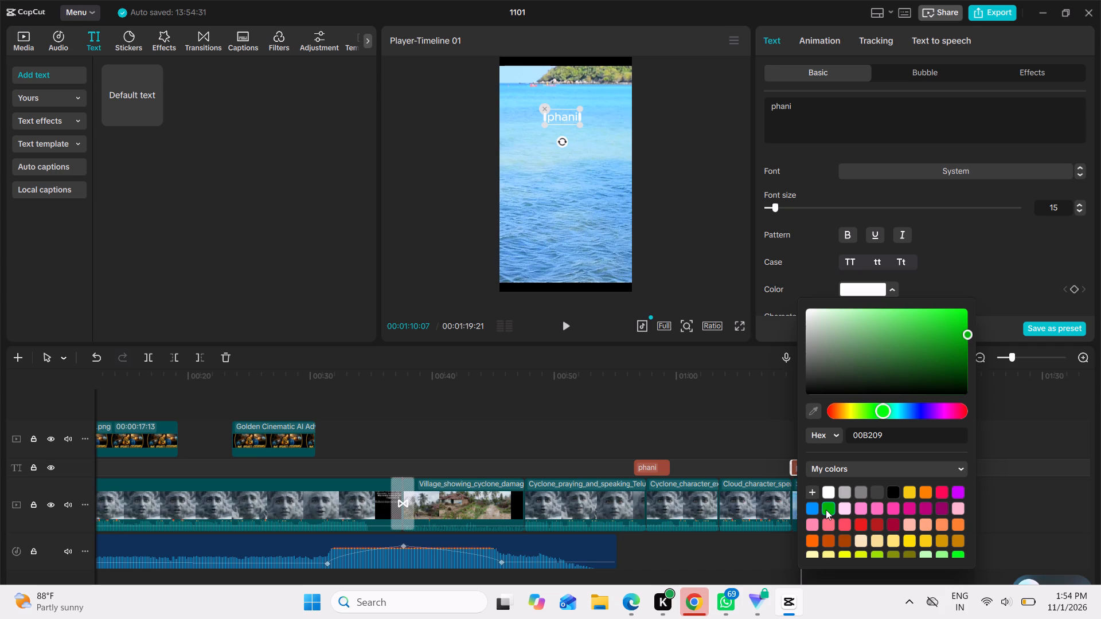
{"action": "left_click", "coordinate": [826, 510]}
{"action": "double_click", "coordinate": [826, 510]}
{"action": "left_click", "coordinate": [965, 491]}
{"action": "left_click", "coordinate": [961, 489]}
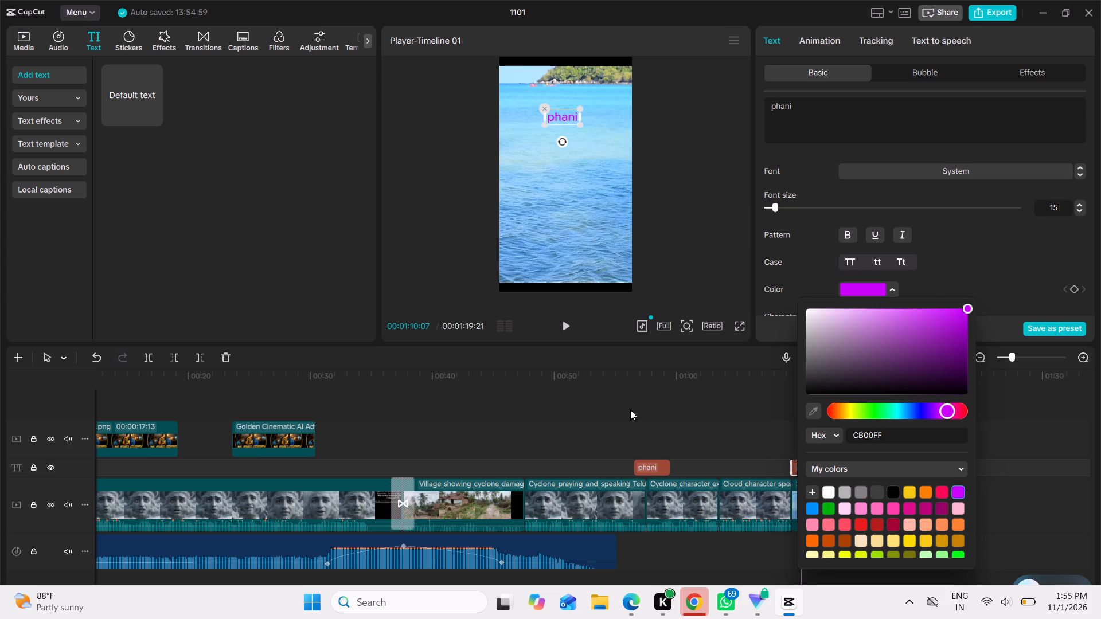
Scrub back and forth between the cloud-face clips and the sea clip to review the recoloured text, stopping at 00:01:12:18.
{"action": "scroll", "coordinate": [611, 451], "scroll_direction": "left", "scroll_amount": 2}
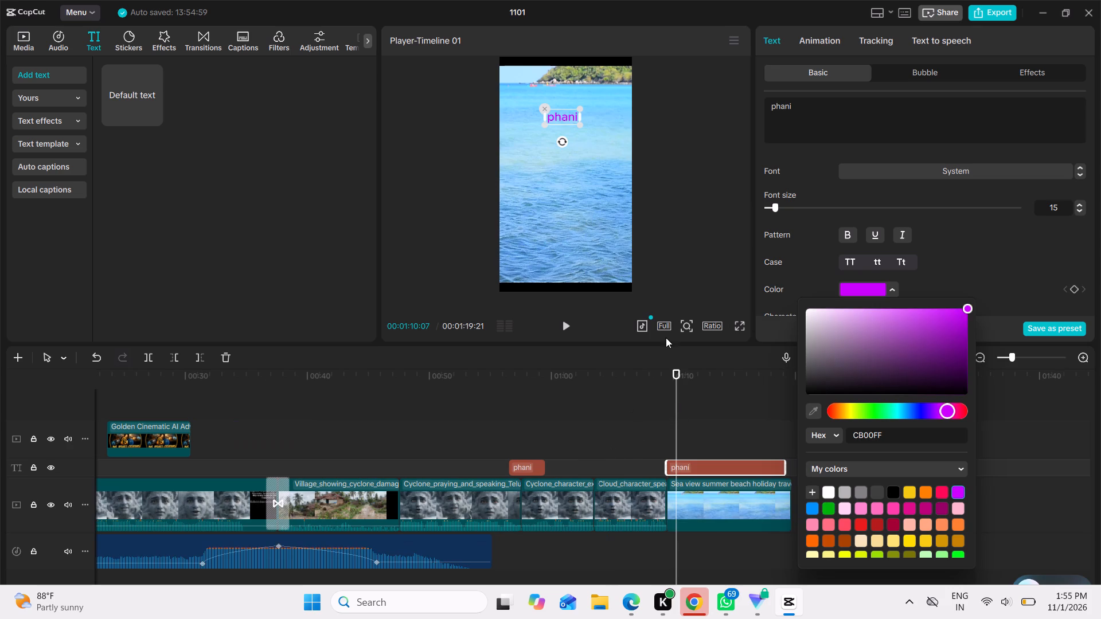
{"action": "left_click_drag", "start_coordinate": [674, 380], "coordinate": [746, 399]}
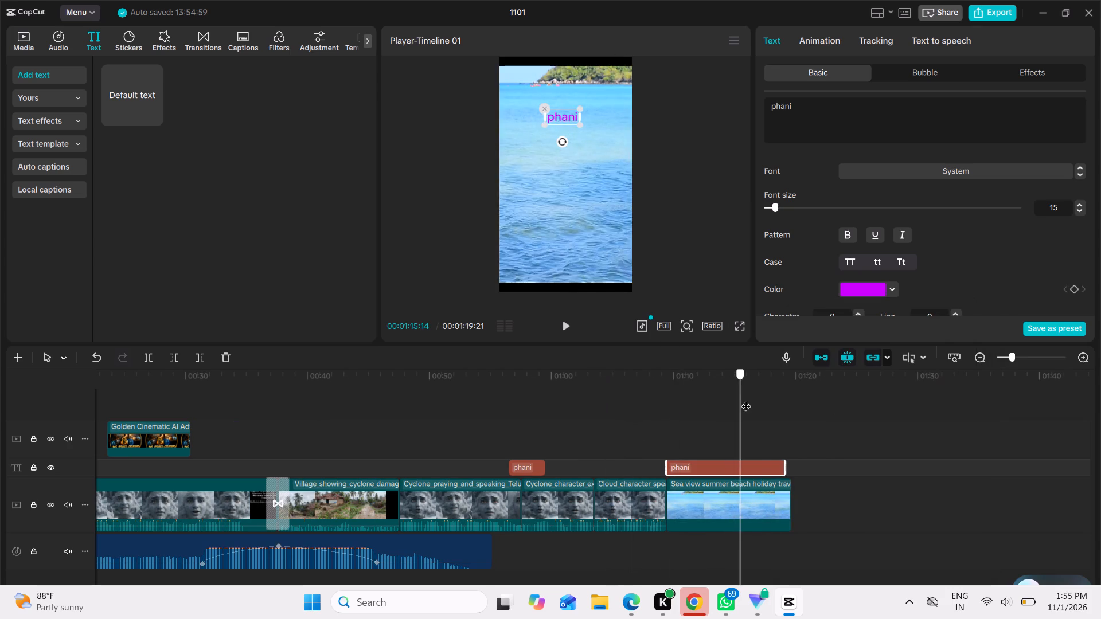
{"action": "left_click_drag", "start_coordinate": [746, 399], "coordinate": [583, 374]}
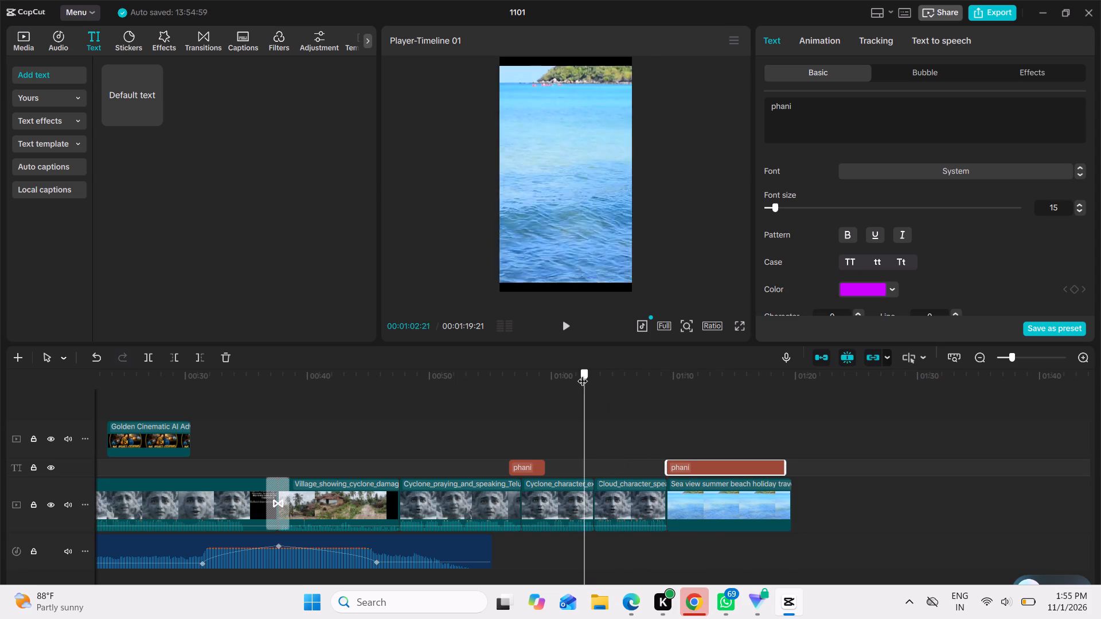
{"action": "left_click_drag", "start_coordinate": [583, 374], "coordinate": [588, 344]}
{"action": "left_click", "coordinate": [588, 344]}
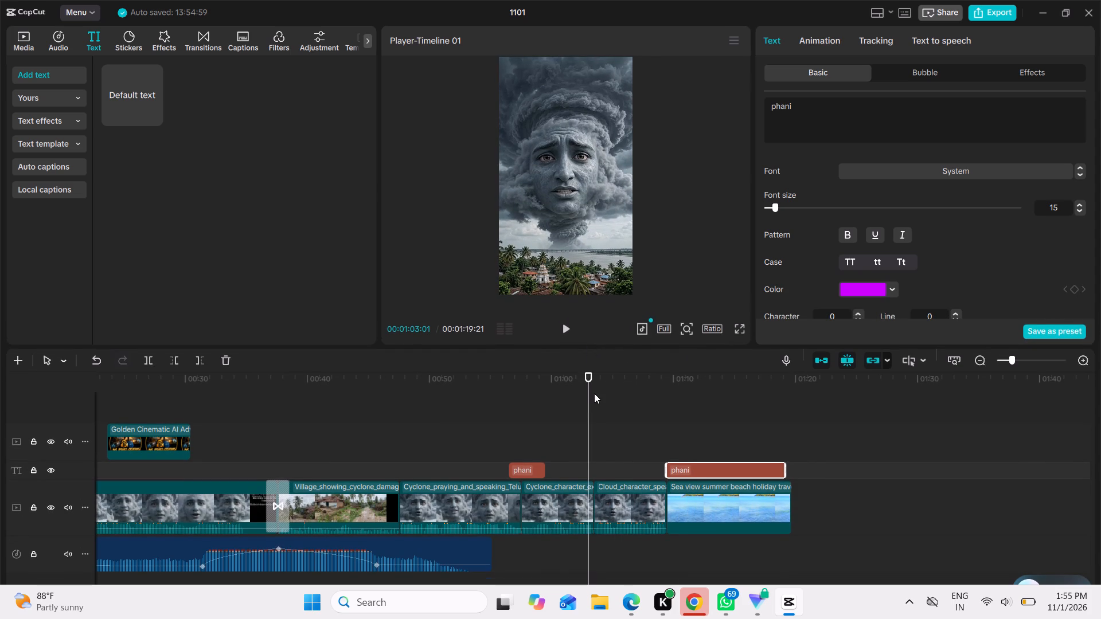
{"action": "left_click_drag", "start_coordinate": [587, 377], "coordinate": [694, 351]}
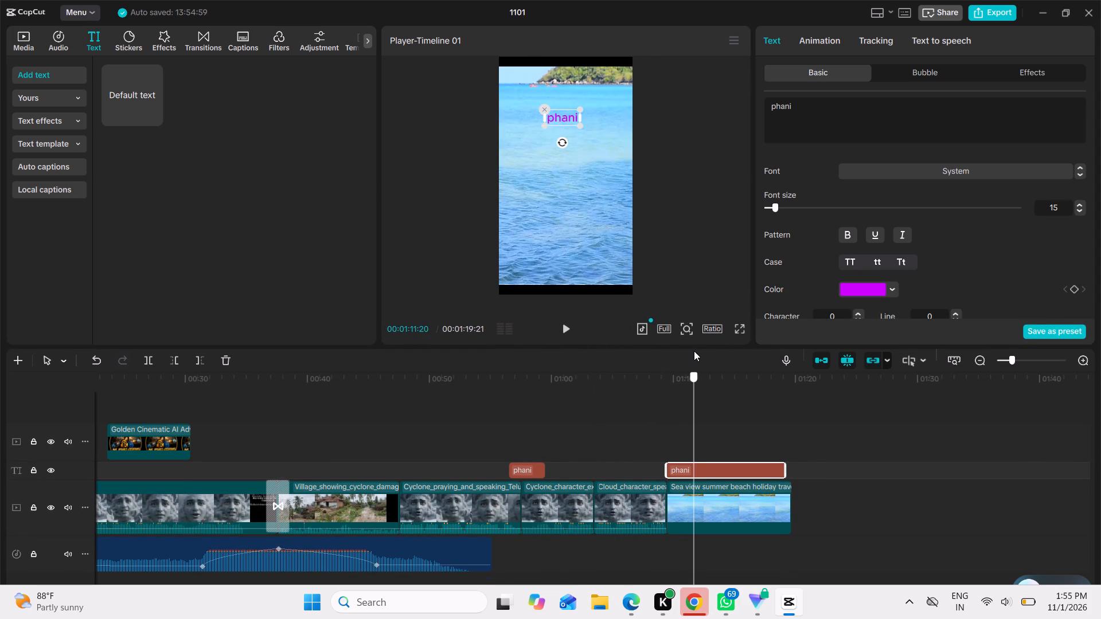
{"action": "left_click_drag", "start_coordinate": [694, 351], "coordinate": [627, 355]}
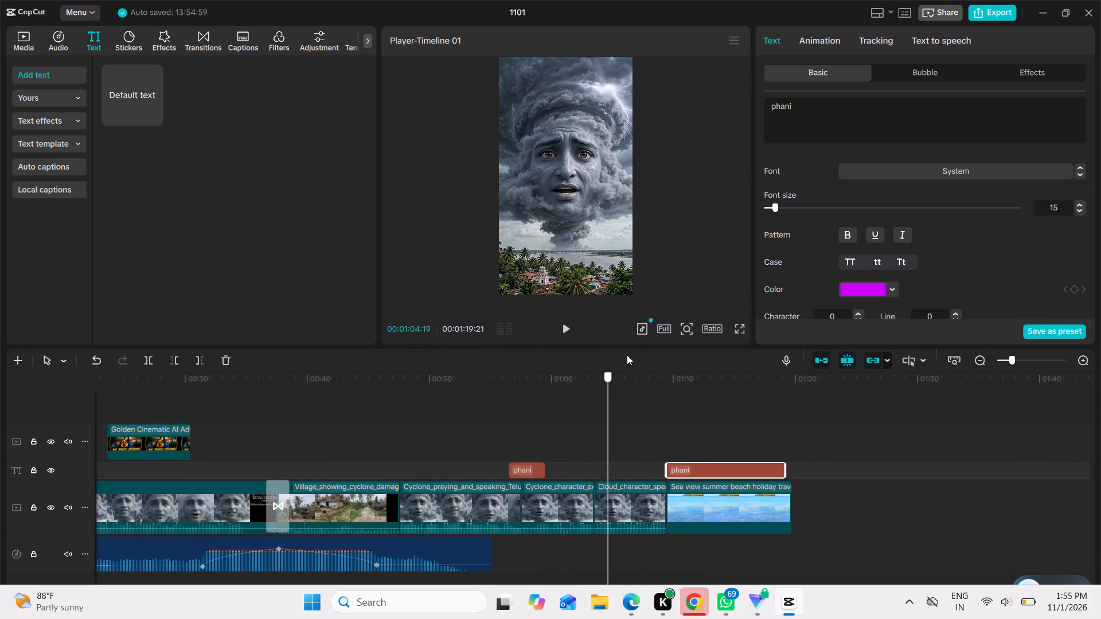
{"action": "left_click_drag", "start_coordinate": [627, 355], "coordinate": [681, 342]}
{"action": "left_click_drag", "start_coordinate": [681, 342], "coordinate": [673, 346]}
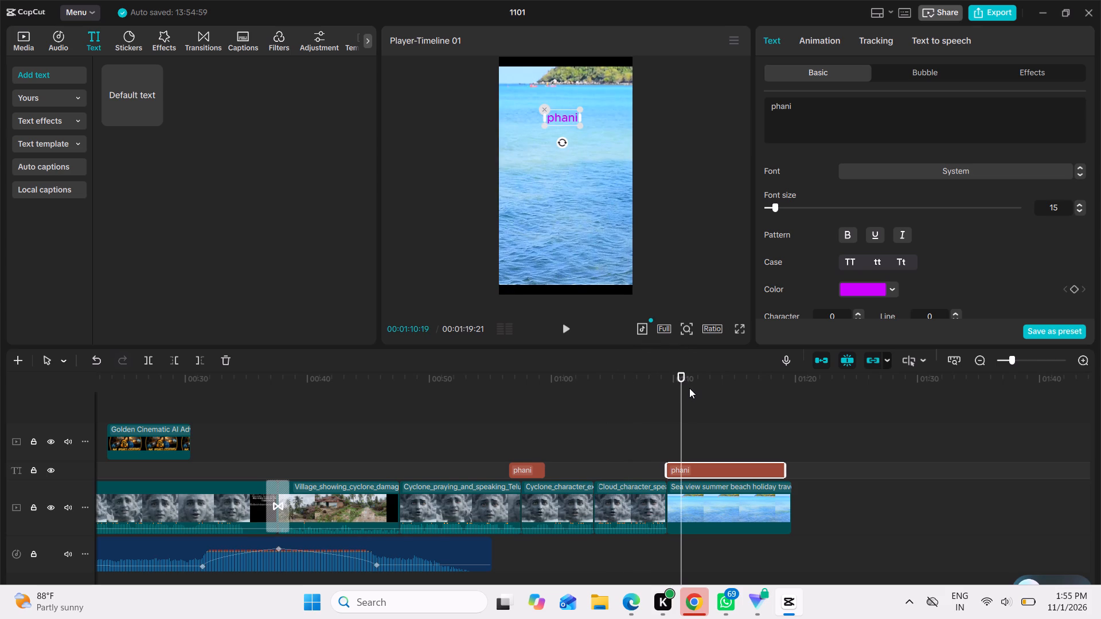
{"action": "left_click_drag", "start_coordinate": [686, 373], "coordinate": [705, 375]}
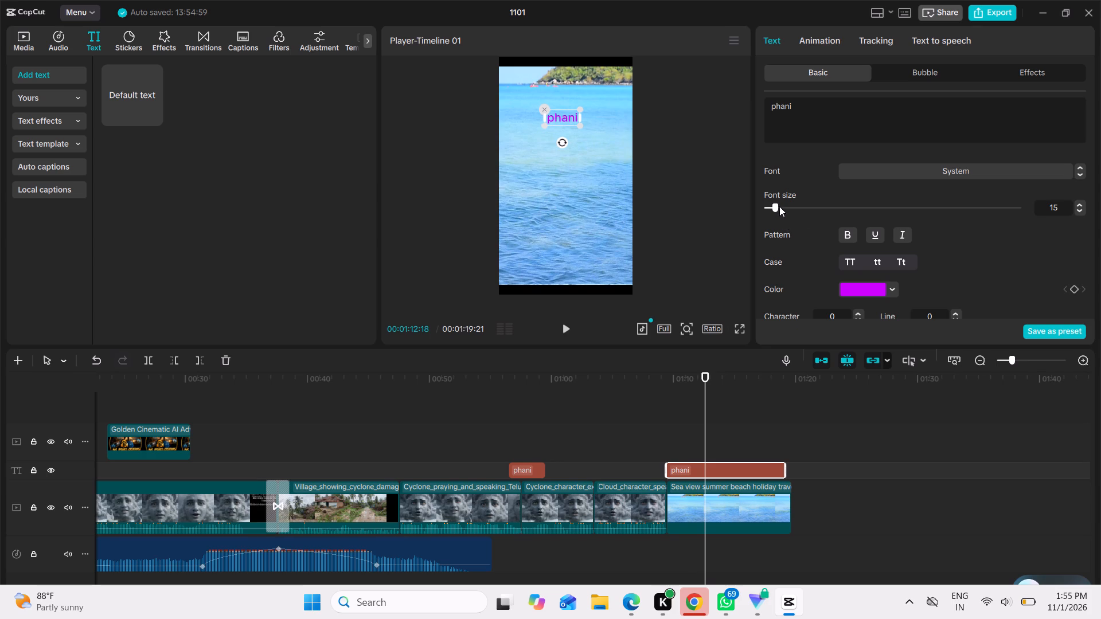
Increase the font size of the "phani" text over the sea clip to 31.
{"action": "left_click_drag", "start_coordinate": [779, 206], "coordinate": [791, 204]}
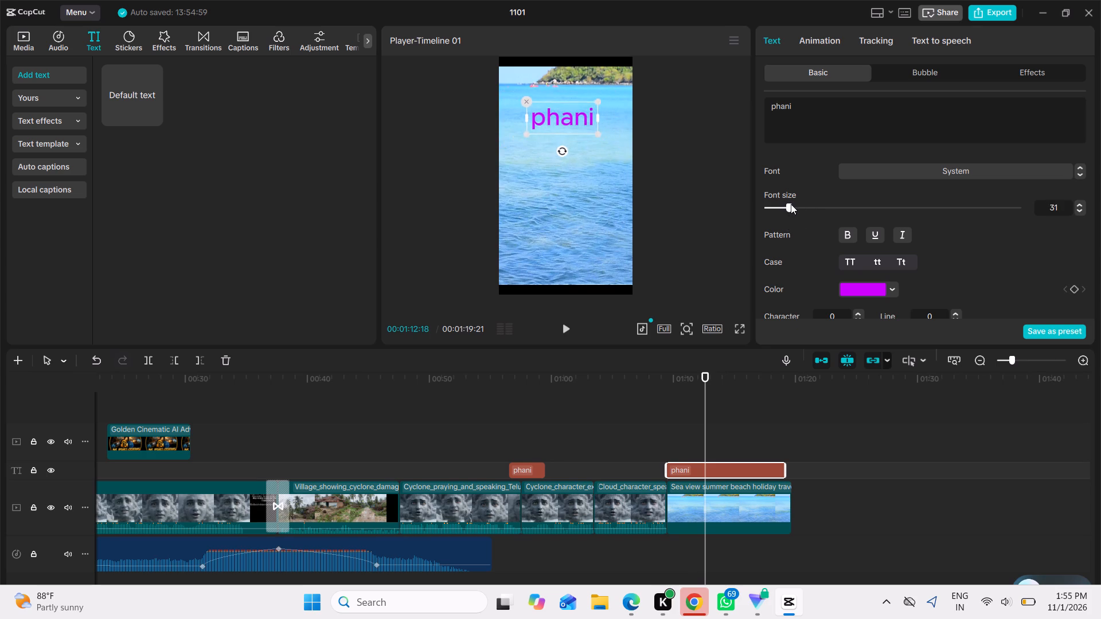
{"action": "left_click_drag", "start_coordinate": [791, 204], "coordinate": [789, 205]}
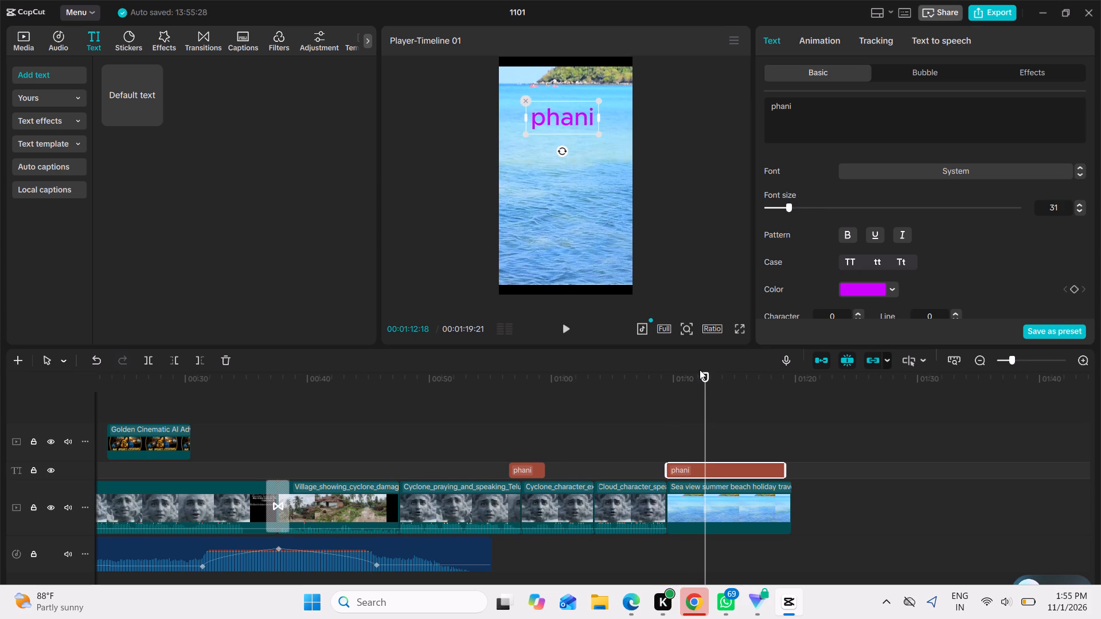
Change the colour of the "phani" text over the sea clip to black (000000).
{"action": "left_click", "coordinate": [892, 295]}
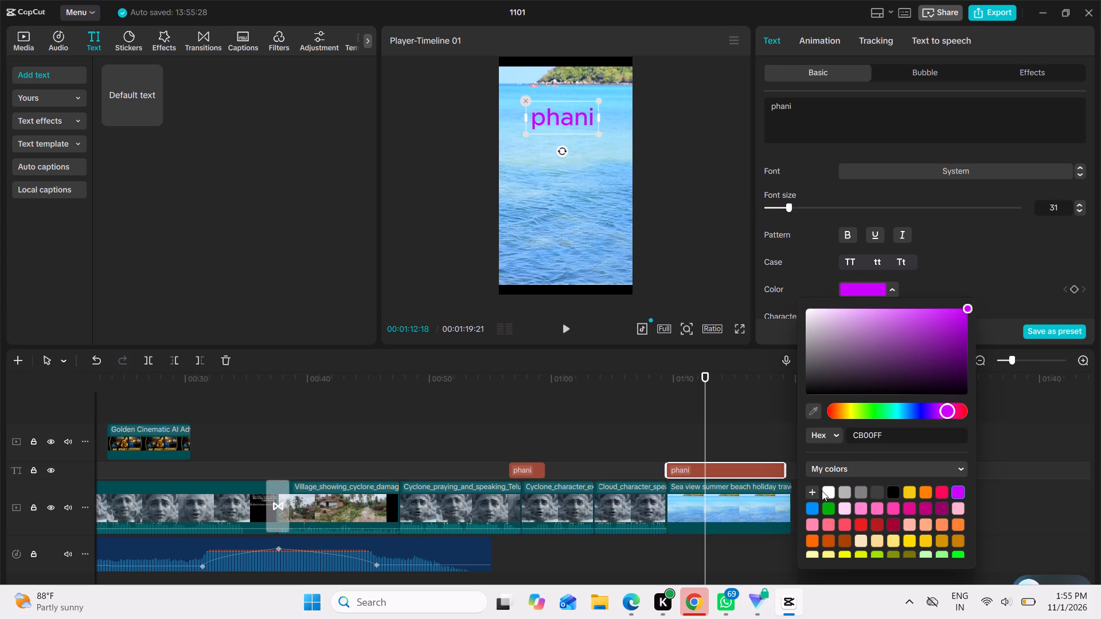
{"action": "left_click", "coordinate": [889, 495]}
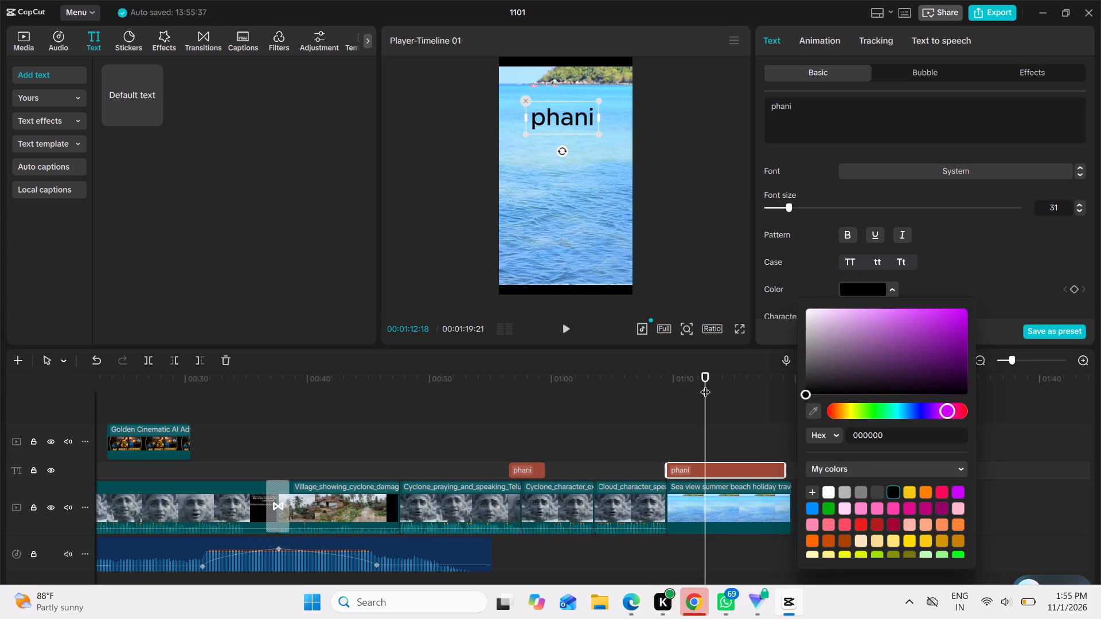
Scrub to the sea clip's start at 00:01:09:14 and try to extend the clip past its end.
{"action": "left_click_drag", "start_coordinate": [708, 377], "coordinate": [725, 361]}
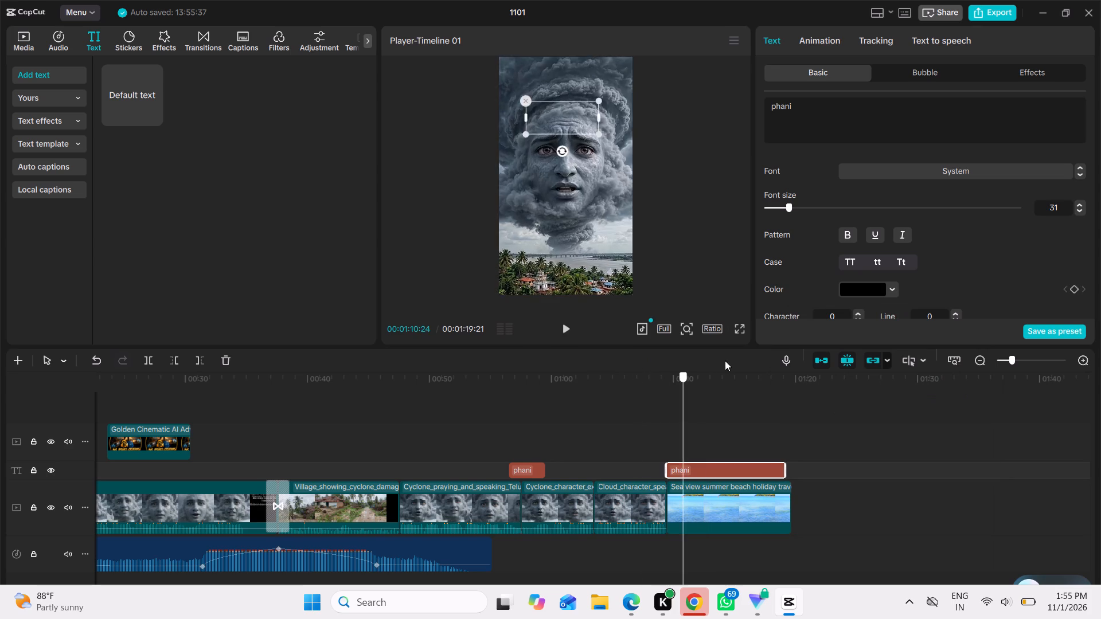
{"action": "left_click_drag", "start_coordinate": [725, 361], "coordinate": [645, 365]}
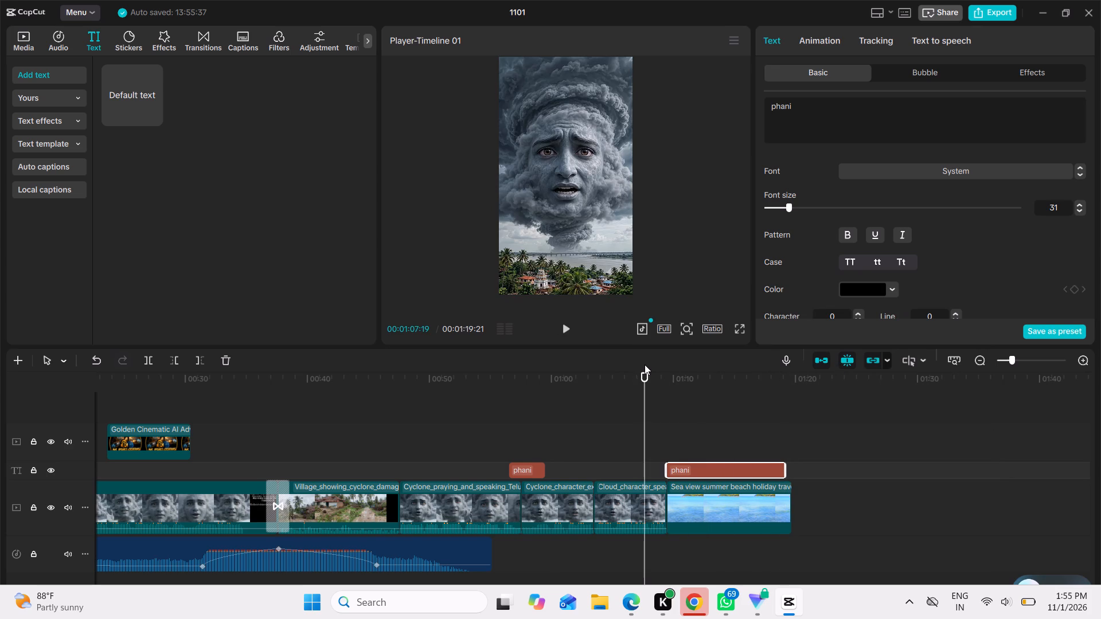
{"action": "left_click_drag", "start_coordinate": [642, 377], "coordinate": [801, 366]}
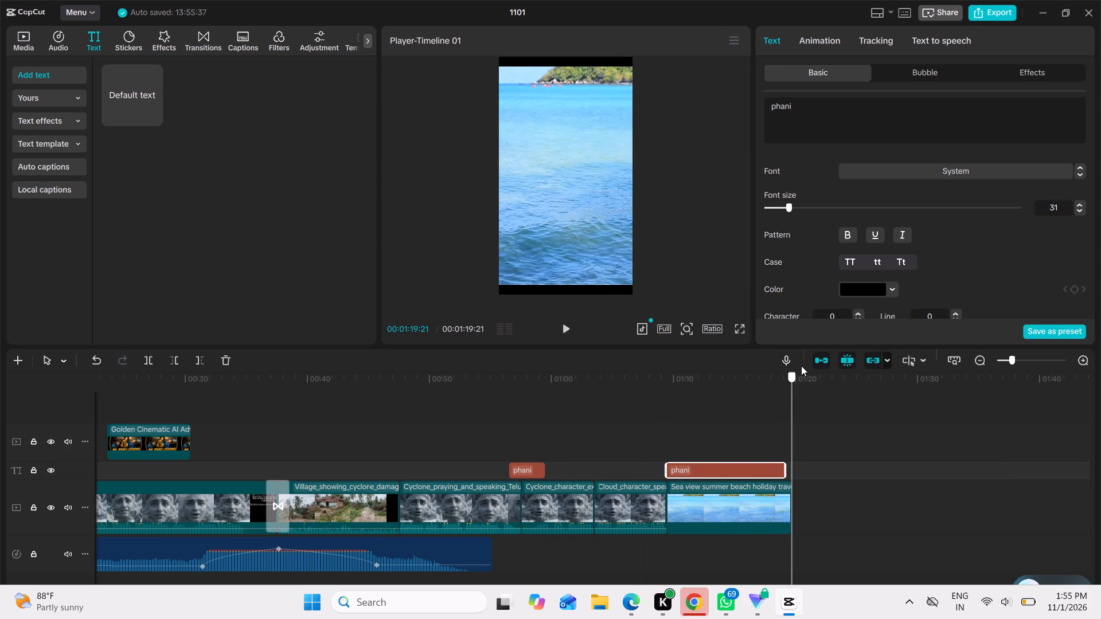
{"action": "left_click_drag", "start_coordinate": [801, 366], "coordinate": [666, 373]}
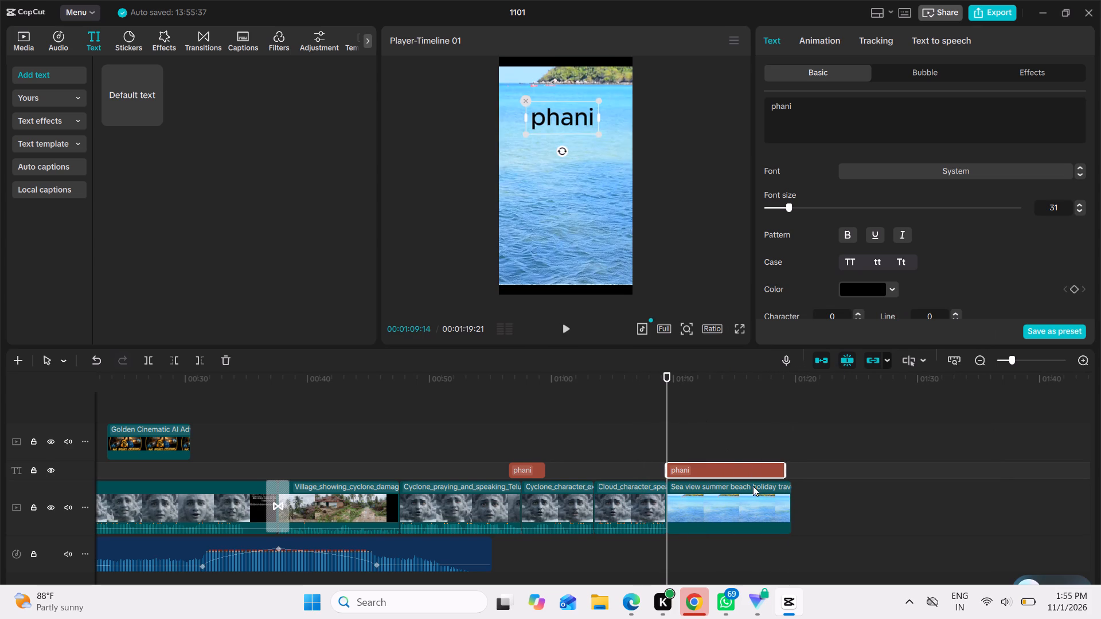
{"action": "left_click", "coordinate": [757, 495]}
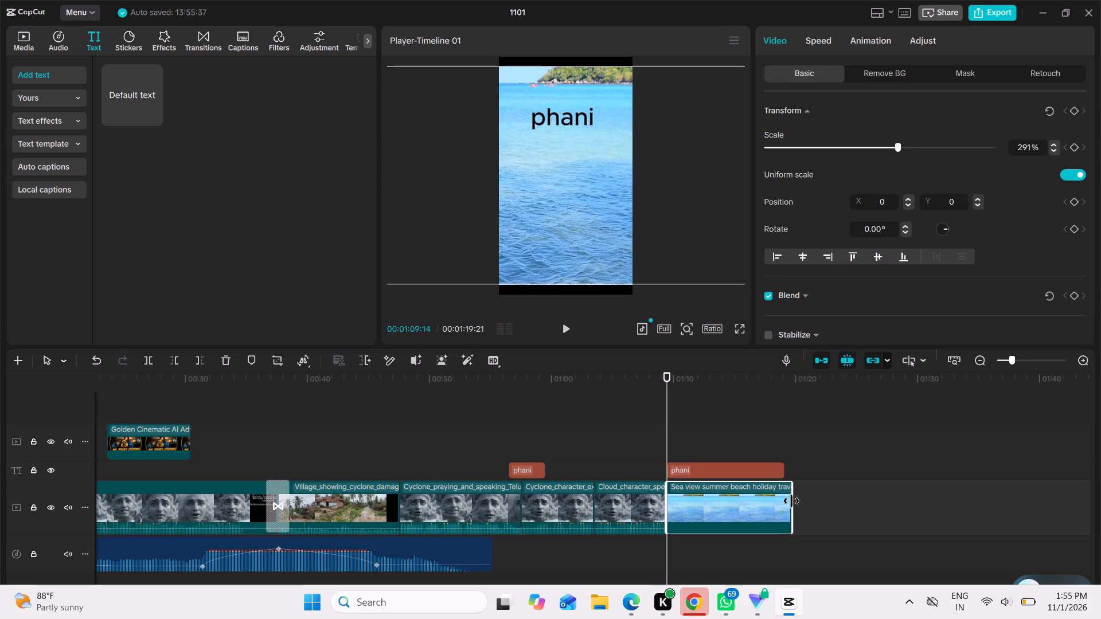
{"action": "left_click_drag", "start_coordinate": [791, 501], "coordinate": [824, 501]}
Play and scrub through the sea clip to review how long the black "phani" text stays over it.
{"action": "left_click", "coordinate": [566, 323]}
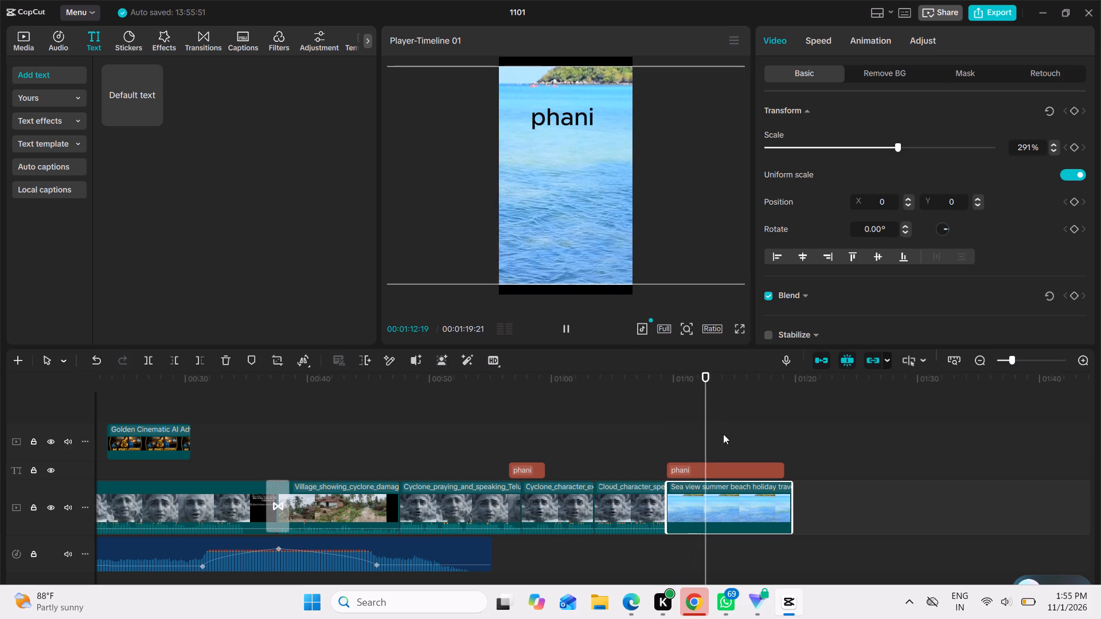
{"action": "left_click_drag", "start_coordinate": [712, 397], "coordinate": [671, 375]}
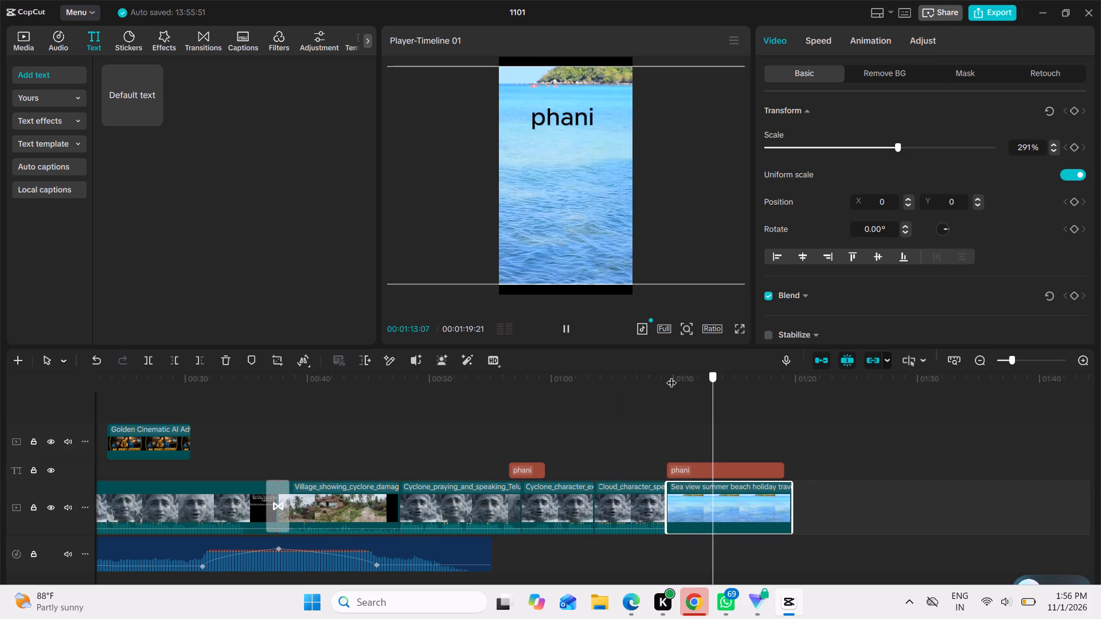
{"action": "left_click_drag", "start_coordinate": [671, 375], "coordinate": [811, 424]}
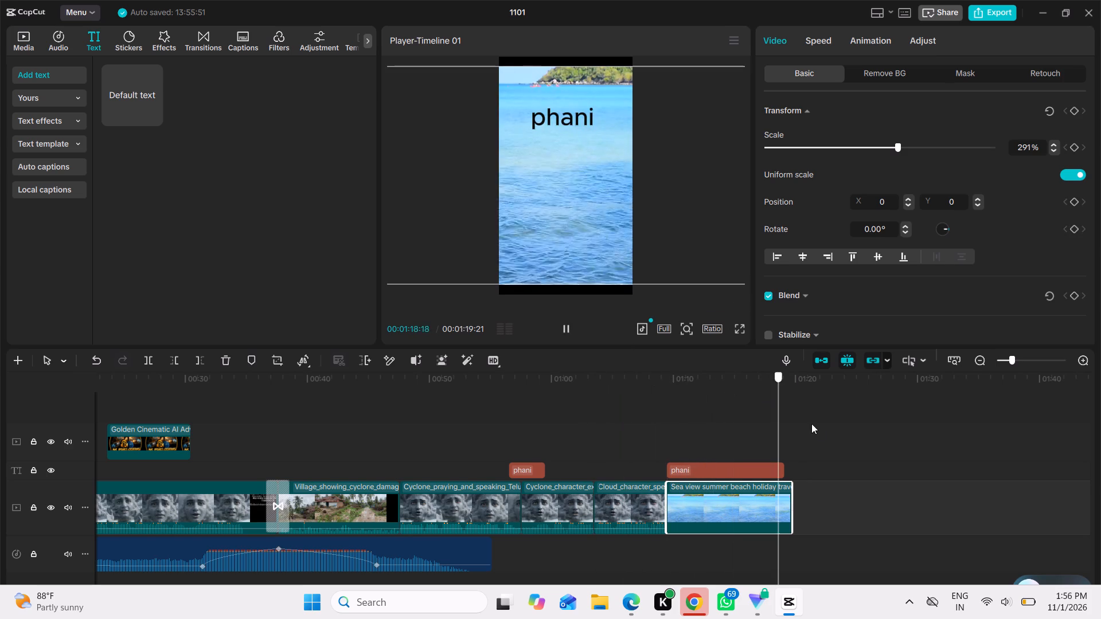
{"action": "left_click_drag", "start_coordinate": [811, 424], "coordinate": [784, 416]}
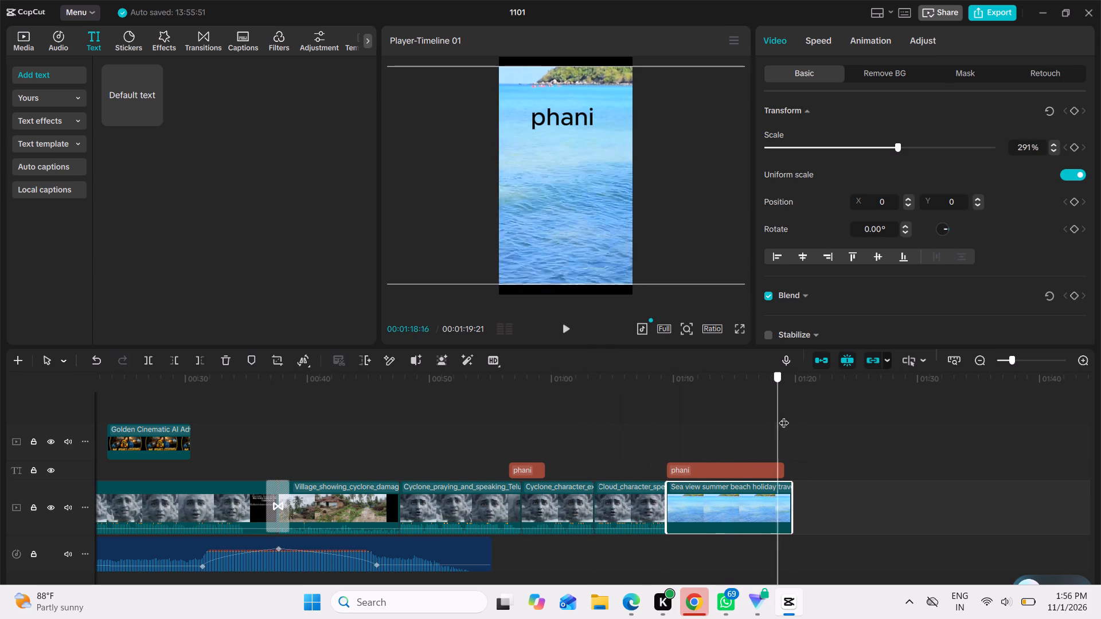
{"action": "left_click_drag", "start_coordinate": [784, 416], "coordinate": [666, 409]}
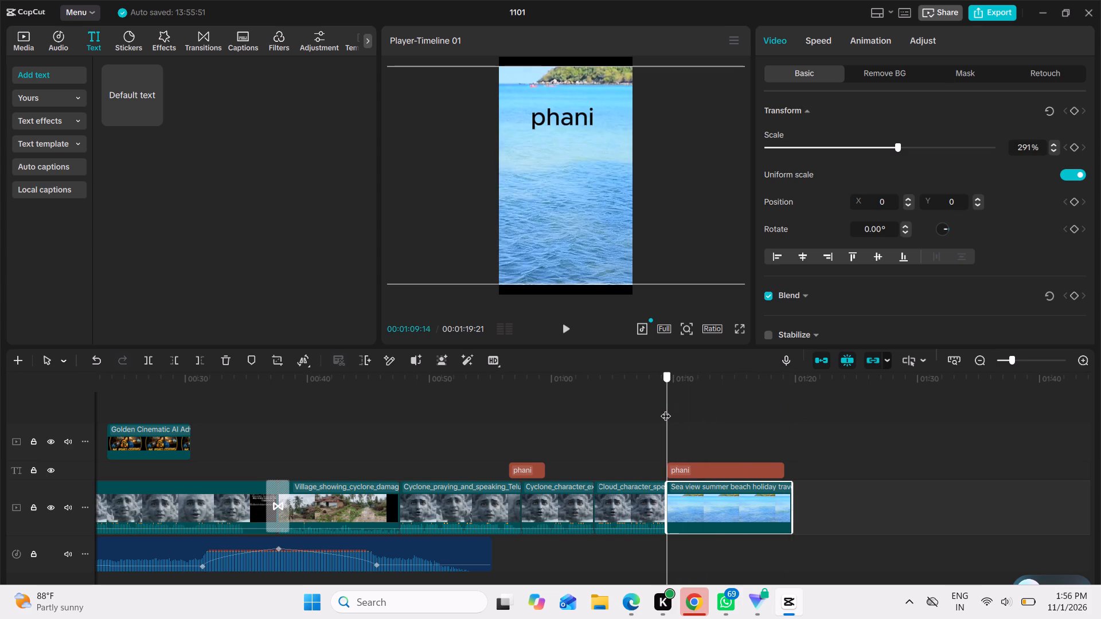
{"action": "left_click_drag", "start_coordinate": [666, 409], "coordinate": [695, 418]}
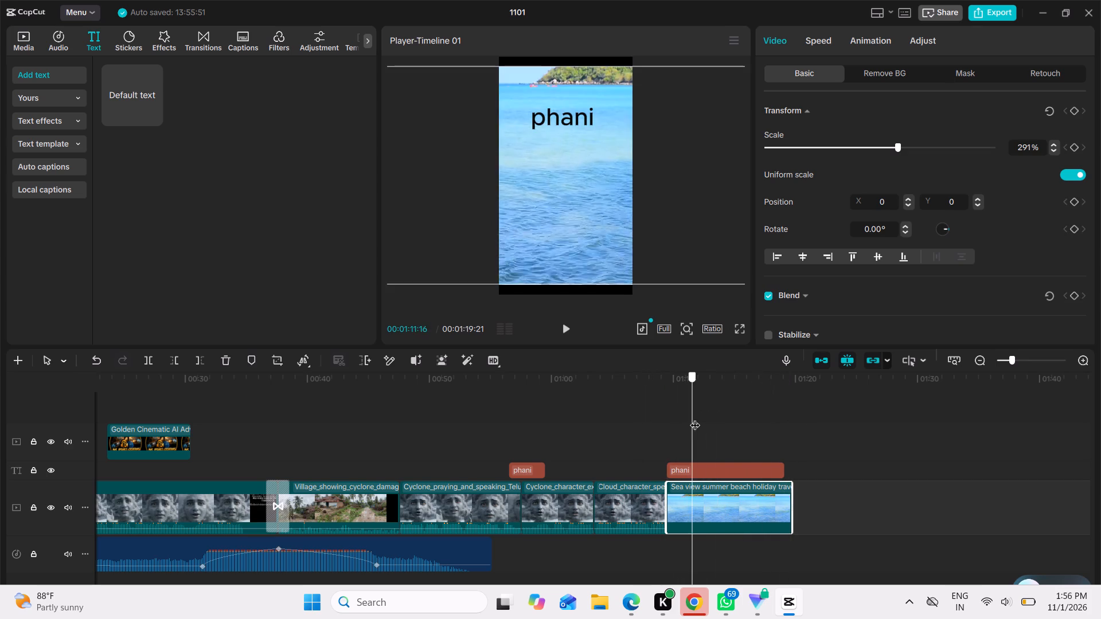
{"action": "left_click_drag", "start_coordinate": [695, 418], "coordinate": [719, 412]}
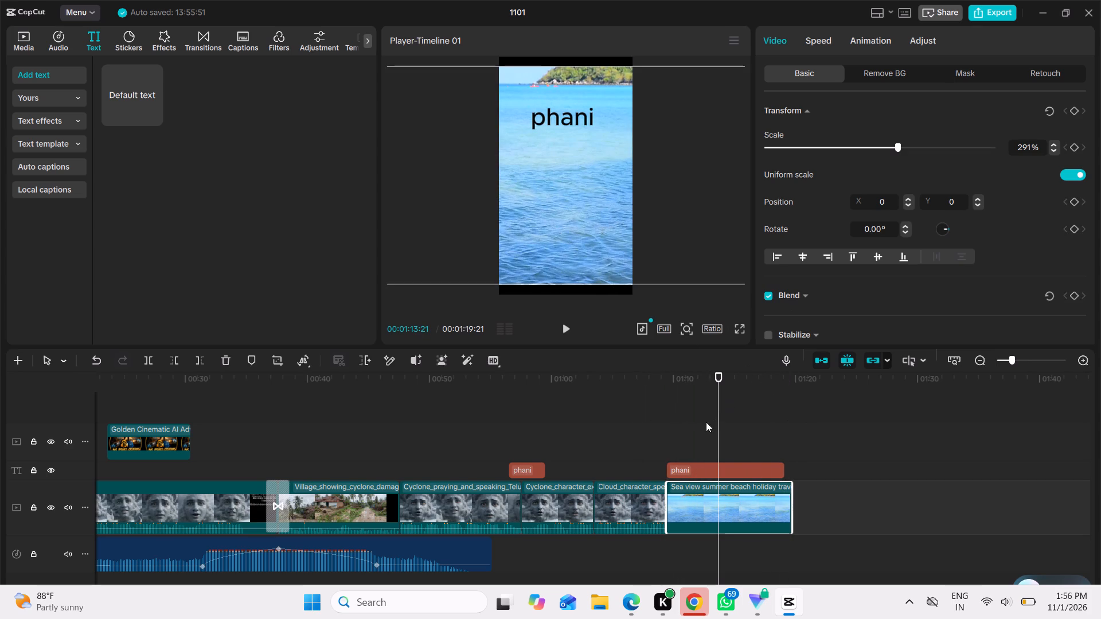
{"action": "left_click_drag", "start_coordinate": [722, 378], "coordinate": [704, 378]}
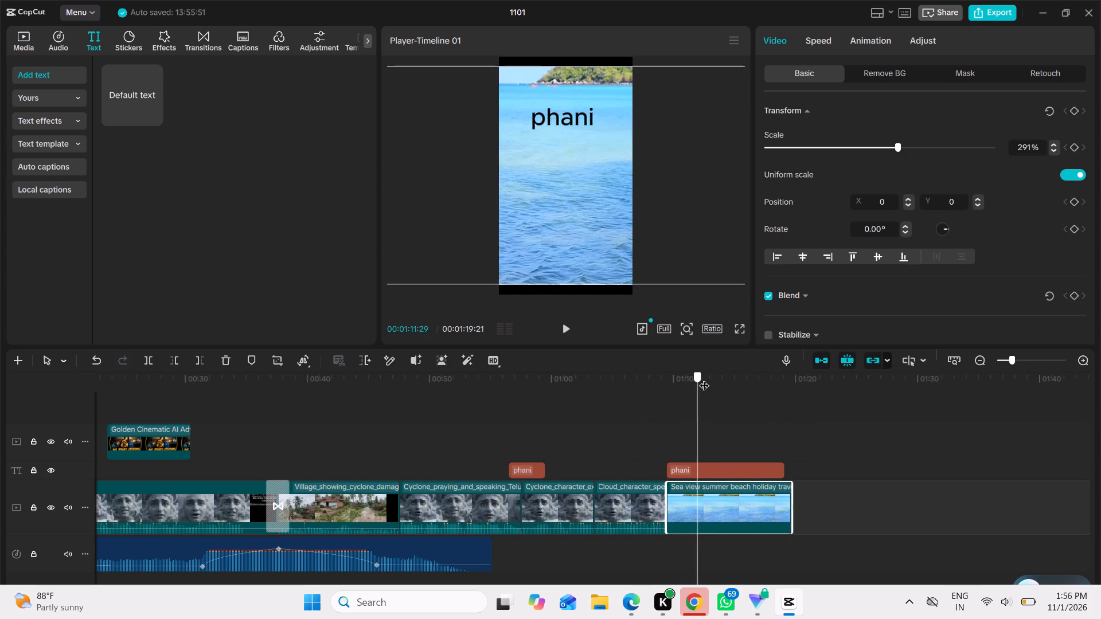
{"action": "left_click_drag", "start_coordinate": [704, 378], "coordinate": [705, 373]}
{"action": "scroll", "coordinate": [642, 457], "scroll_direction": "left", "scroll_amount": 1}
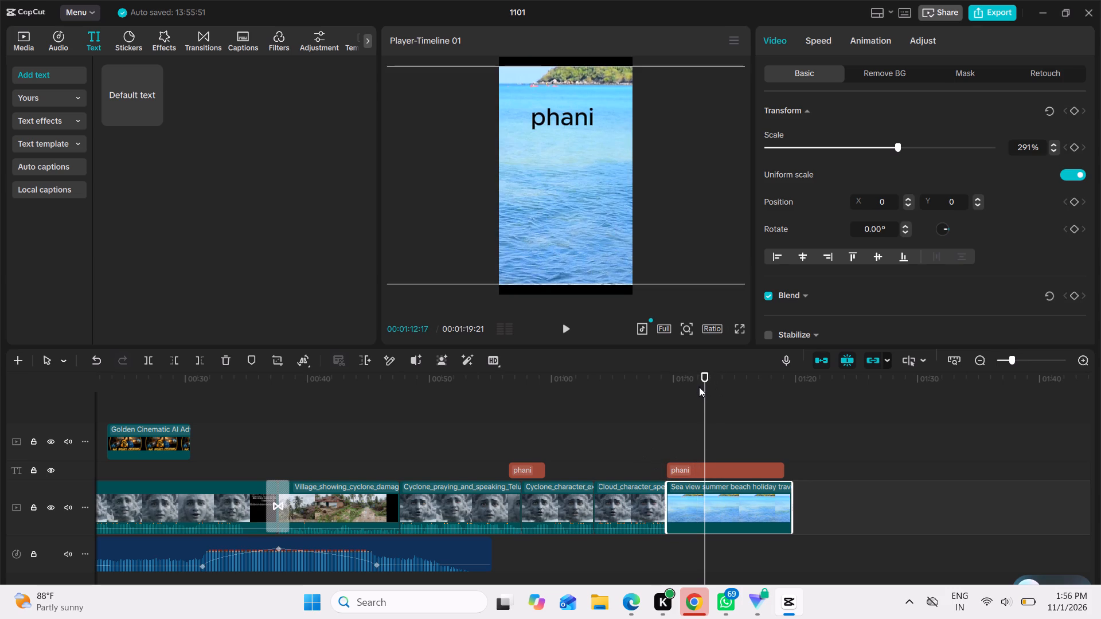
{"action": "left_click_drag", "start_coordinate": [702, 381], "coordinate": [702, 381]}
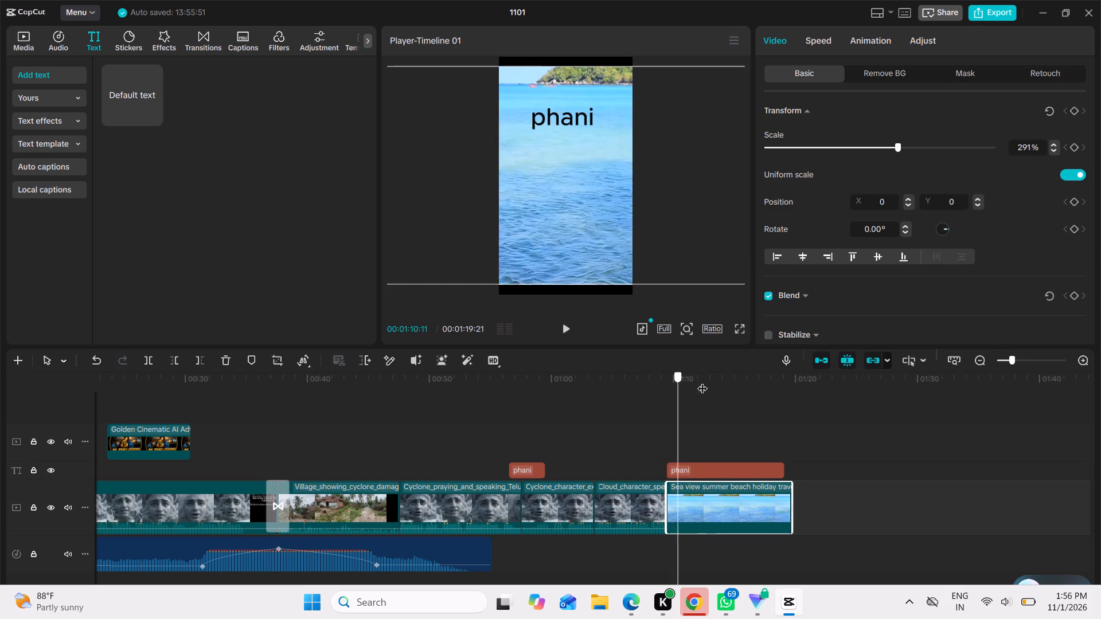
{"action": "left_click_drag", "start_coordinate": [702, 381], "coordinate": [807, 394]}
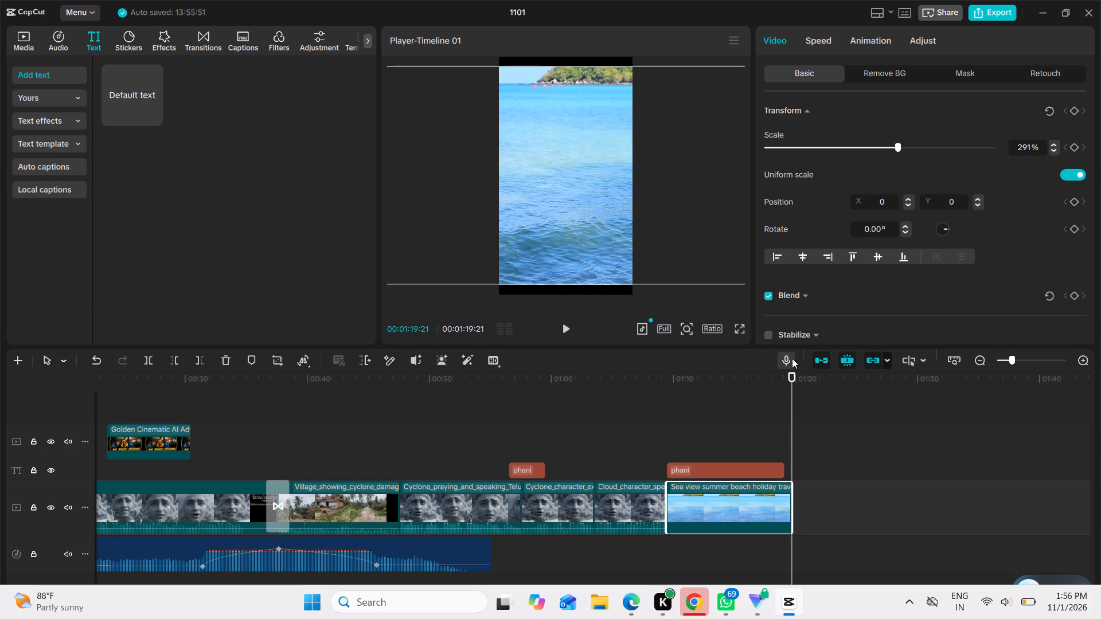
{"action": "left_click_drag", "start_coordinate": [792, 383], "coordinate": [782, 338]}
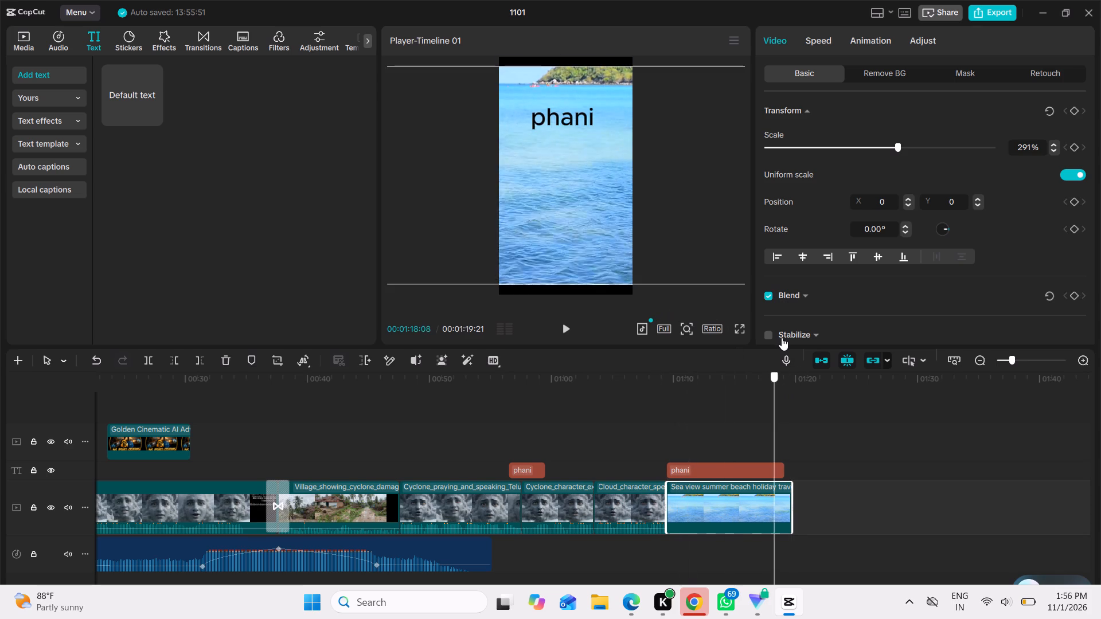
{"action": "left_click_drag", "start_coordinate": [782, 338], "coordinate": [772, 345]}
Extend the "phani" text over the sea clip so it ends with the clip at 00:01:19:21.
{"action": "left_click", "coordinate": [731, 458]}
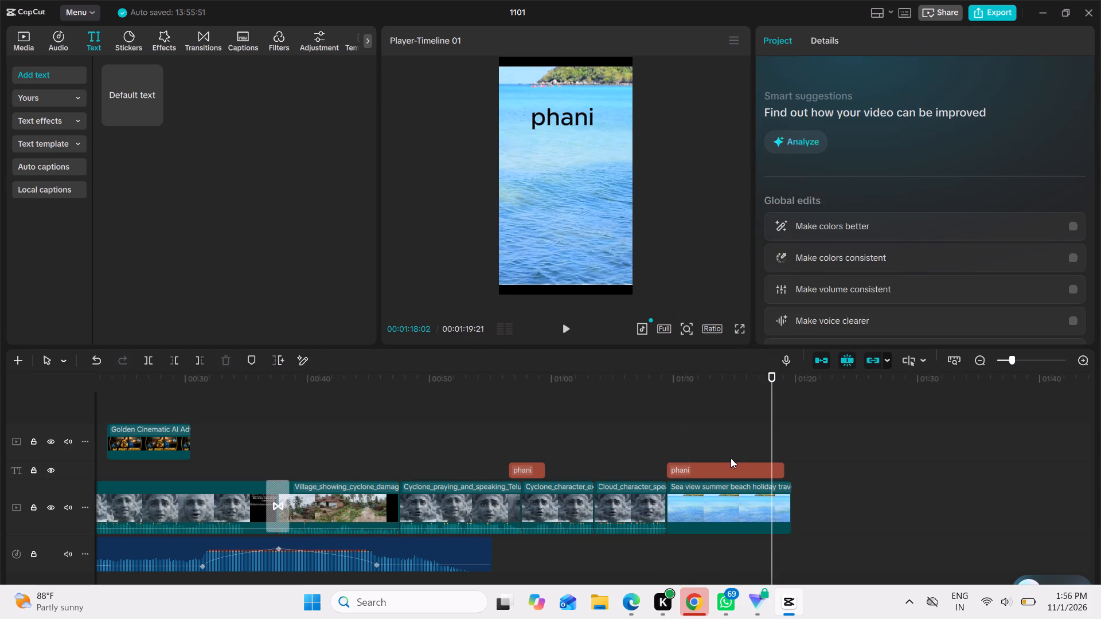
{"action": "left_click", "coordinate": [738, 464]}
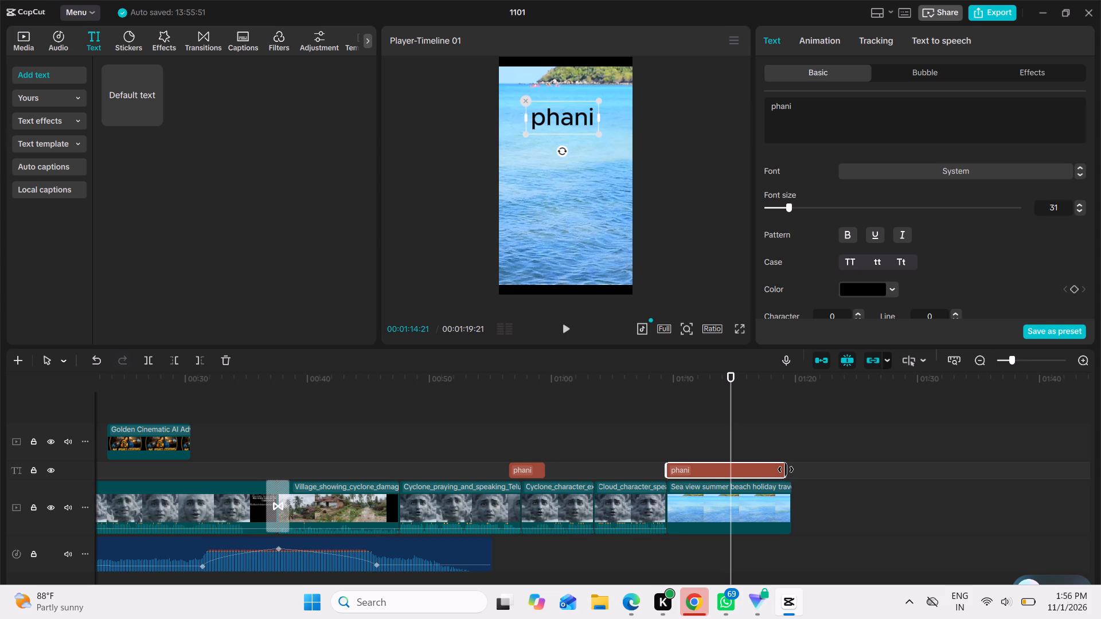
{"action": "left_click_drag", "start_coordinate": [786, 469], "coordinate": [791, 469]}
Scrub back and forth between the cloud-face clips and the sea clip to review the extended text, stopping at 00:01:19:21.
{"action": "left_click_drag", "start_coordinate": [729, 383], "coordinate": [657, 382]}
{"action": "left_click_drag", "start_coordinate": [657, 382], "coordinate": [659, 379]}
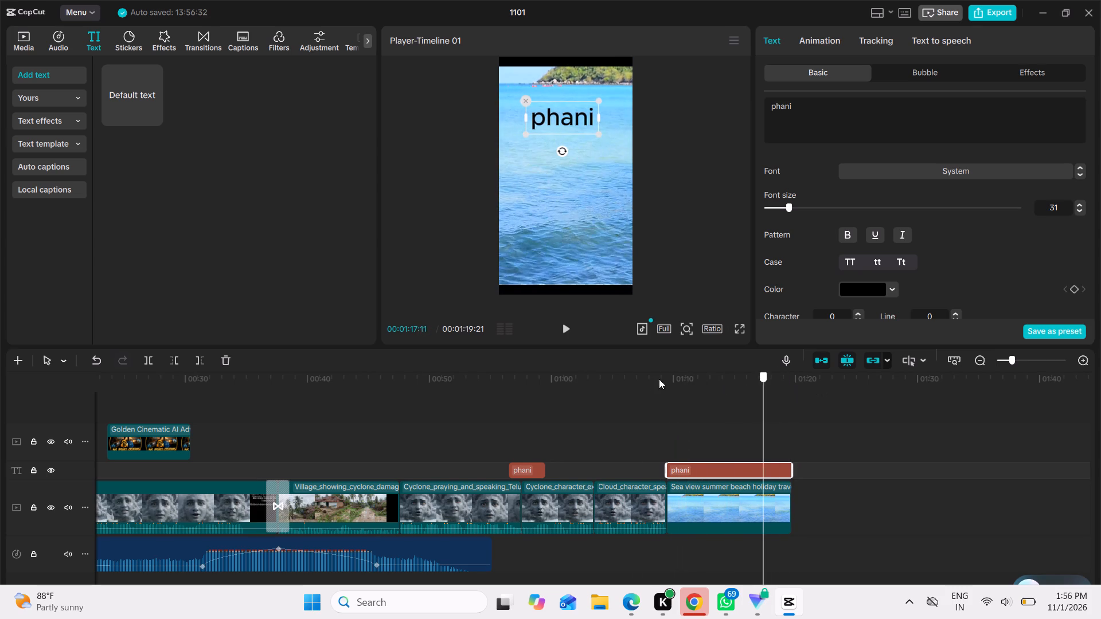
{"action": "left_click_drag", "start_coordinate": [659, 379], "coordinate": [95, 269]}
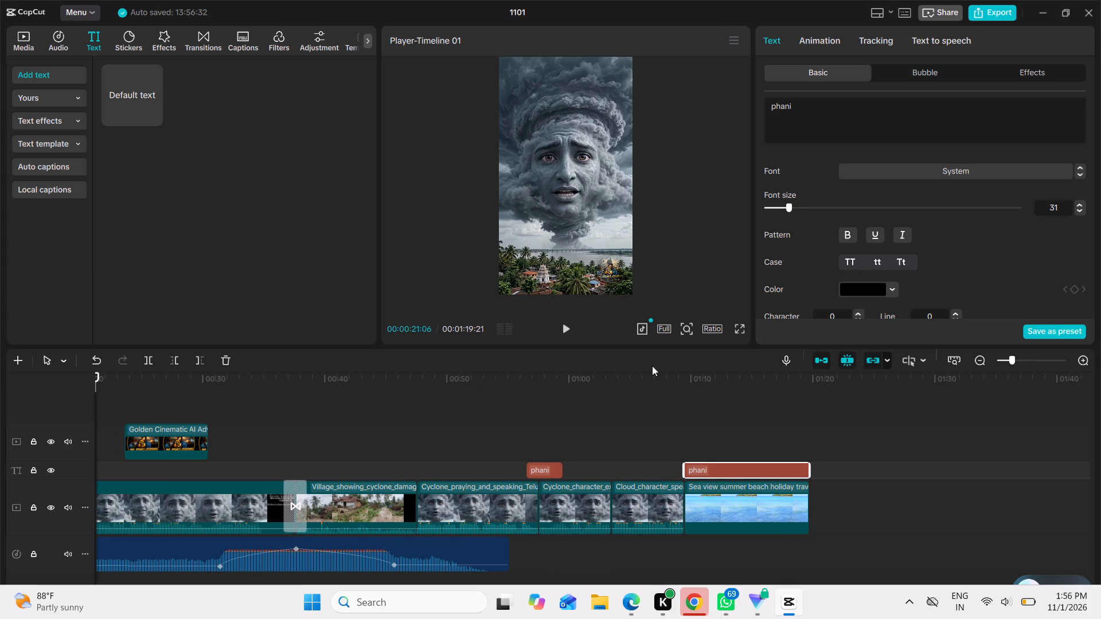
{"action": "left_click_drag", "start_coordinate": [99, 374], "coordinate": [846, 469]}
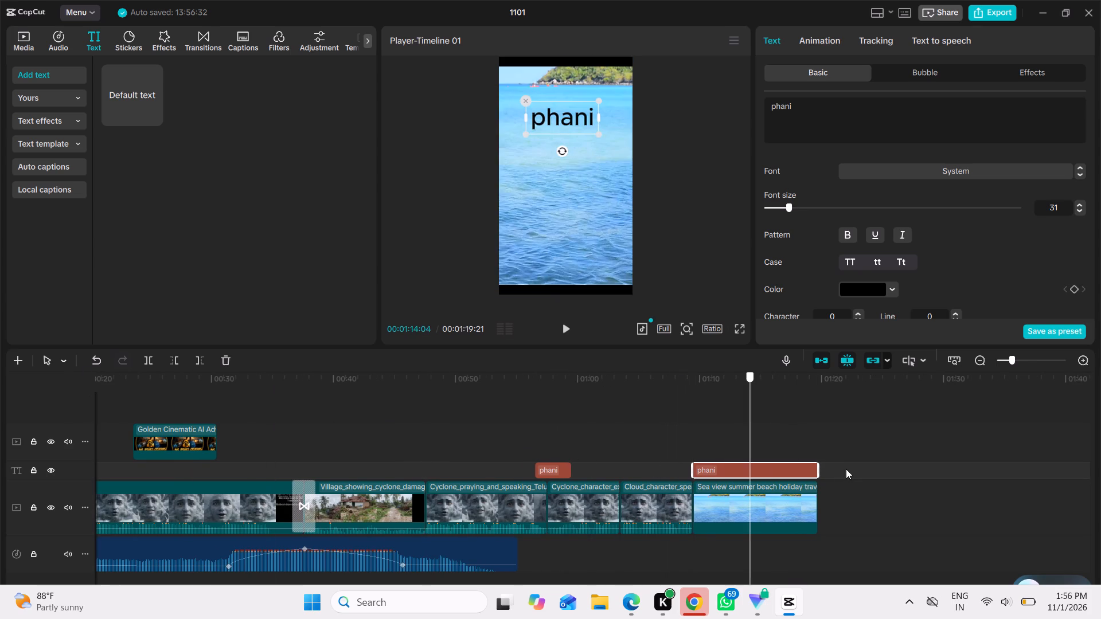
{"action": "left_click_drag", "start_coordinate": [846, 469], "coordinate": [691, 463]}
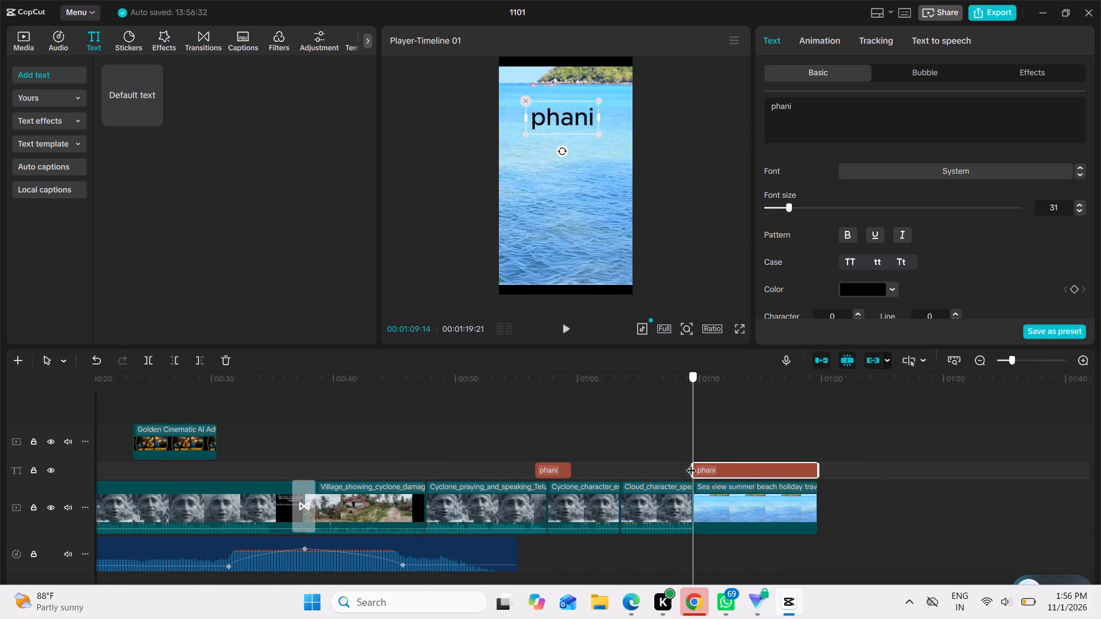
{"action": "left_click_drag", "start_coordinate": [691, 463], "coordinate": [702, 527]}
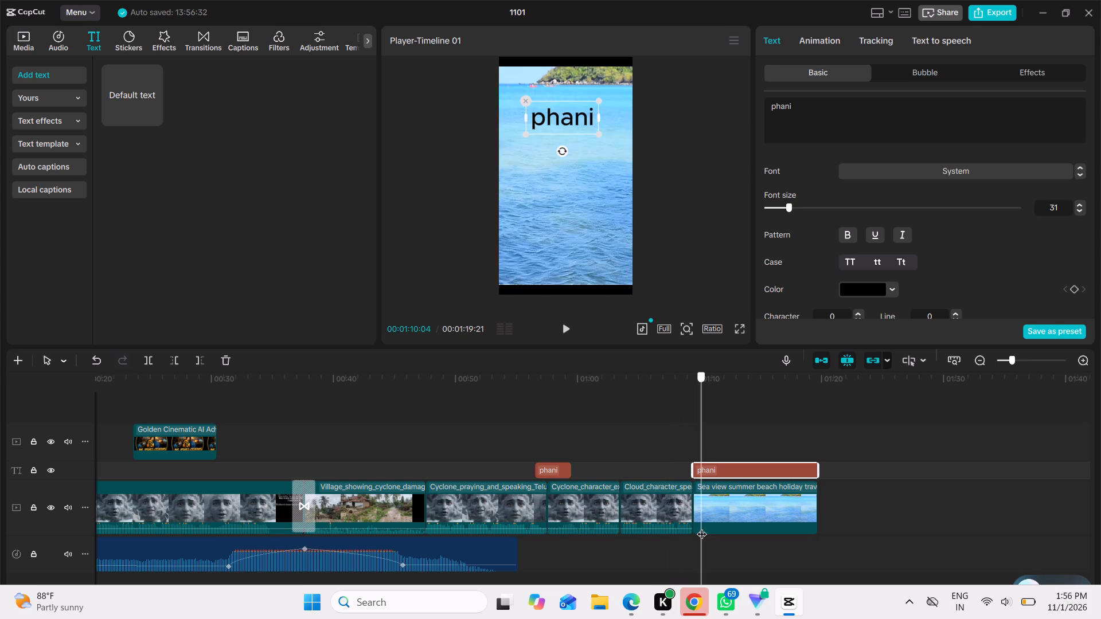
{"action": "left_click_drag", "start_coordinate": [702, 527], "coordinate": [756, 505]}
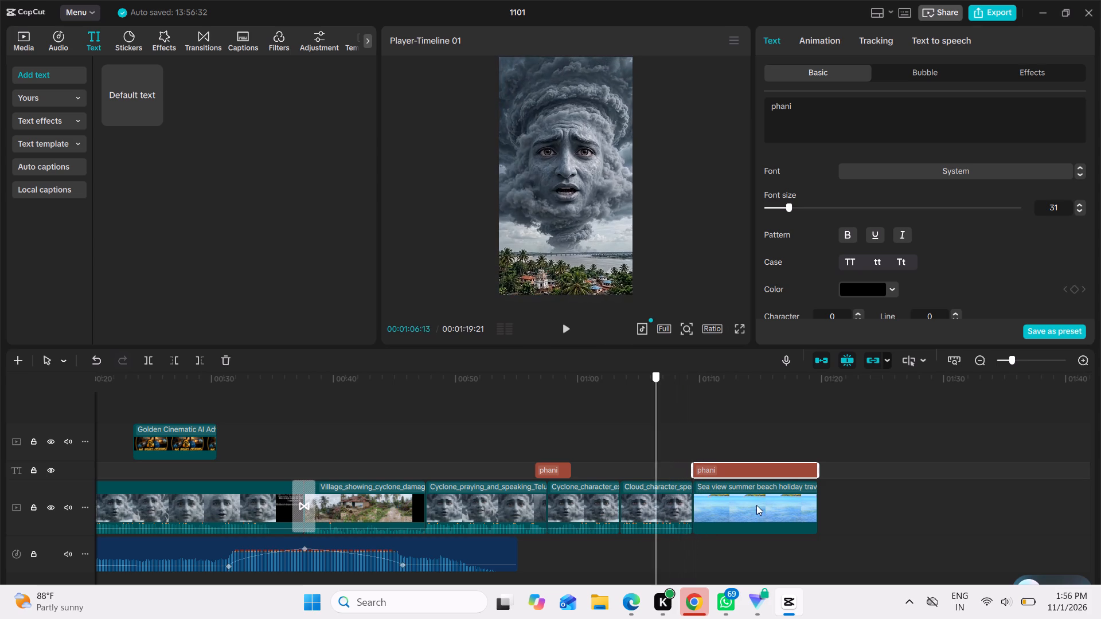
{"action": "left_click_drag", "start_coordinate": [756, 505], "coordinate": [752, 490]}
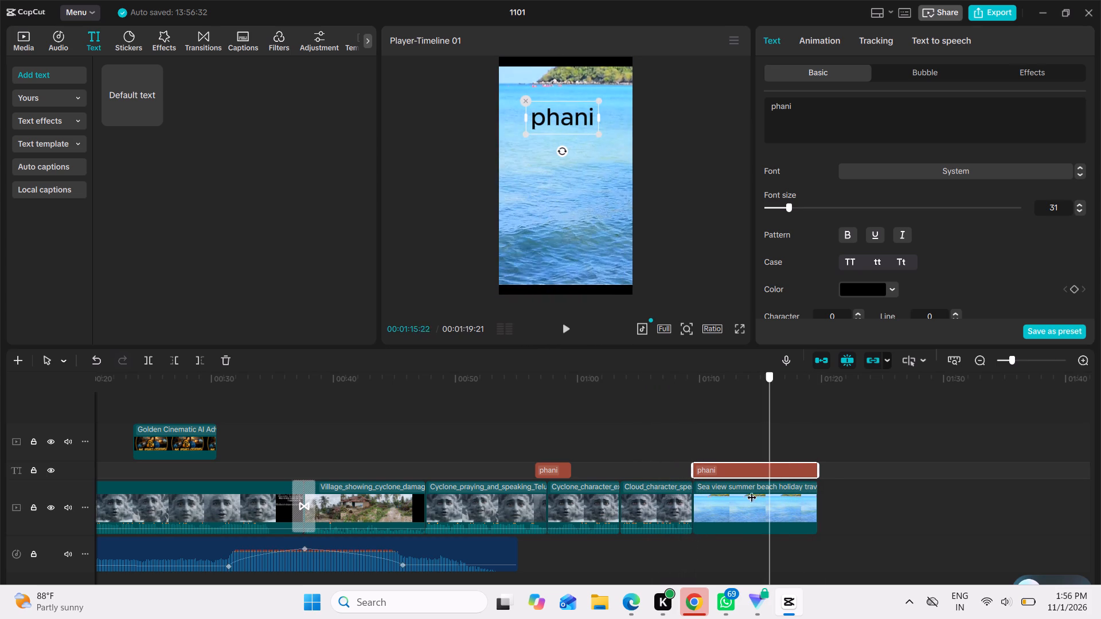
{"action": "left_click_drag", "start_coordinate": [752, 490], "coordinate": [801, 474]}
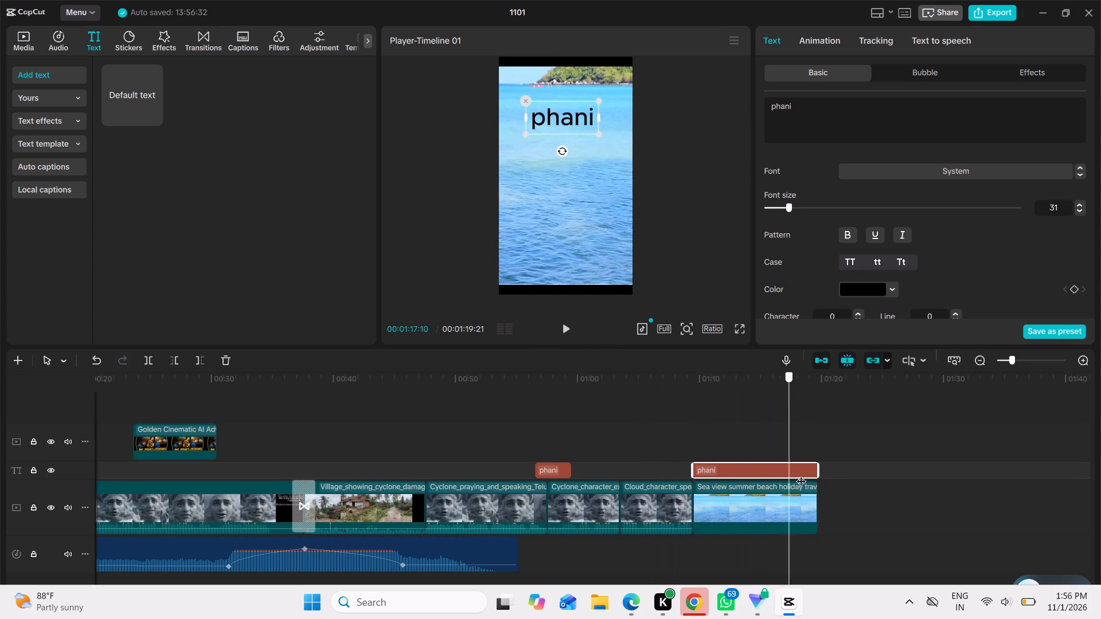
{"action": "left_click_drag", "start_coordinate": [801, 474], "coordinate": [492, 491]}
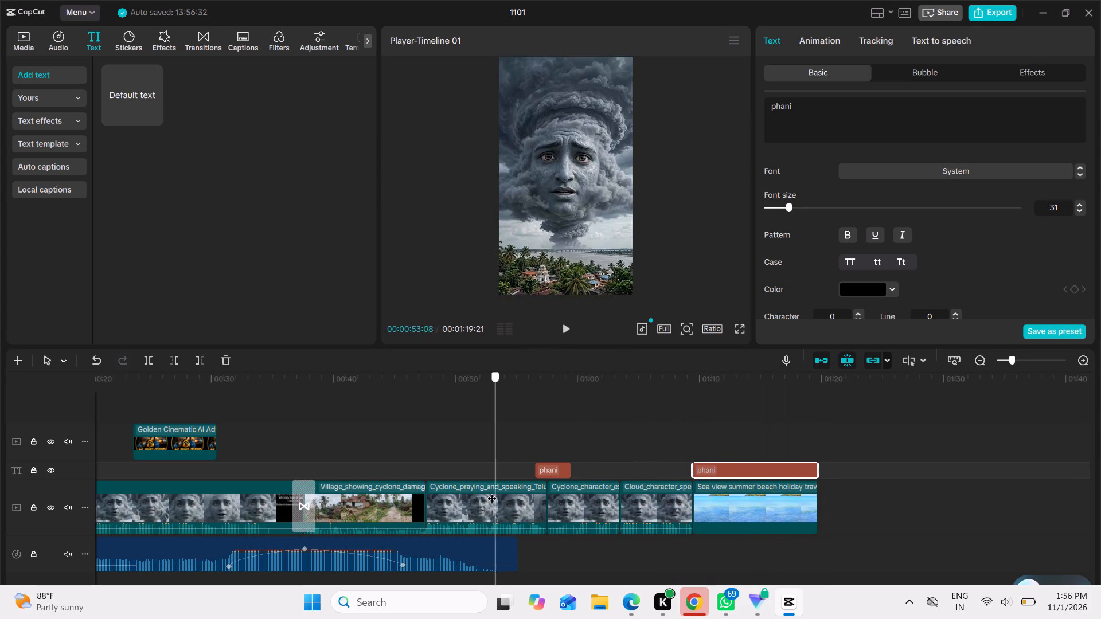
{"action": "left_click_drag", "start_coordinate": [492, 491], "coordinate": [753, 452]}
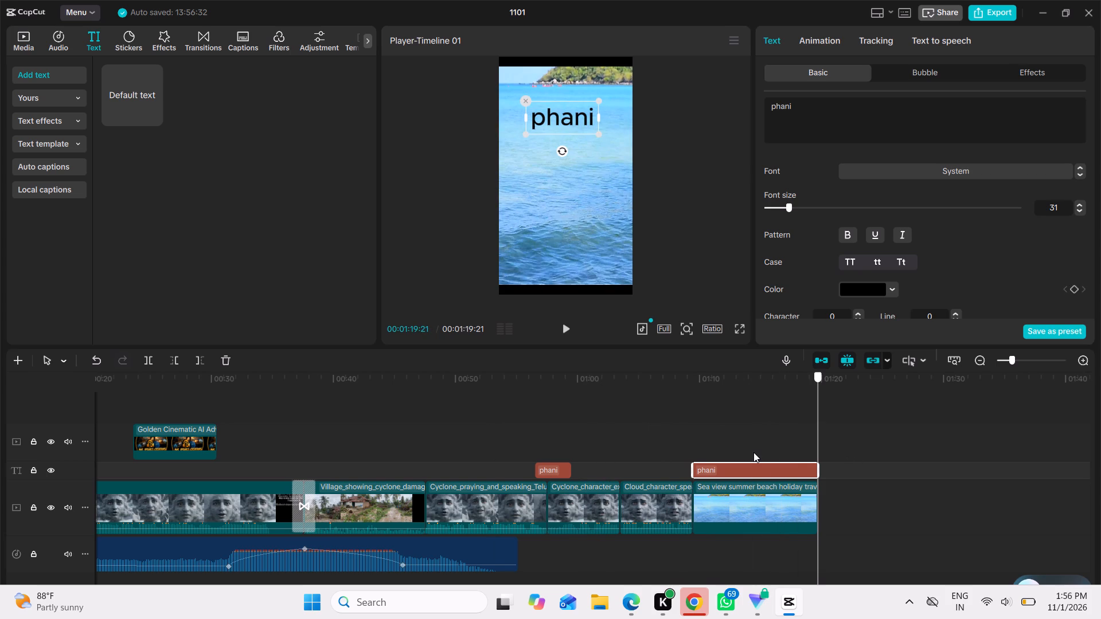
{"action": "left_click_drag", "start_coordinate": [753, 452], "coordinate": [819, 417]}
Try to browse fonts for the "phani" text over the sea clip, checking the Wi-Fi and Proton VPN connections along the way.
{"action": "left_click", "coordinate": [1049, 177]}
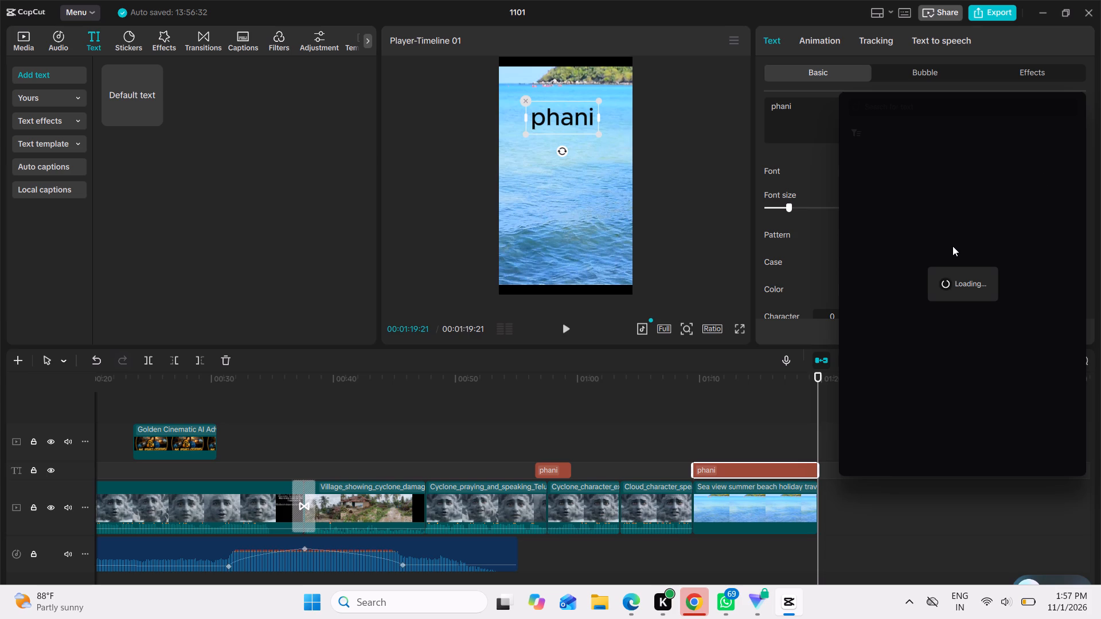
{"action": "left_click", "coordinate": [982, 598]}
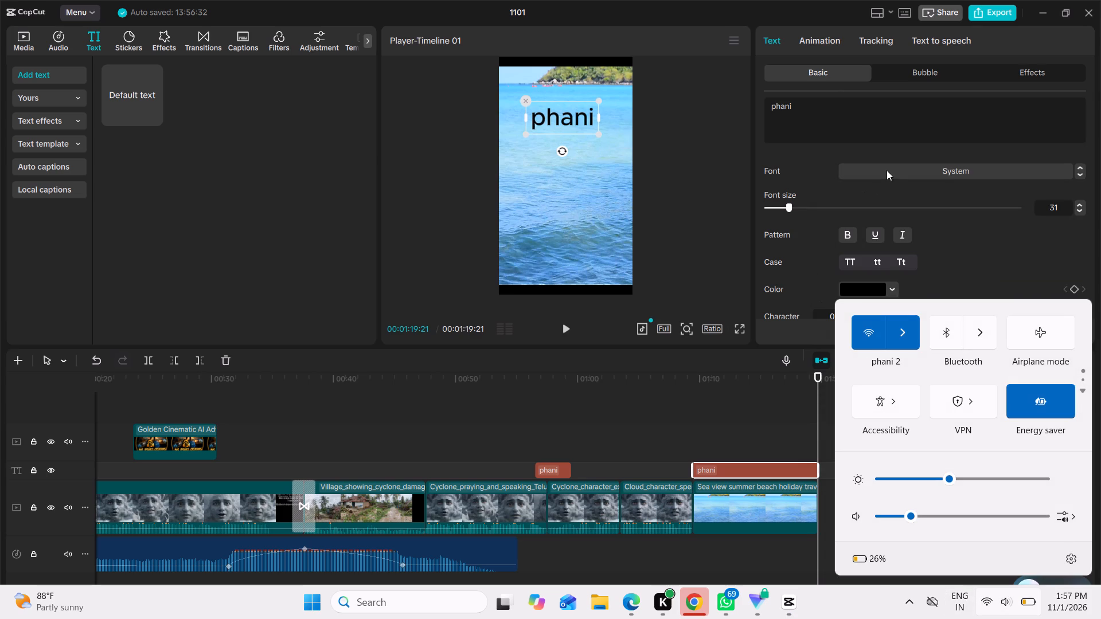
{"action": "left_click", "coordinate": [891, 166]}
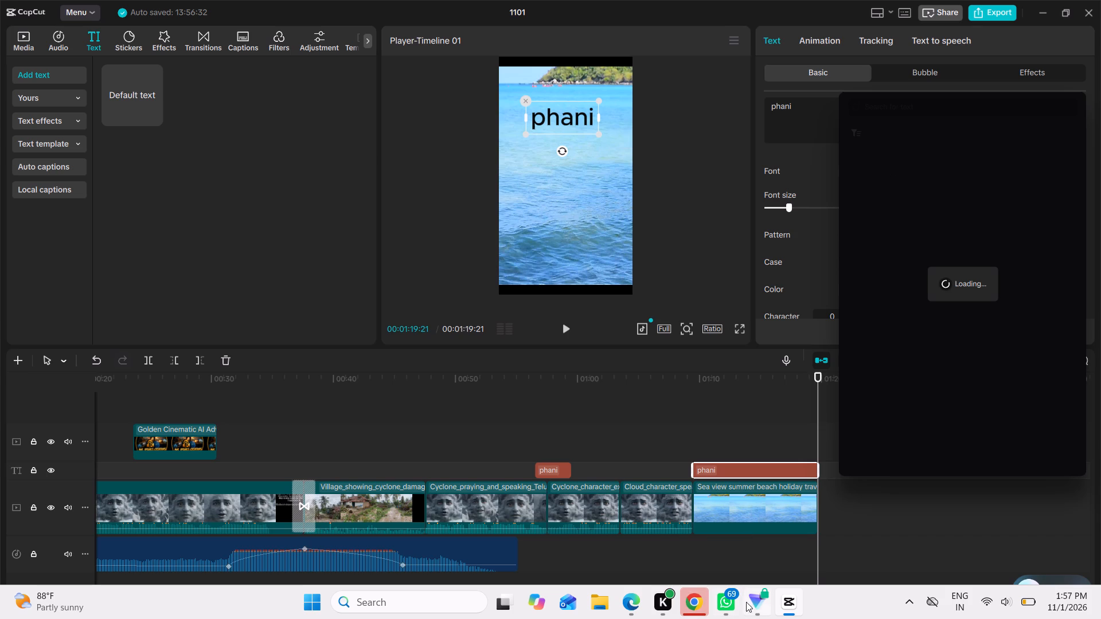
{"action": "left_click", "coordinate": [749, 522]}
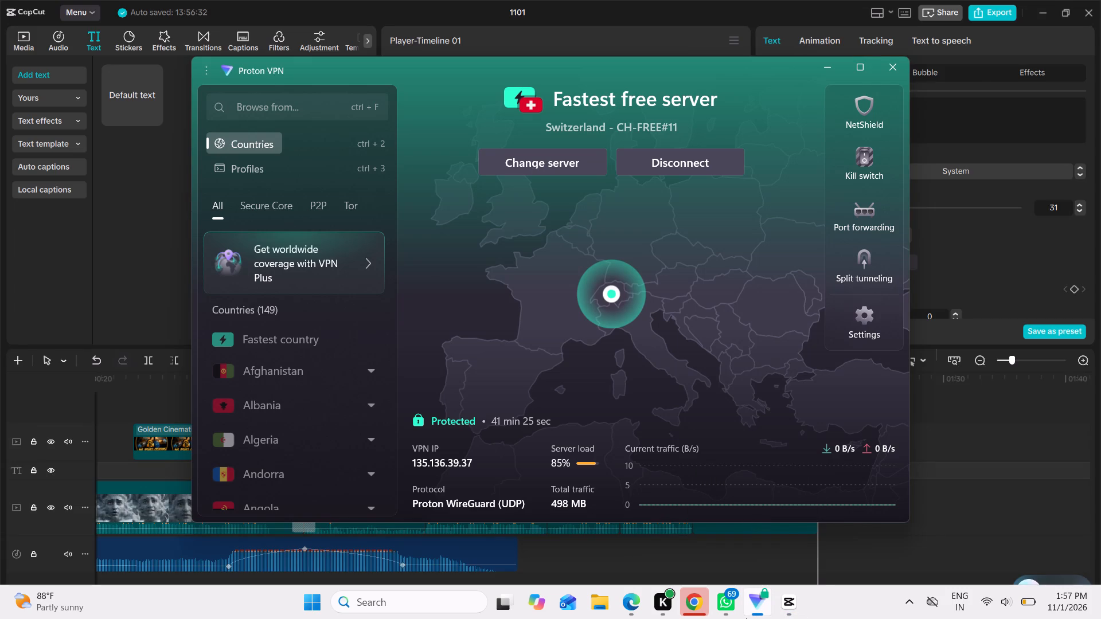
{"action": "left_click", "coordinate": [792, 603]}
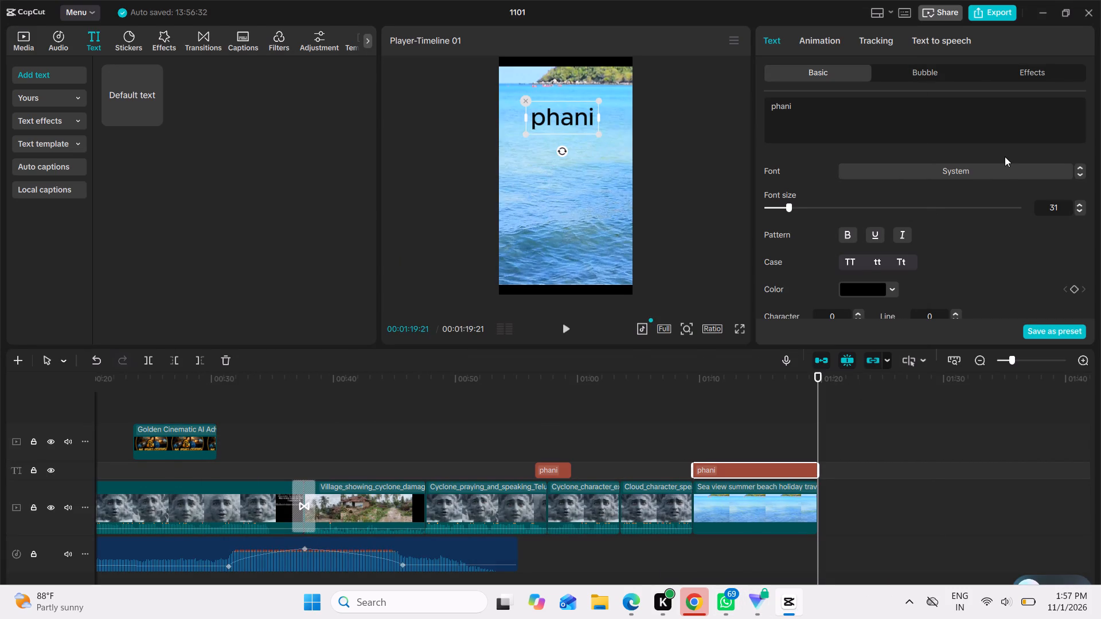
{"action": "left_click", "coordinate": [996, 169]}
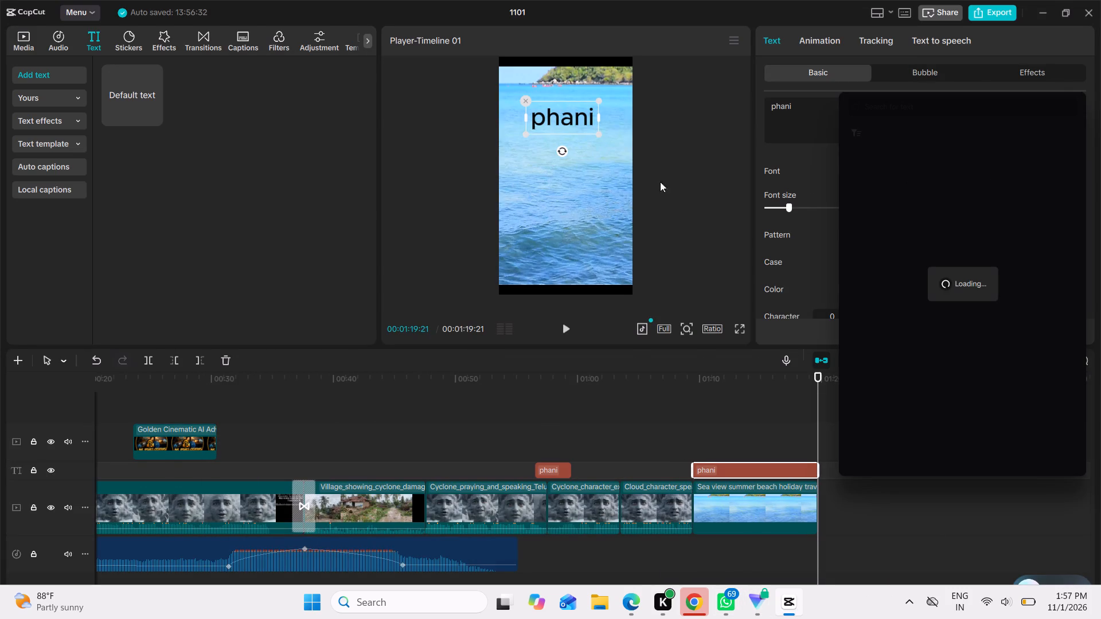
{"action": "left_click", "coordinate": [229, 36]}
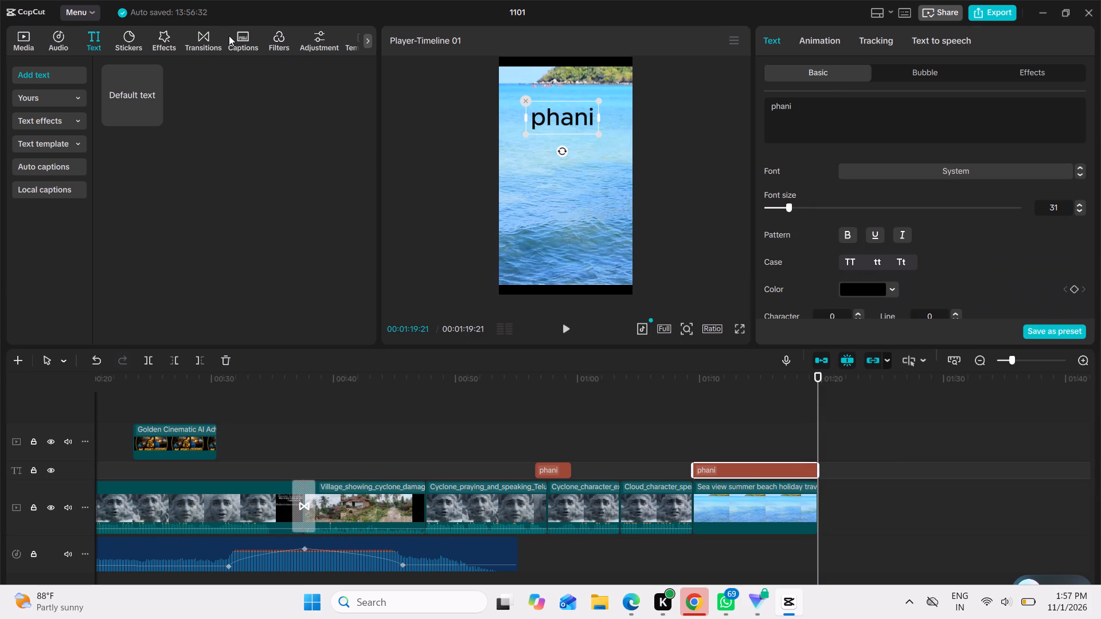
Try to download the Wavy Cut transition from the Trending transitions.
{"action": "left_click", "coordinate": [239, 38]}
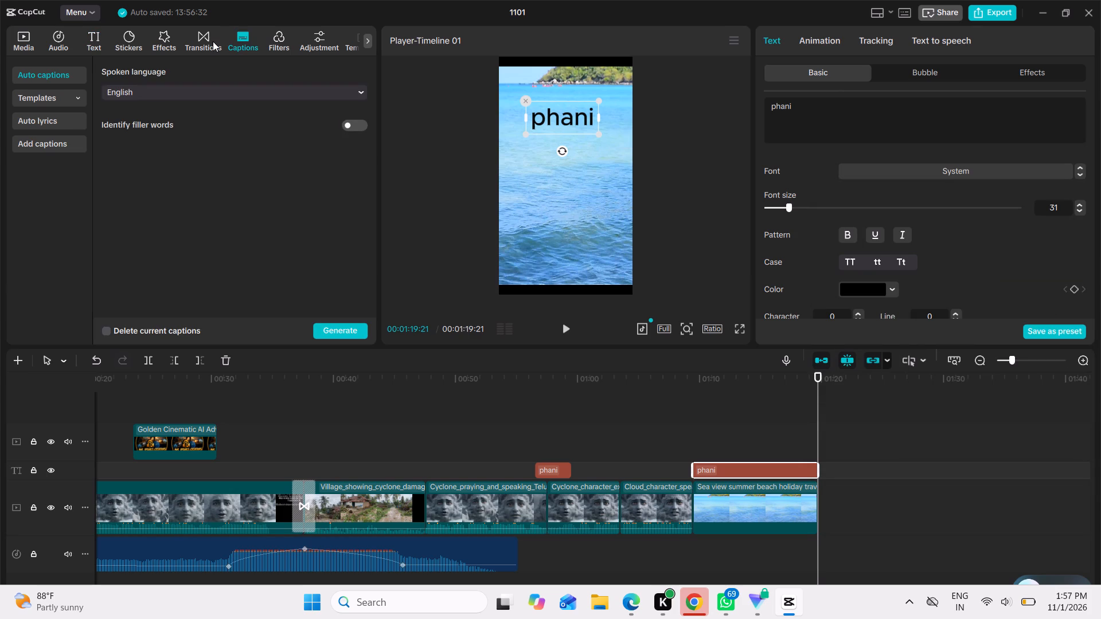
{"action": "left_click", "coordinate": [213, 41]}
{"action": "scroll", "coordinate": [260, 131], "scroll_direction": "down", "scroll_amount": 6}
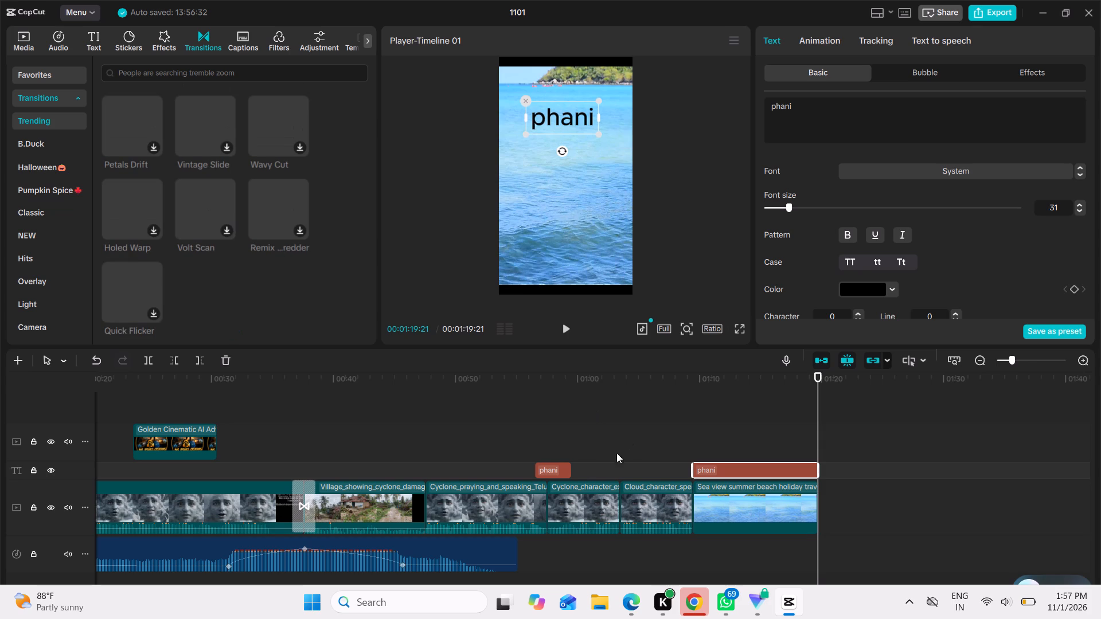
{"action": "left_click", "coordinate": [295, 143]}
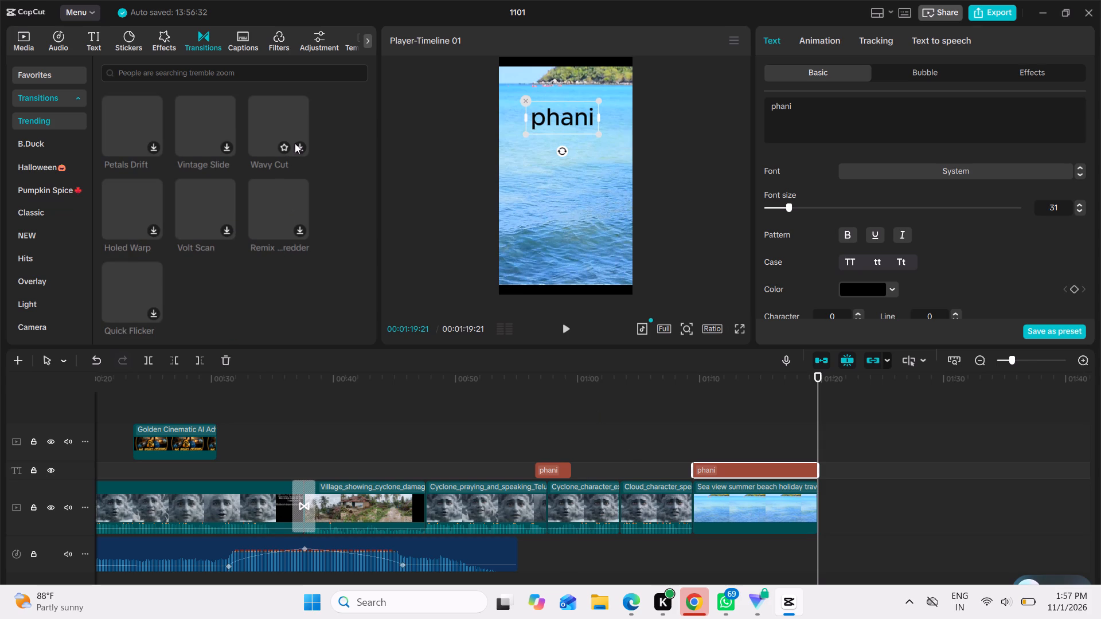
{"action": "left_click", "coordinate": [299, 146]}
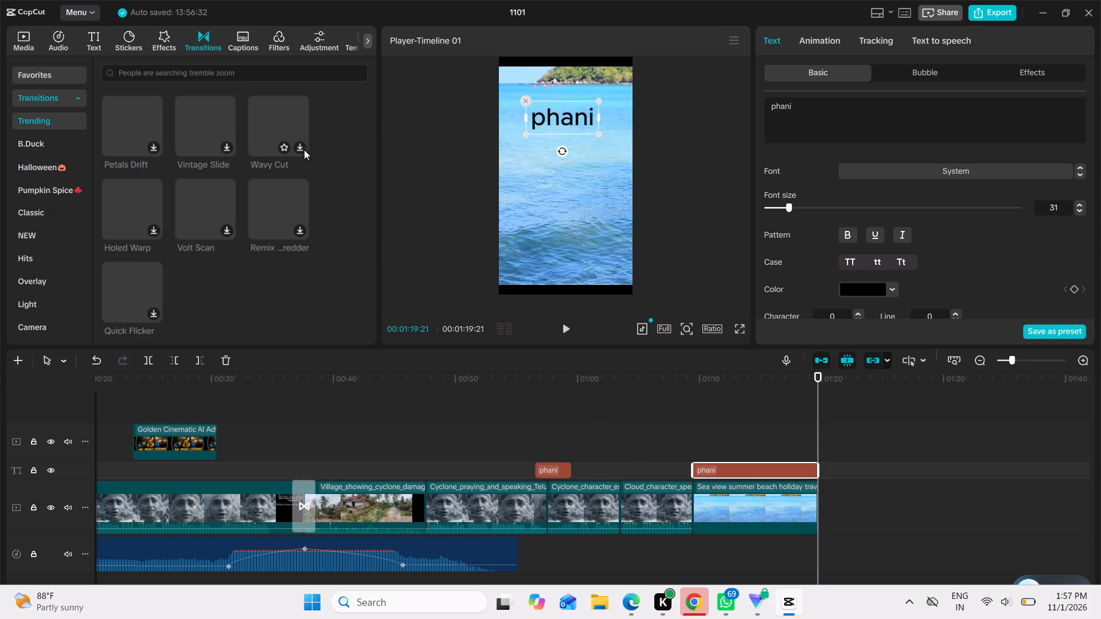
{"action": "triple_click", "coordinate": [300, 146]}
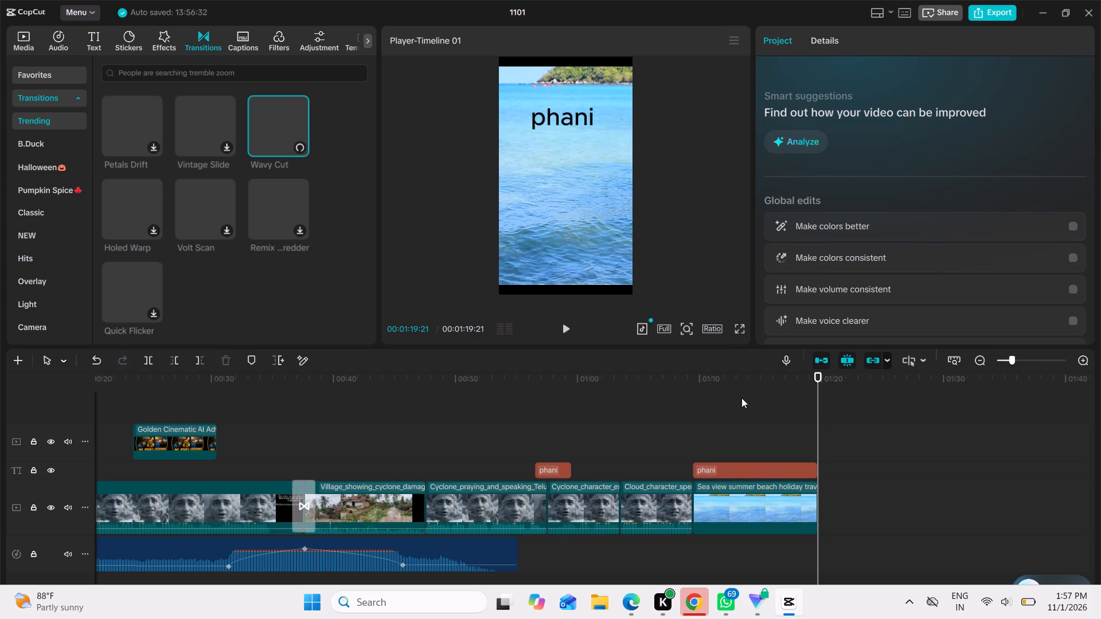
Scrub back from the end of the sea clip to the last cloud-face clip at 00:01:05:13 to review the ending.
{"action": "left_click_drag", "start_coordinate": [826, 385], "coordinate": [801, 381]}
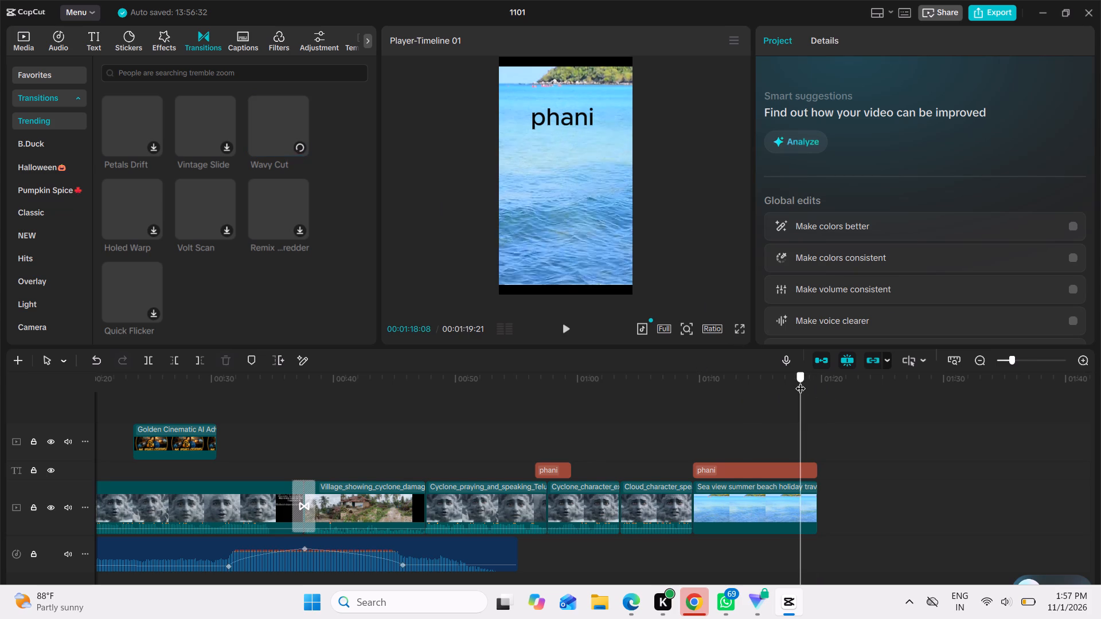
{"action": "left_click_drag", "start_coordinate": [801, 381], "coordinate": [798, 346]}
{"action": "left_click_drag", "start_coordinate": [796, 395], "coordinate": [694, 362]}
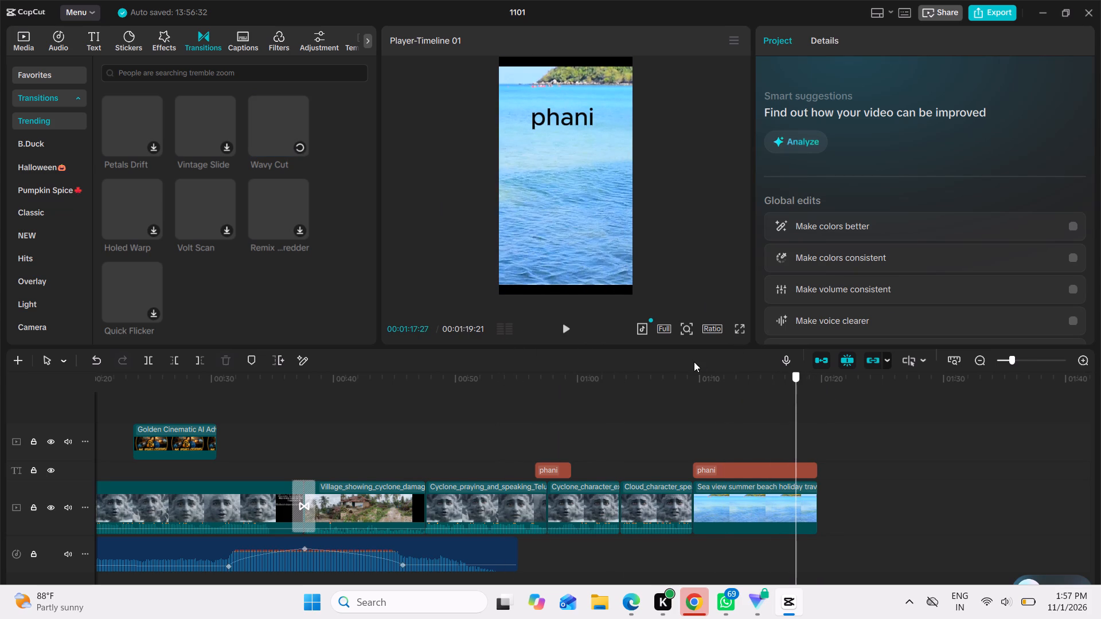
{"action": "left_click_drag", "start_coordinate": [694, 362], "coordinate": [770, 363]}
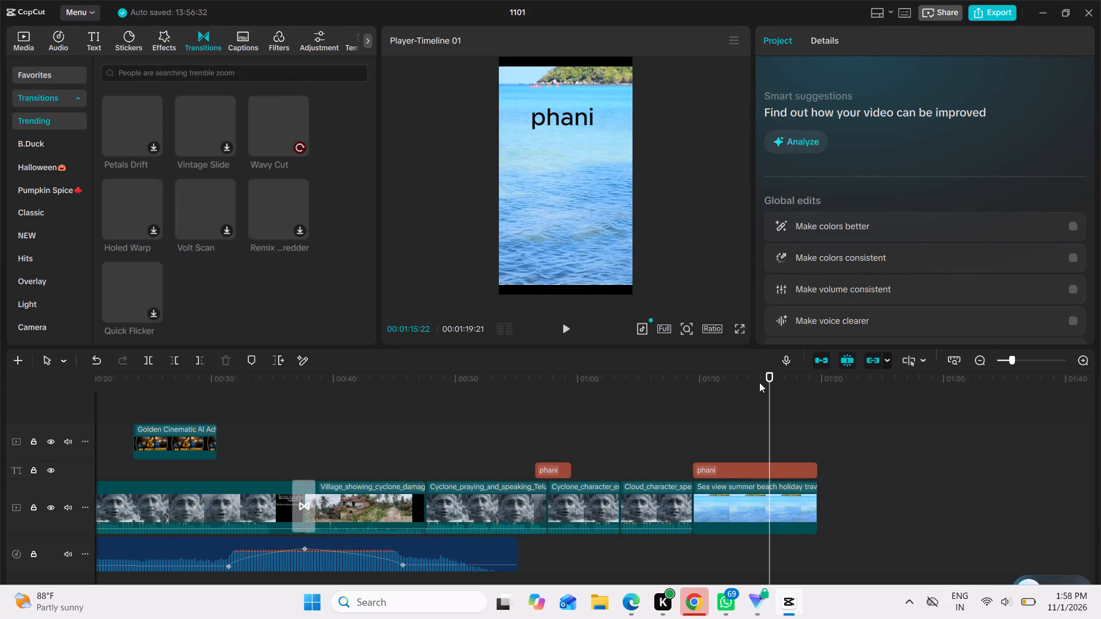
{"action": "left_click_drag", "start_coordinate": [767, 382], "coordinate": [658, 357]}
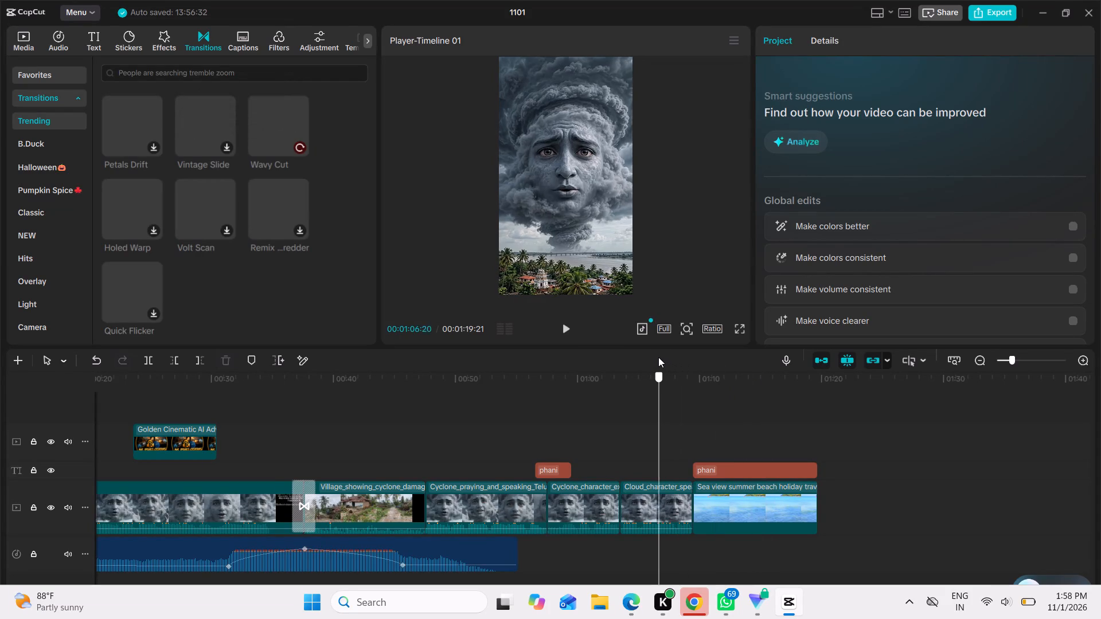
{"action": "left_click_drag", "start_coordinate": [658, 357], "coordinate": [644, 356]}
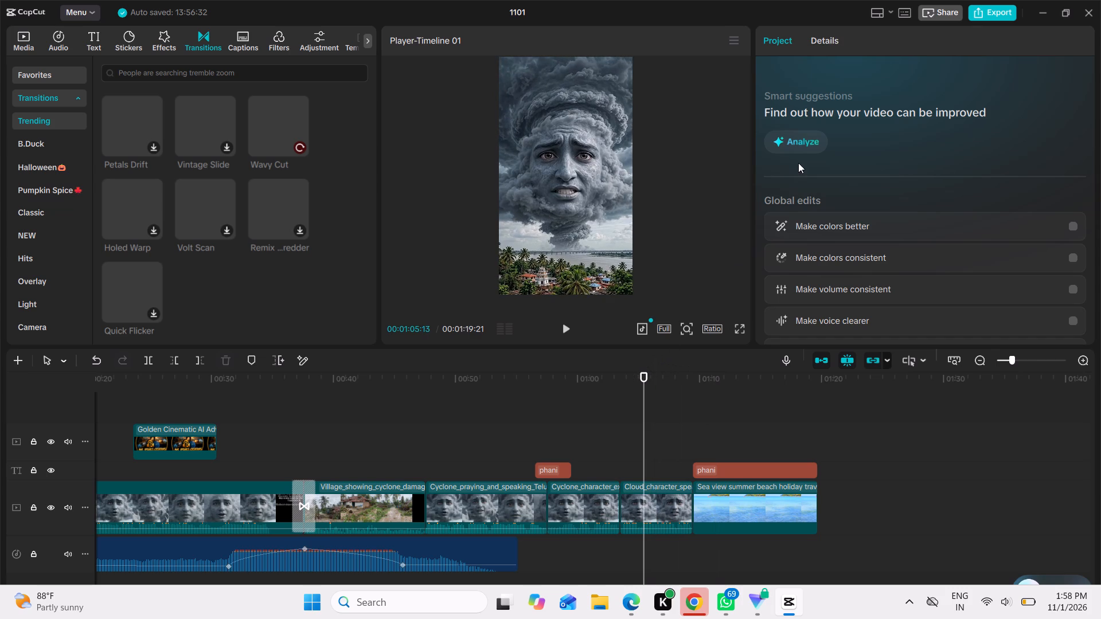
Open the list of fonts for the "phani" text over the sea clip.
{"action": "left_click", "coordinate": [735, 463]}
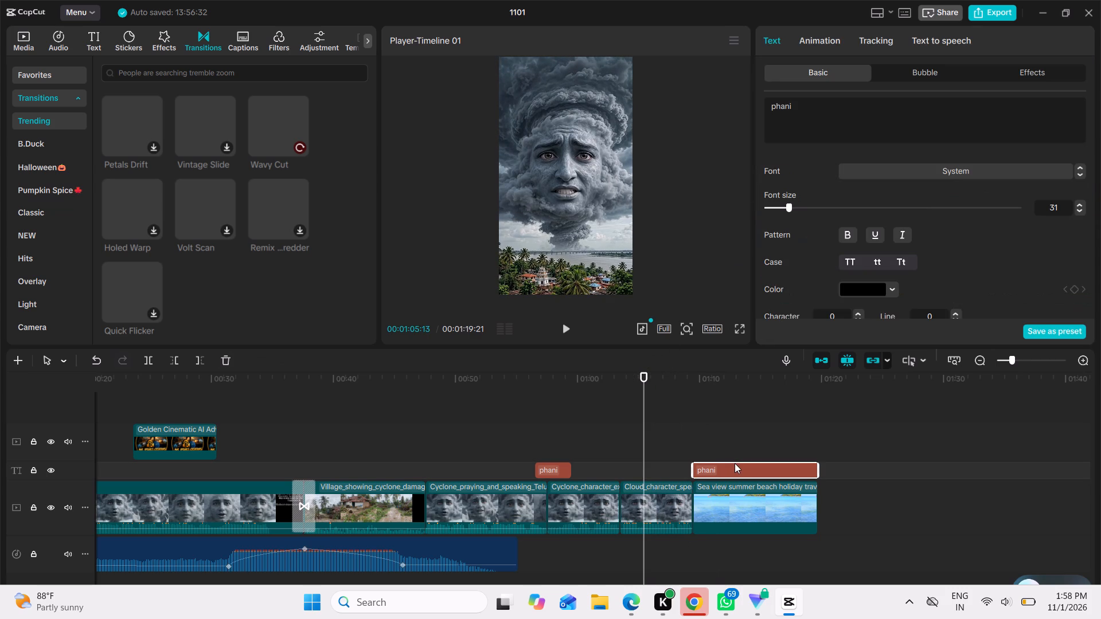
{"action": "left_click", "coordinate": [1058, 167]}
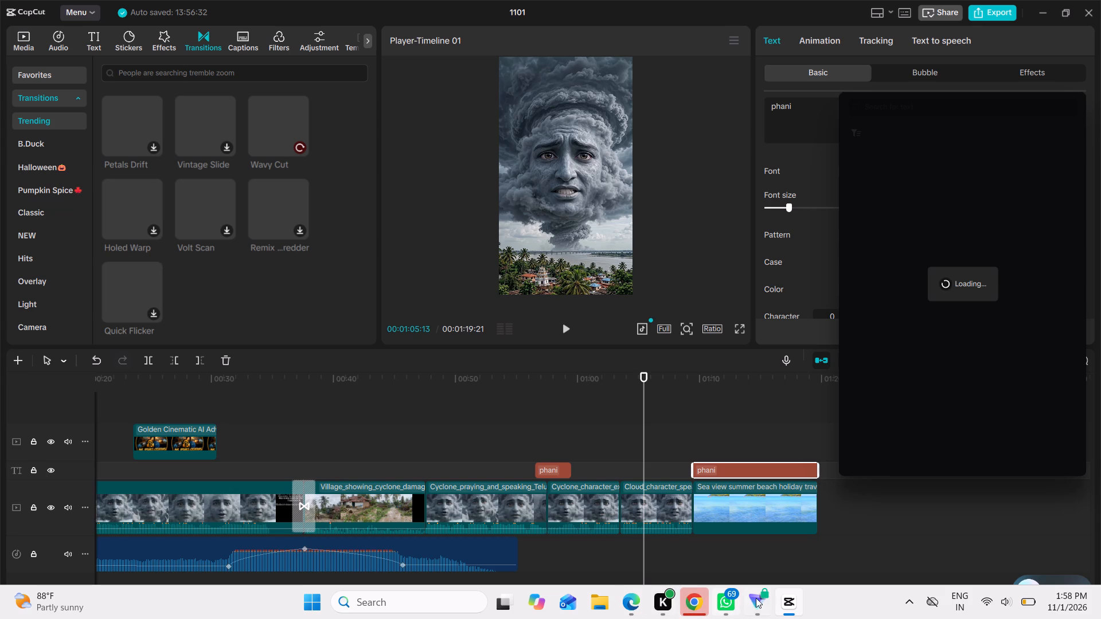
Switch to Proton VPN, disconnect the current server and reconnect to the fastest free server, then return to CapCut.
{"action": "left_click", "coordinate": [770, 596]}
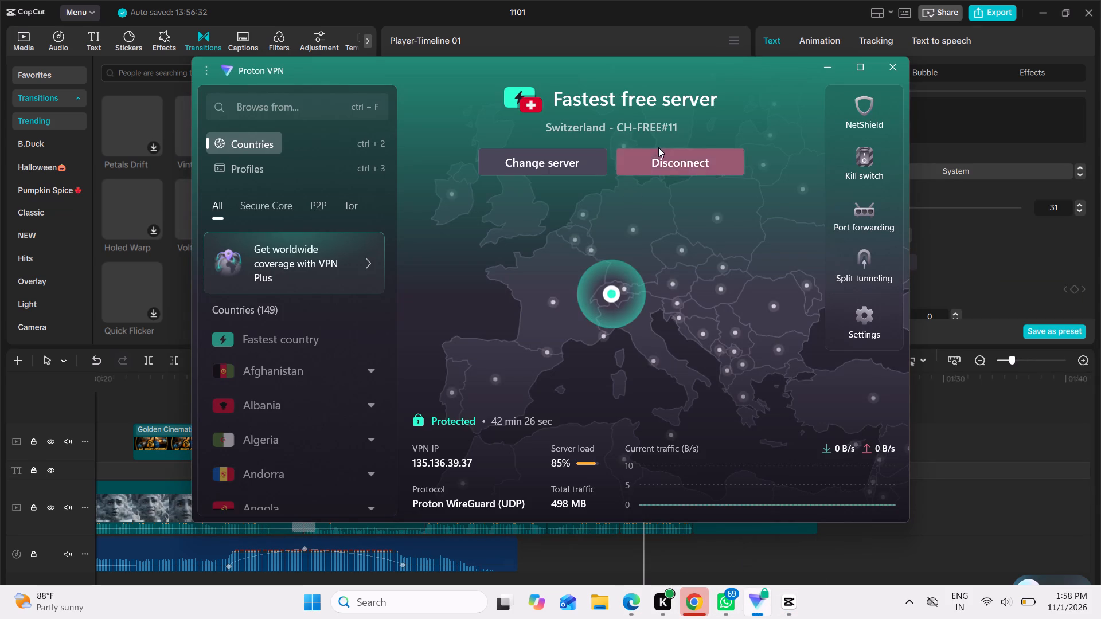
{"action": "left_click", "coordinate": [658, 174]}
{"action": "left_click", "coordinate": [647, 174]}
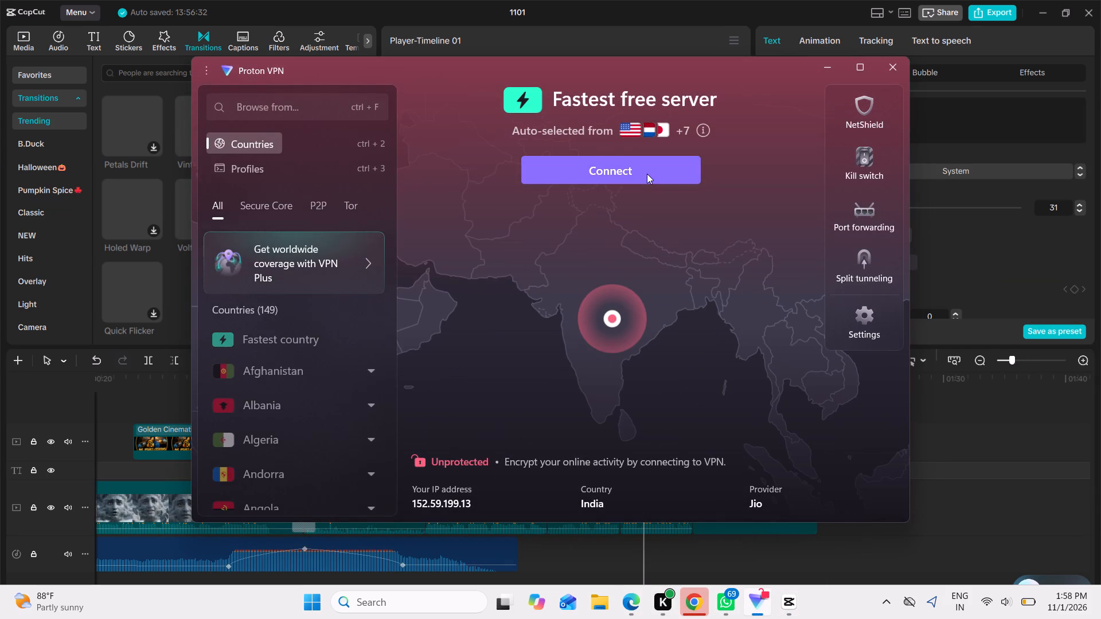
{"action": "left_click", "coordinate": [618, 169]}
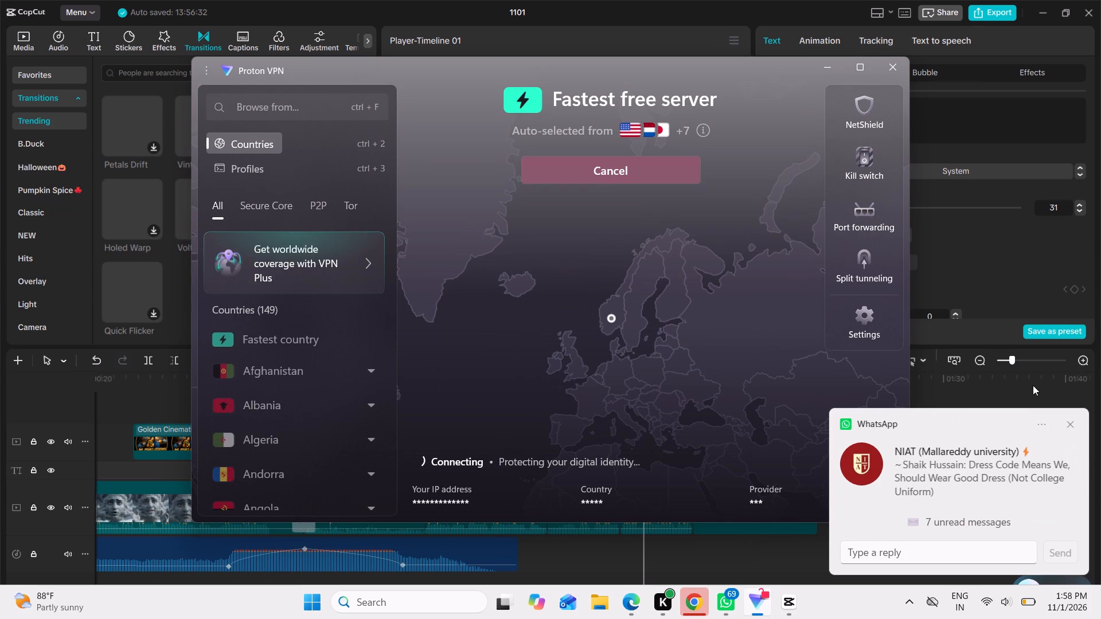
{"action": "left_click", "coordinate": [1071, 425]}
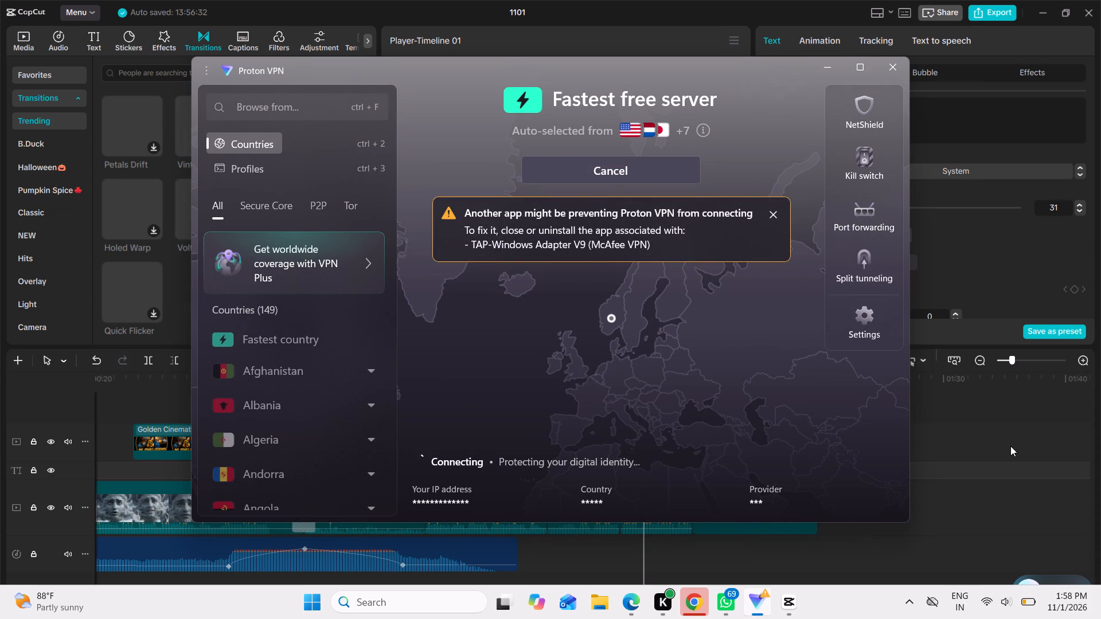
{"action": "left_click", "coordinate": [1010, 446]}
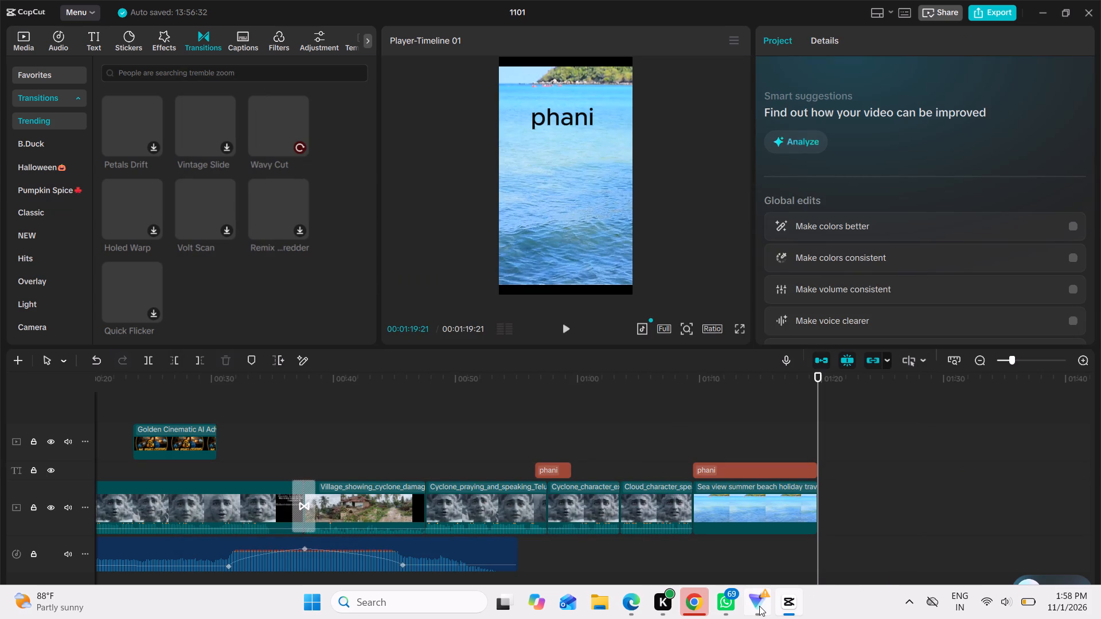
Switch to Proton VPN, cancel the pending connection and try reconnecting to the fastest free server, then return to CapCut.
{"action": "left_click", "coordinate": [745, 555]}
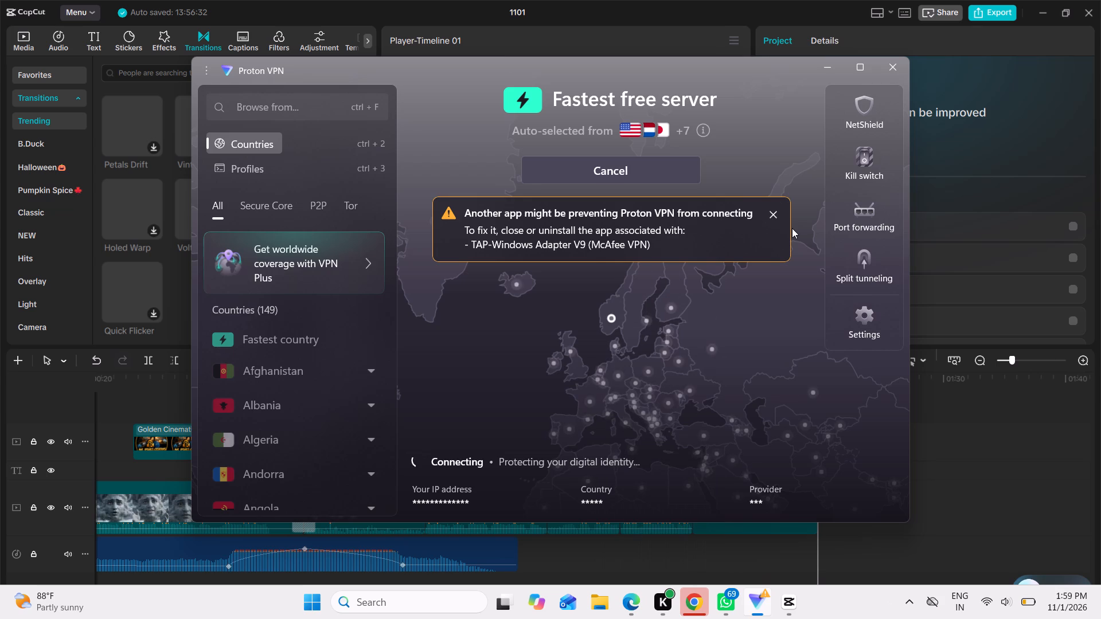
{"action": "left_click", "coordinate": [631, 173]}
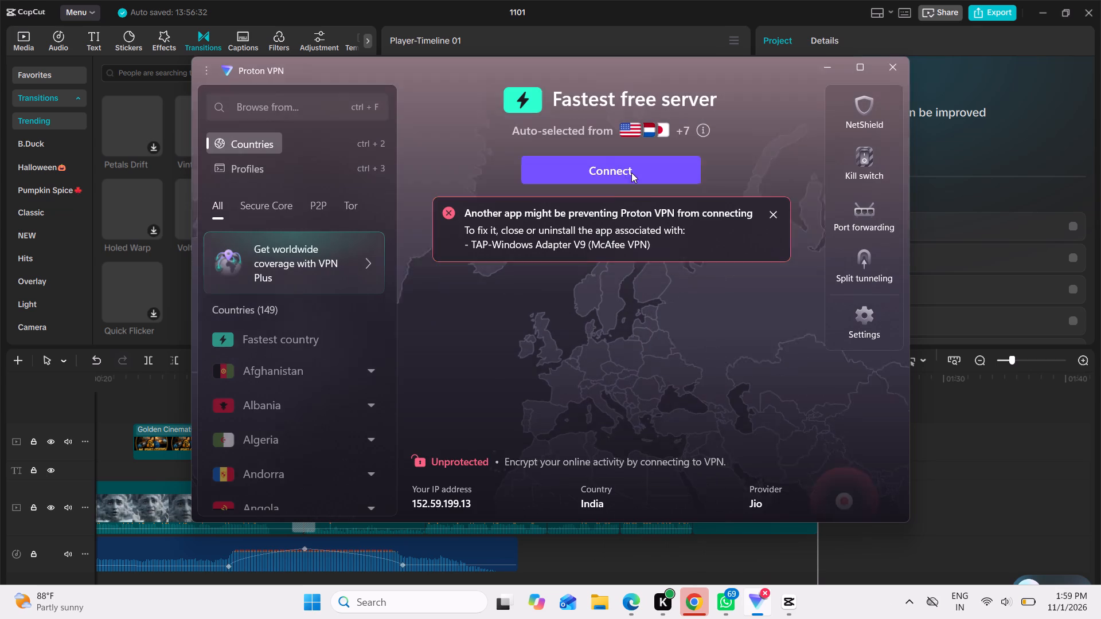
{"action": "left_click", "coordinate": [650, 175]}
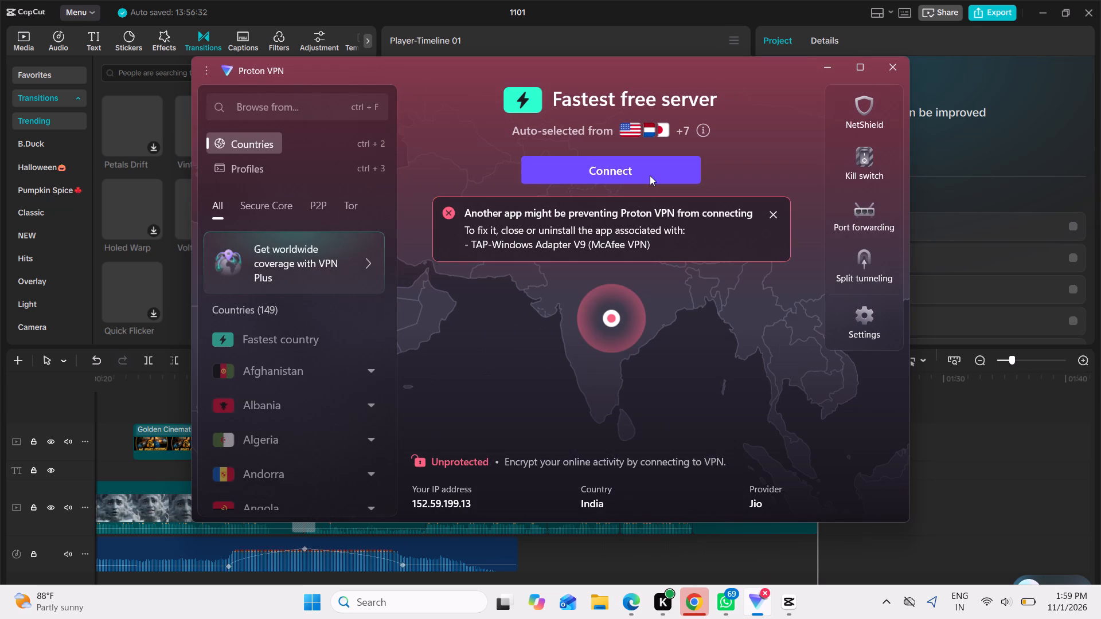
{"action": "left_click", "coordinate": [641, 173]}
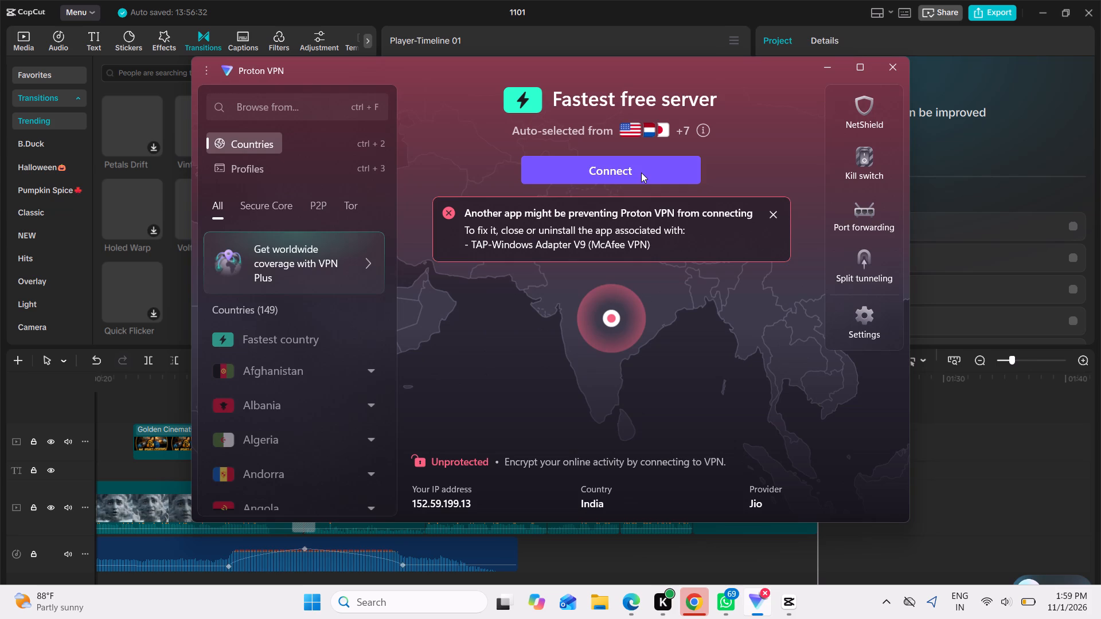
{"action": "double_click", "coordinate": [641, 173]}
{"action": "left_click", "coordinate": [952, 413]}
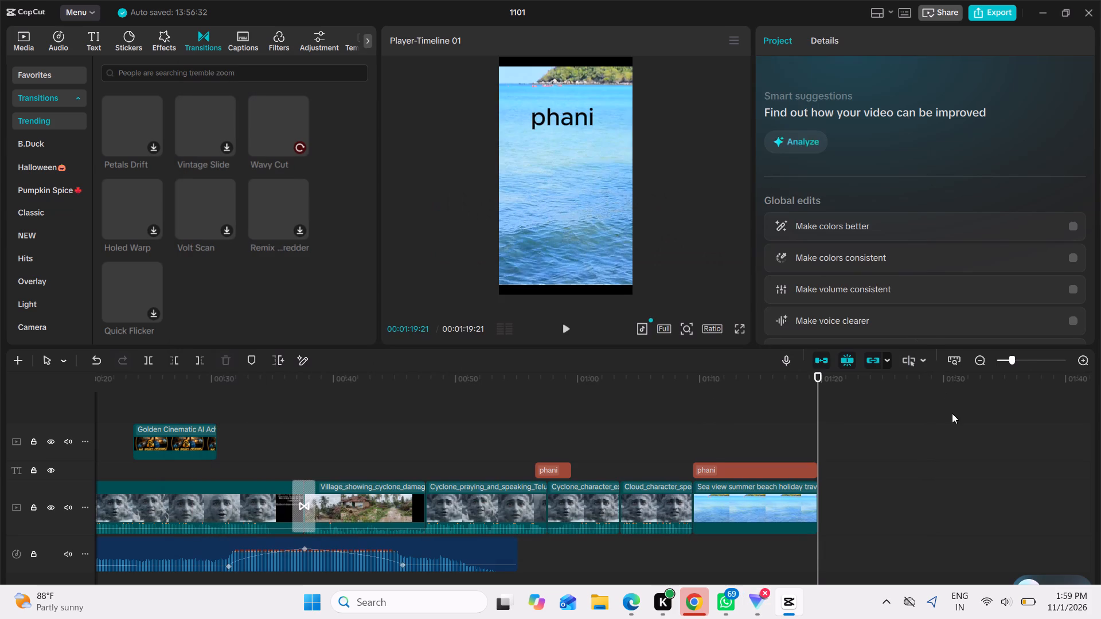
Check the computer's Wi-Fi connection in the system quick settings.
{"action": "left_click", "coordinate": [989, 612]}
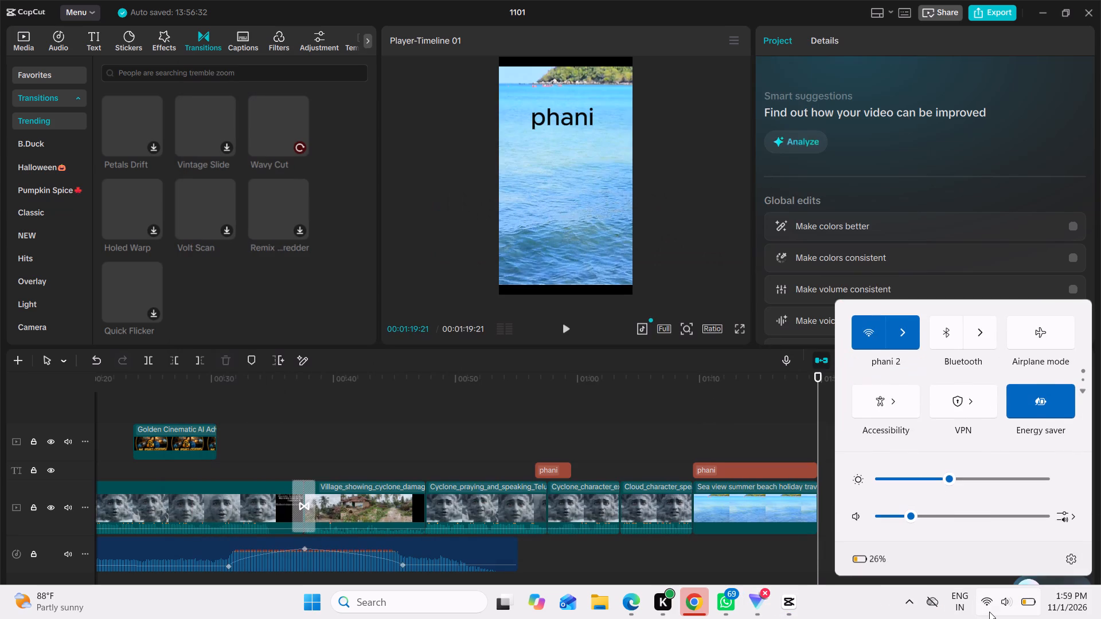
Switch back to Proton VPN, cancel the pending connection attempt and retry connecting to the fastest free server.
{"action": "left_click", "coordinate": [758, 606]}
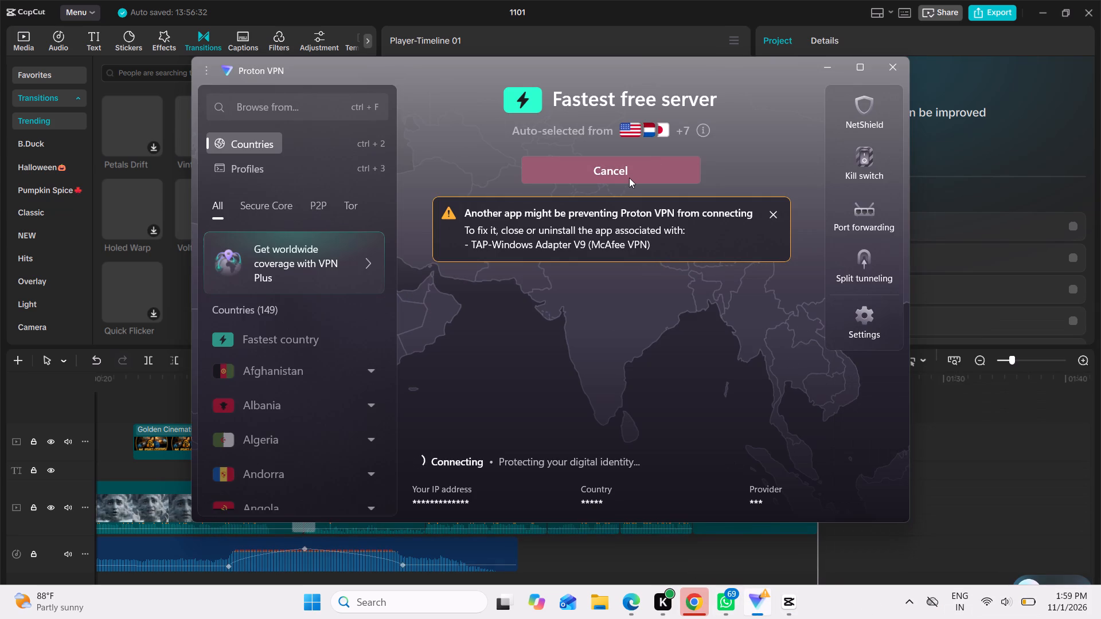
{"action": "left_click", "coordinate": [629, 178]}
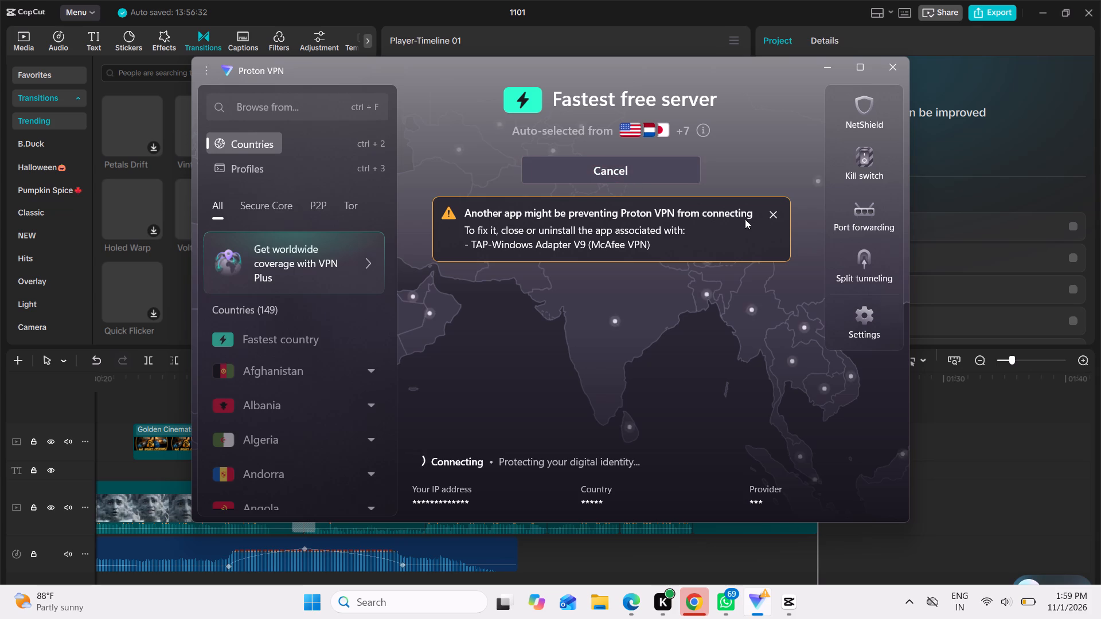
{"action": "left_click", "coordinate": [773, 209]}
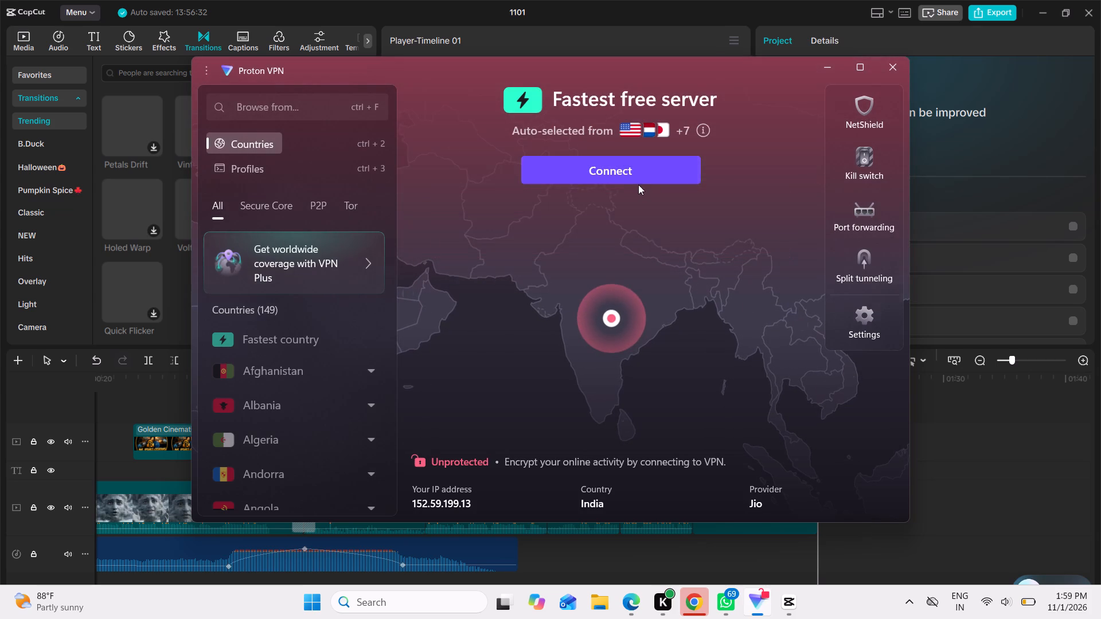
{"action": "left_click", "coordinate": [608, 172]}
{"action": "double_click", "coordinate": [608, 172]}
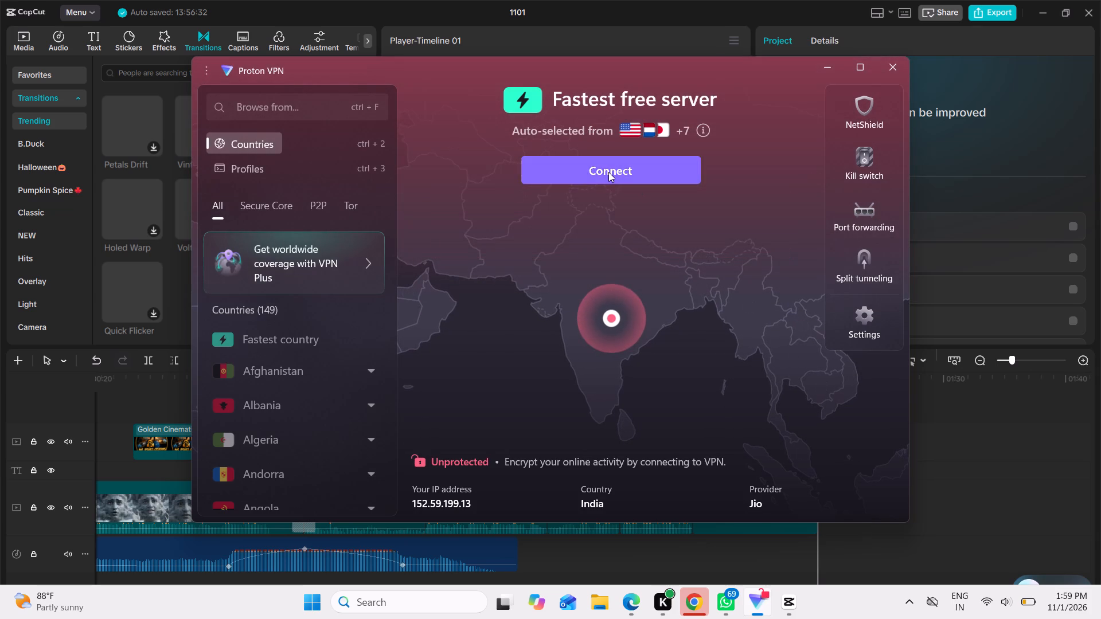
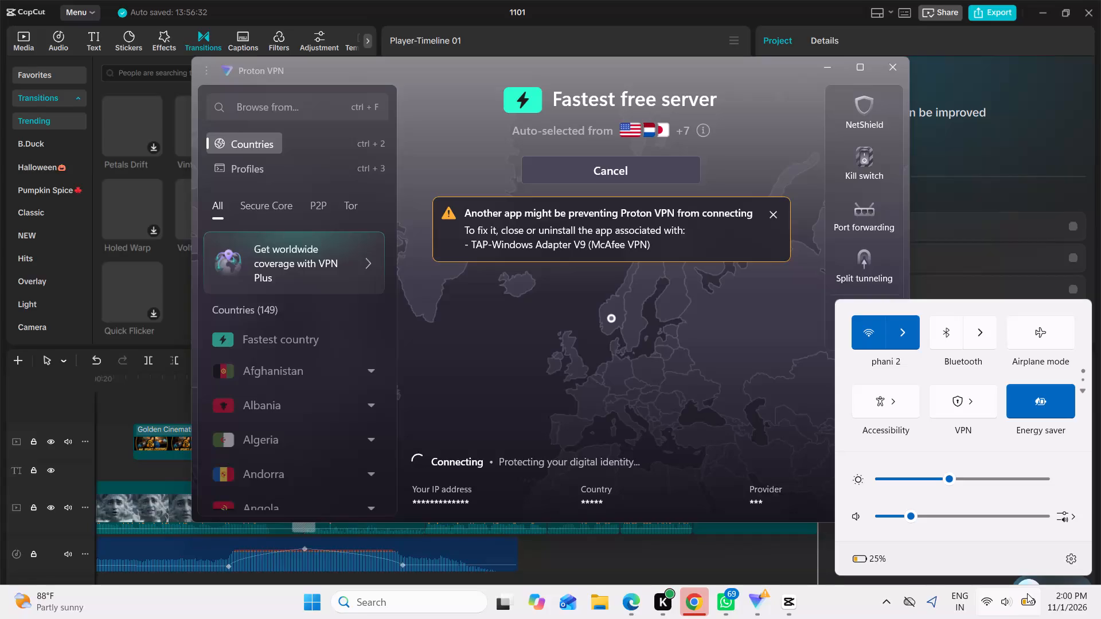
Return to CapCut and scrub between the sea clip and the last cloud-face clip, checking the Trending transitions.
{"action": "left_click", "coordinate": [1056, 184]}
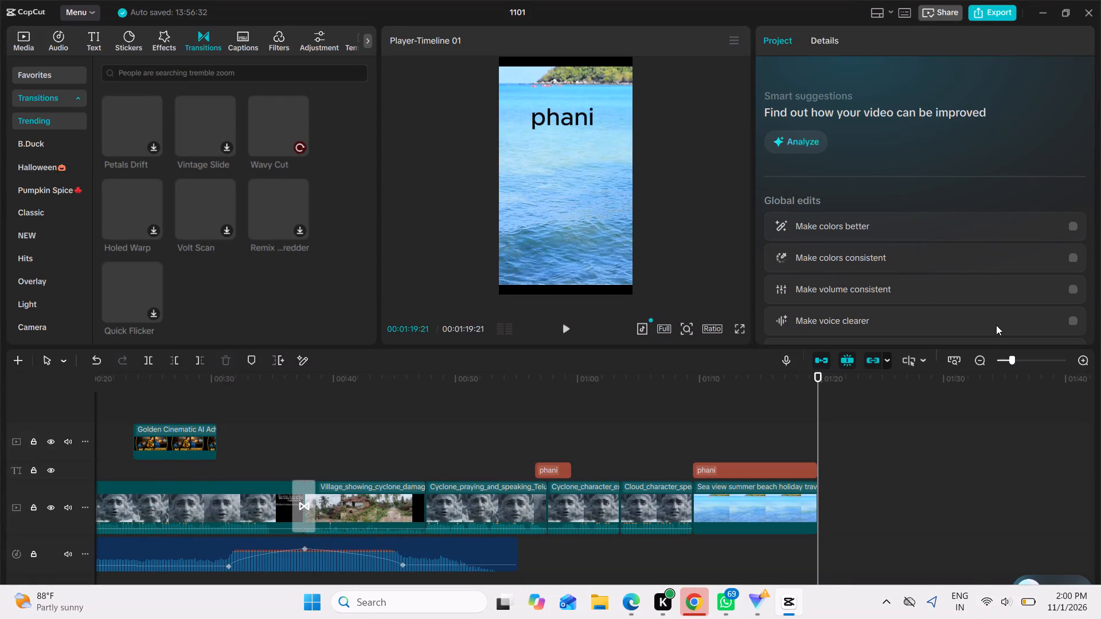
{"action": "left_click_drag", "start_coordinate": [814, 395], "coordinate": [768, 395]}
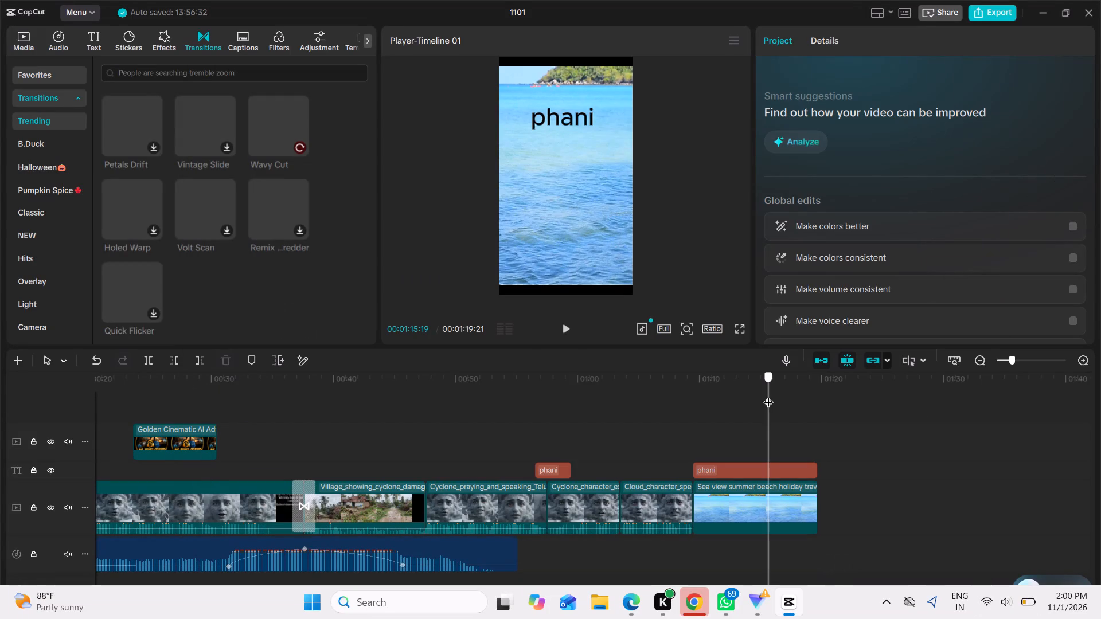
{"action": "left_click_drag", "start_coordinate": [768, 395], "coordinate": [693, 382]}
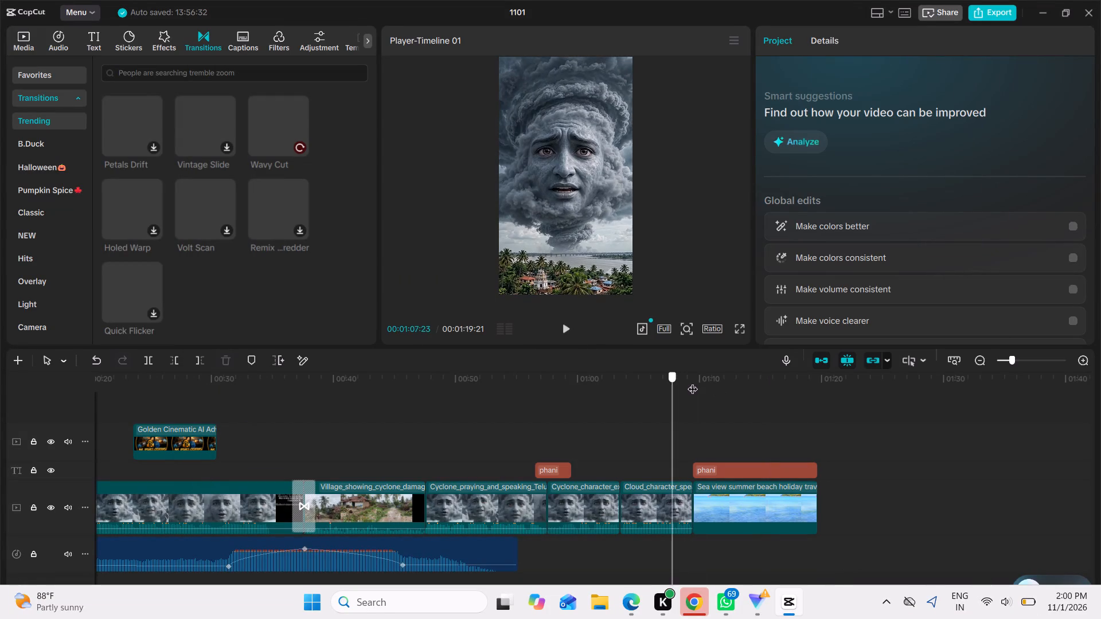
{"action": "left_click_drag", "start_coordinate": [693, 382], "coordinate": [767, 395]}
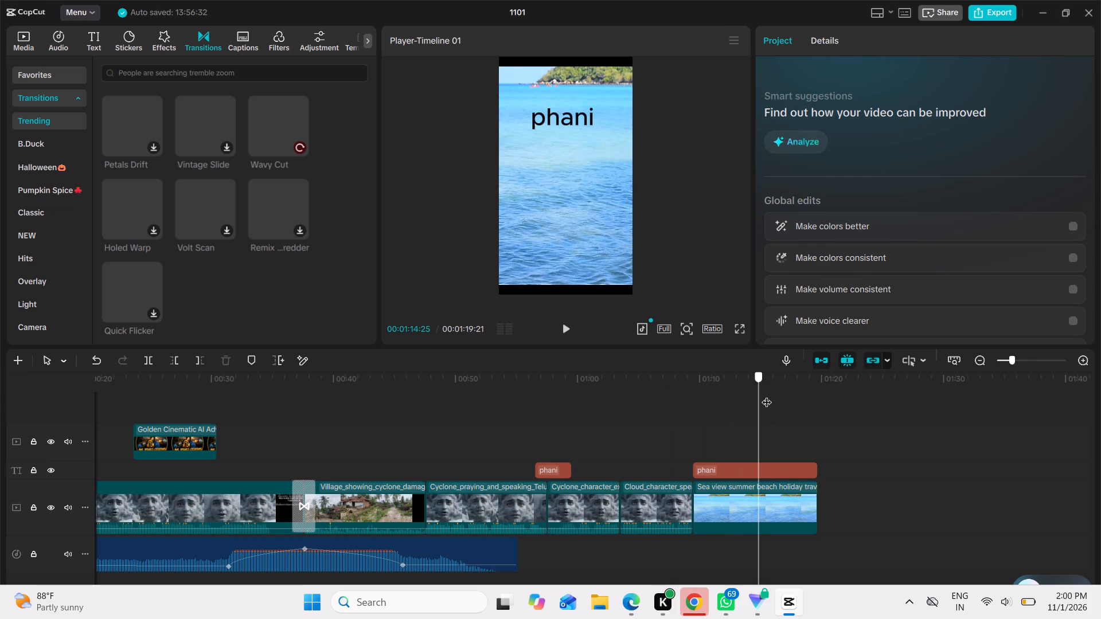
{"action": "left_click_drag", "start_coordinate": [767, 395], "coordinate": [690, 385]}
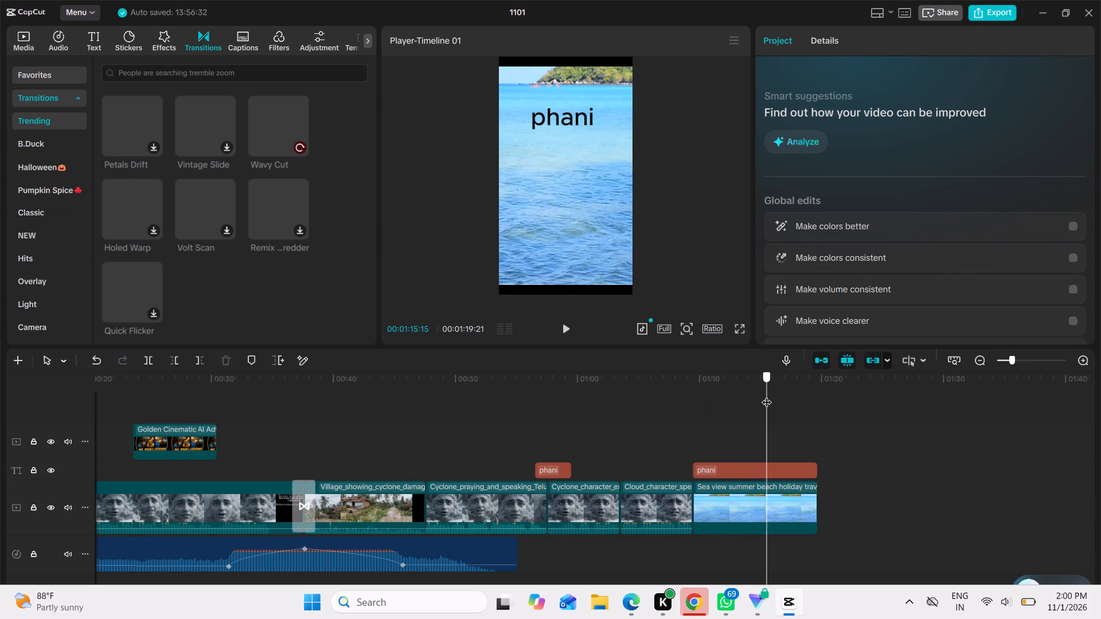
{"action": "scroll", "coordinate": [271, 189], "scroll_direction": "up", "scroll_amount": 8}
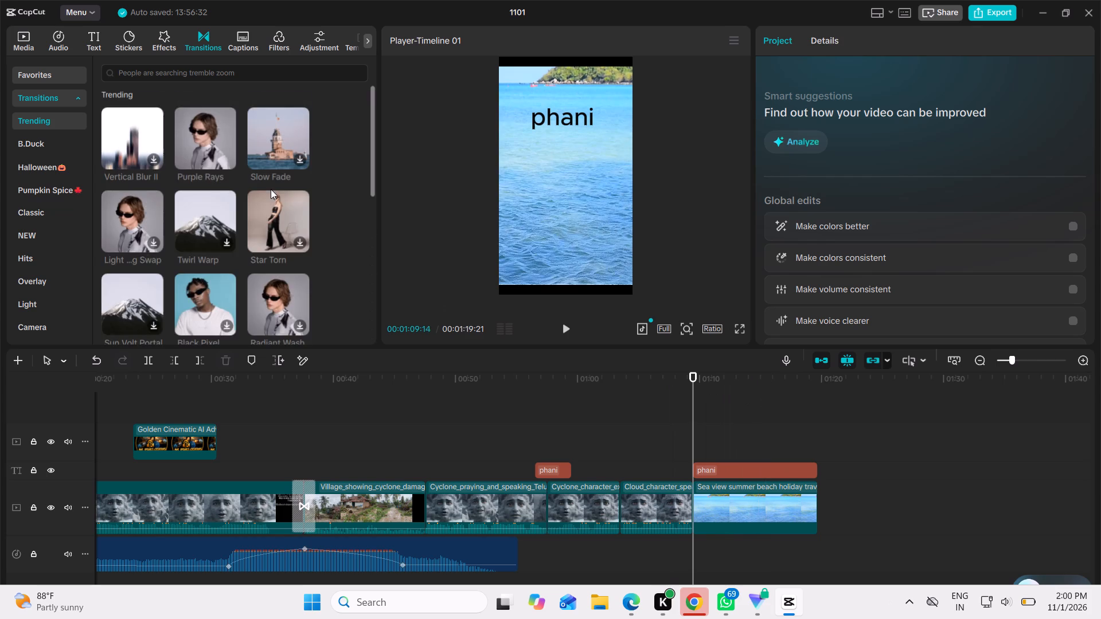
{"action": "scroll", "coordinate": [271, 189], "scroll_direction": "down", "scroll_amount": 7}
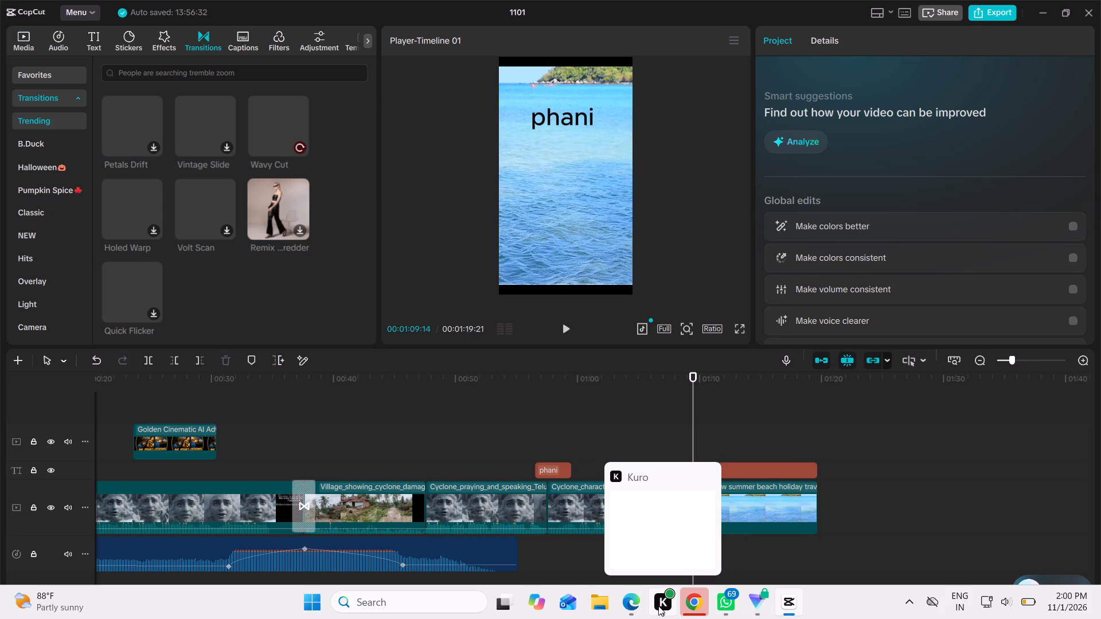
{"action": "left_click", "coordinate": [494, 416]}
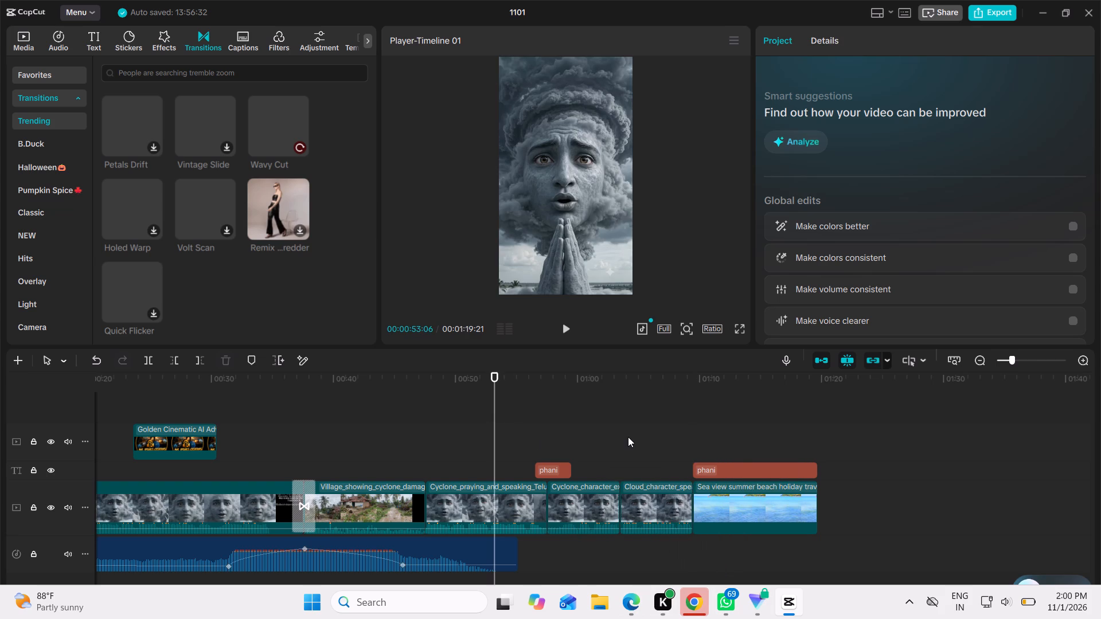
Open the list of fonts for the "phani" text over the sea clip.
{"action": "left_click", "coordinate": [740, 465]}
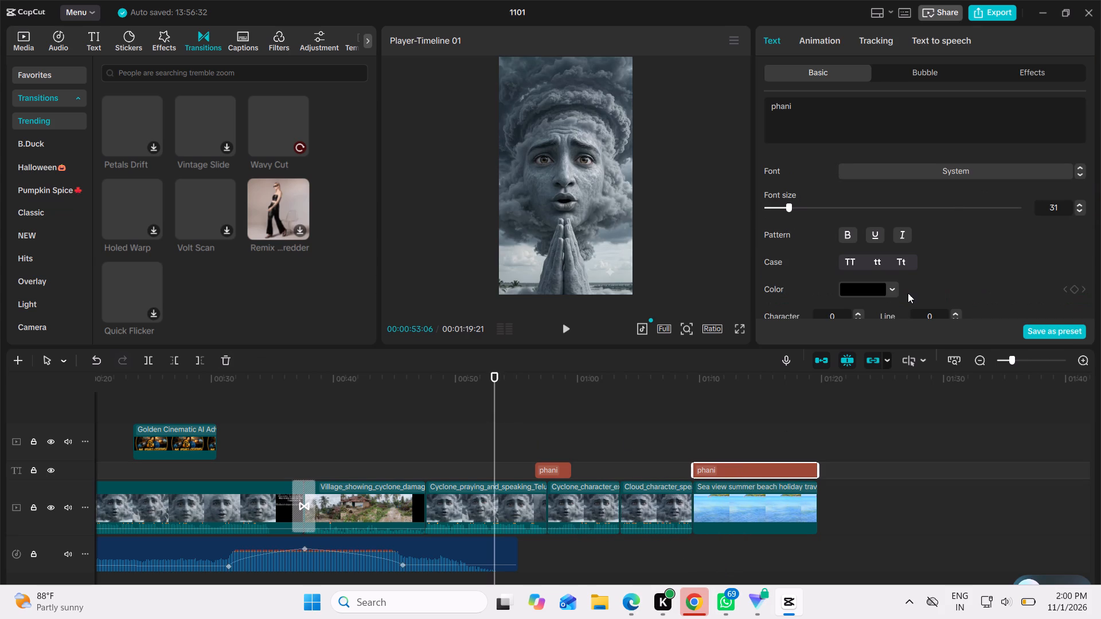
{"action": "left_click", "coordinate": [959, 164]}
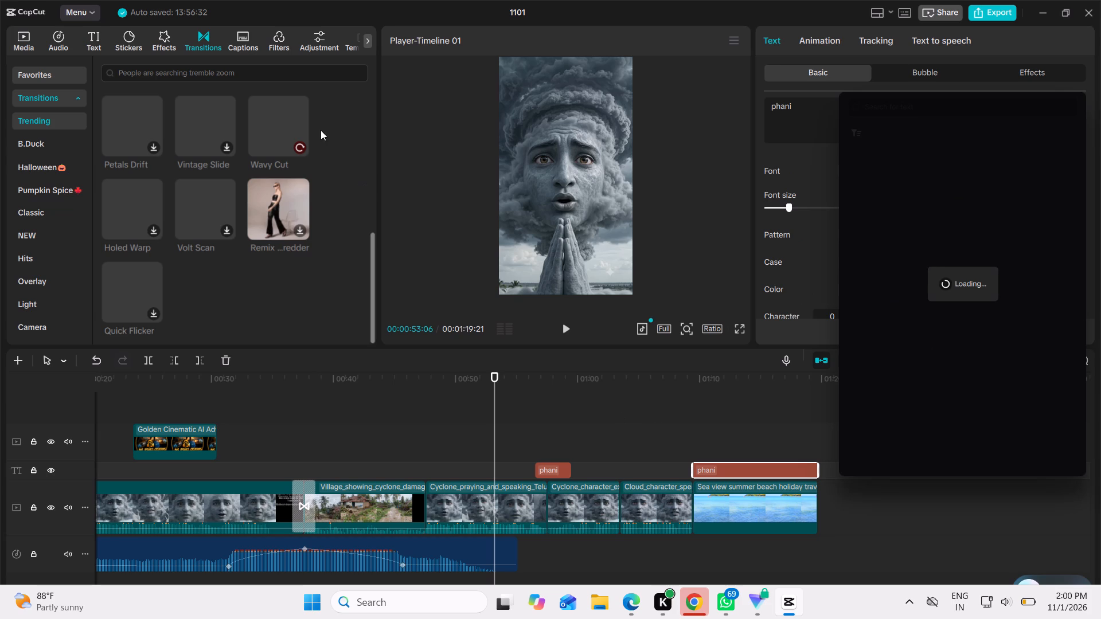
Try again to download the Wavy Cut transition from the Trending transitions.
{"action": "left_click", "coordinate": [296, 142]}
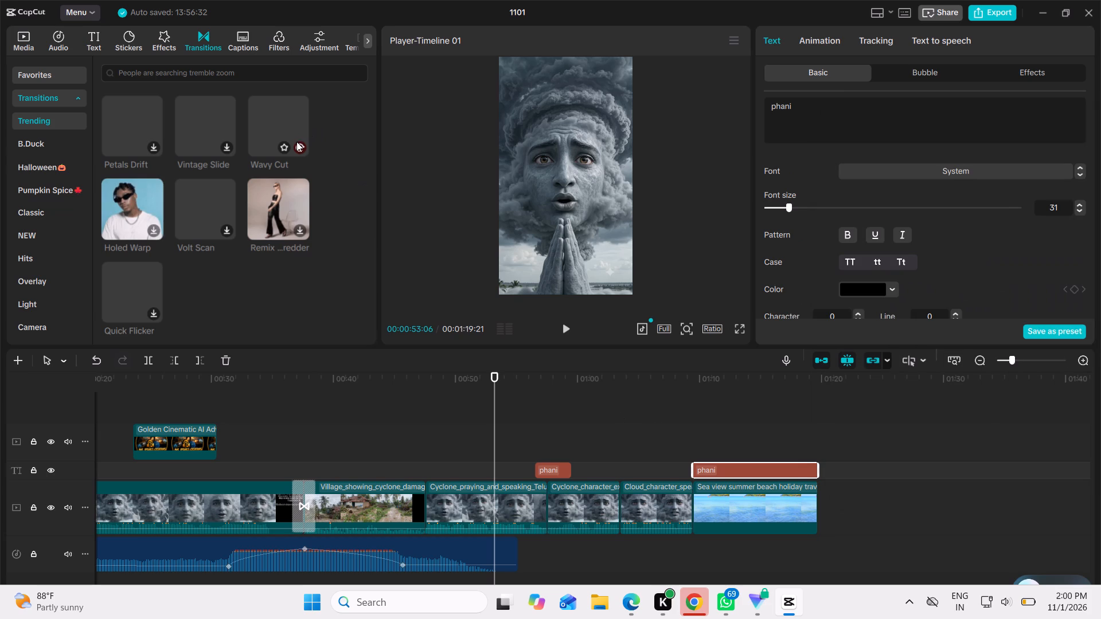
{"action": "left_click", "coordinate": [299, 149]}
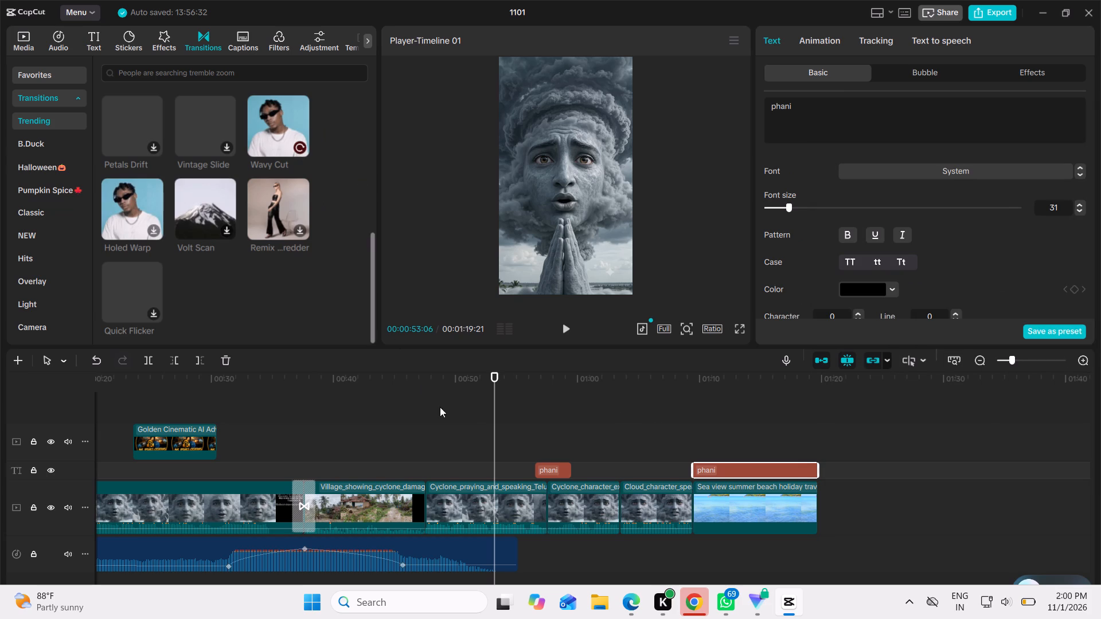
Move the "phani" text over the sea clip up near the horizon and enlarge it to about three-quarters of the frame width.
{"action": "left_click_drag", "start_coordinate": [497, 409], "coordinate": [702, 419]}
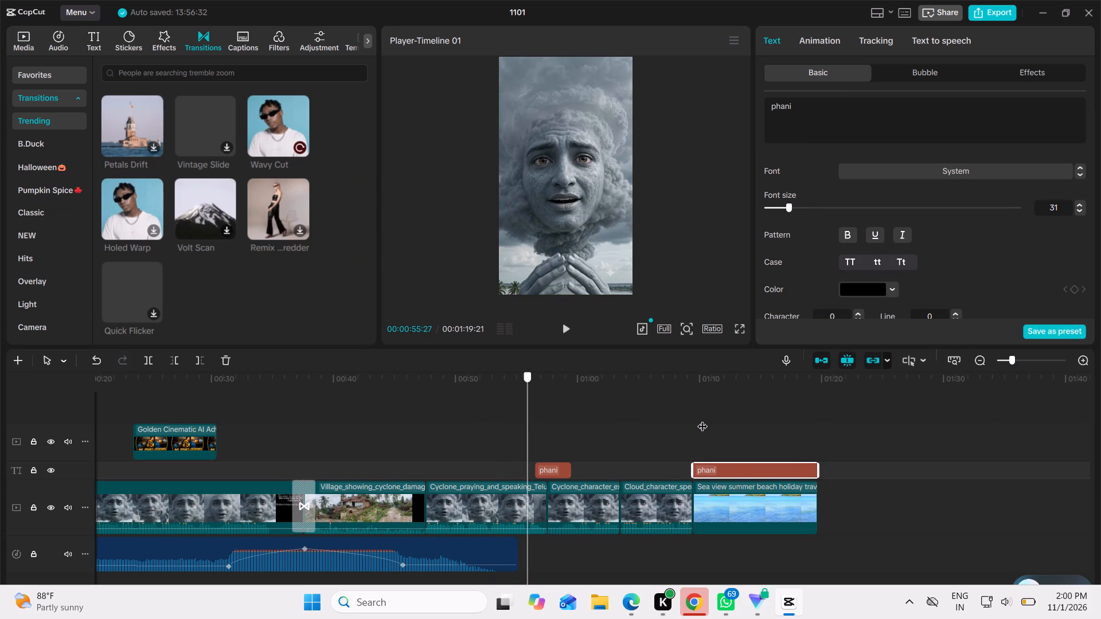
{"action": "left_click_drag", "start_coordinate": [702, 419], "coordinate": [704, 419]}
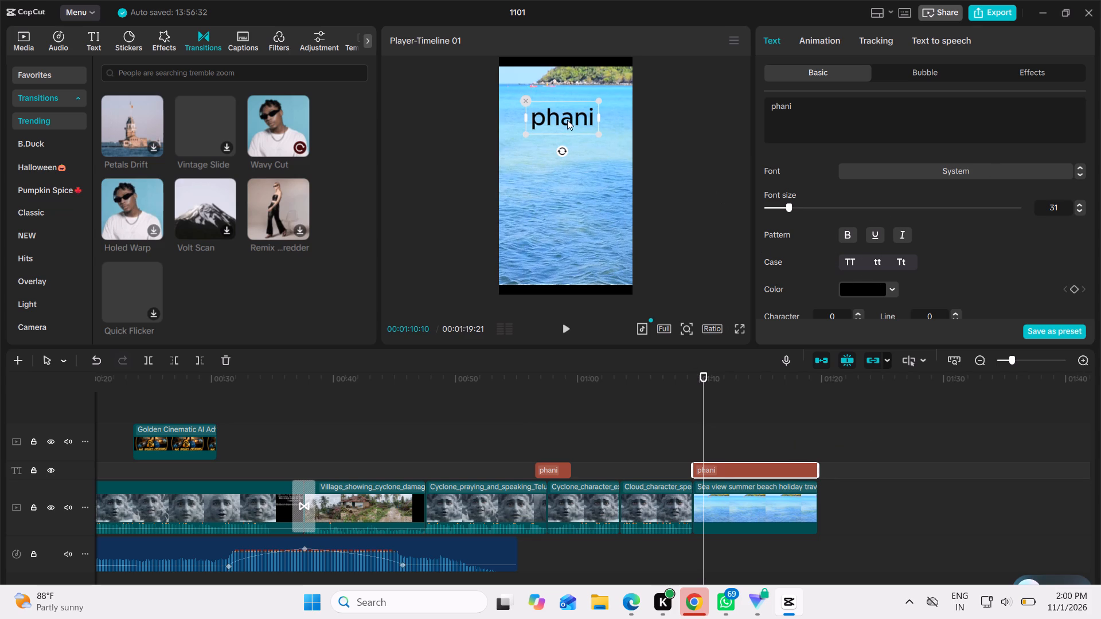
{"action": "left_click_drag", "start_coordinate": [567, 120], "coordinate": [573, 97]}
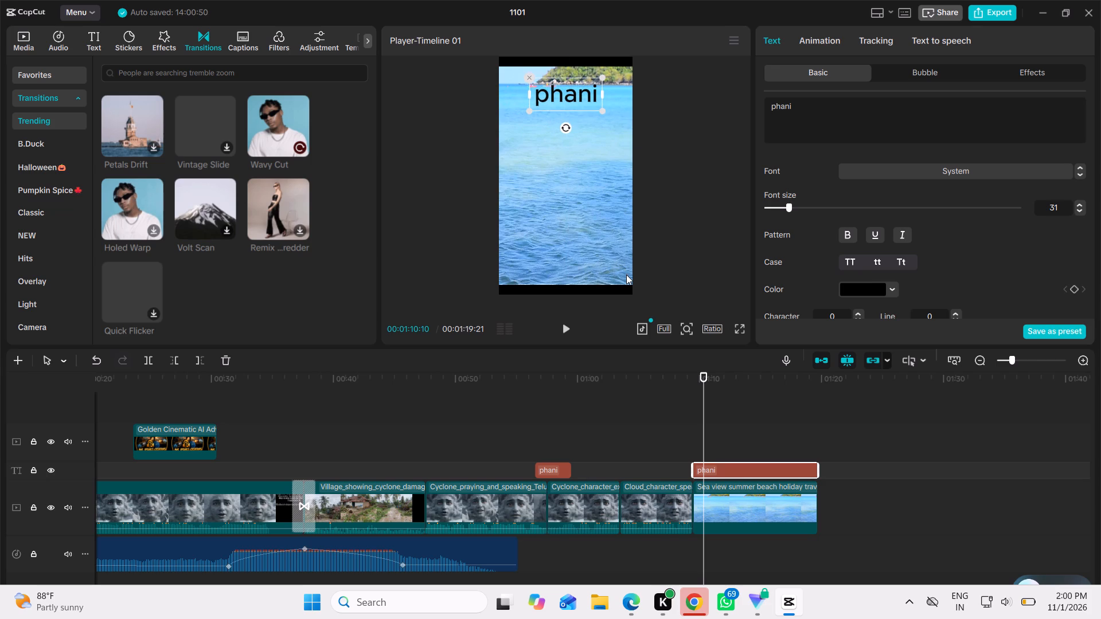
{"action": "left_click_drag", "start_coordinate": [603, 108], "coordinate": [636, 108]}
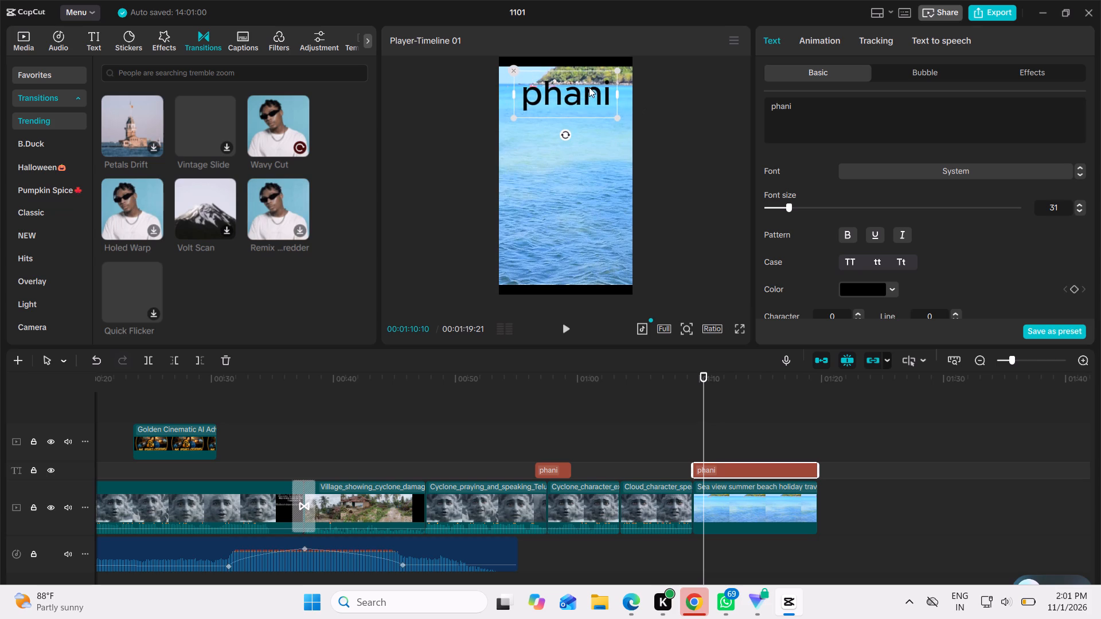
{"action": "left_click", "coordinate": [579, 89]}
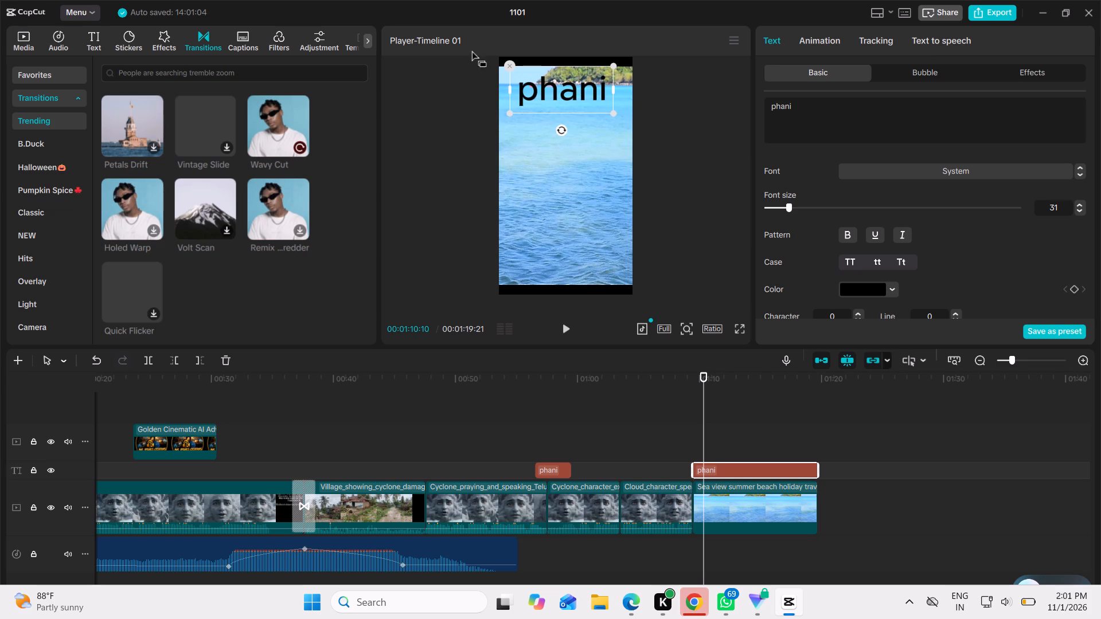
Search the filters for "holly".
{"action": "left_click", "coordinate": [279, 45]}
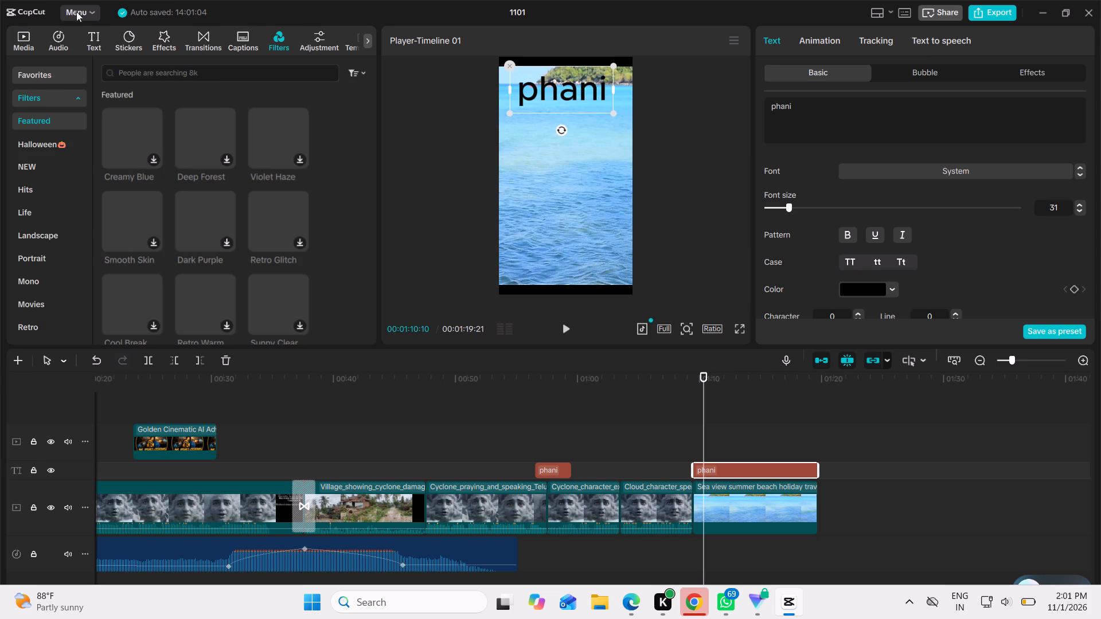
{"action": "left_click", "coordinate": [136, 68]}
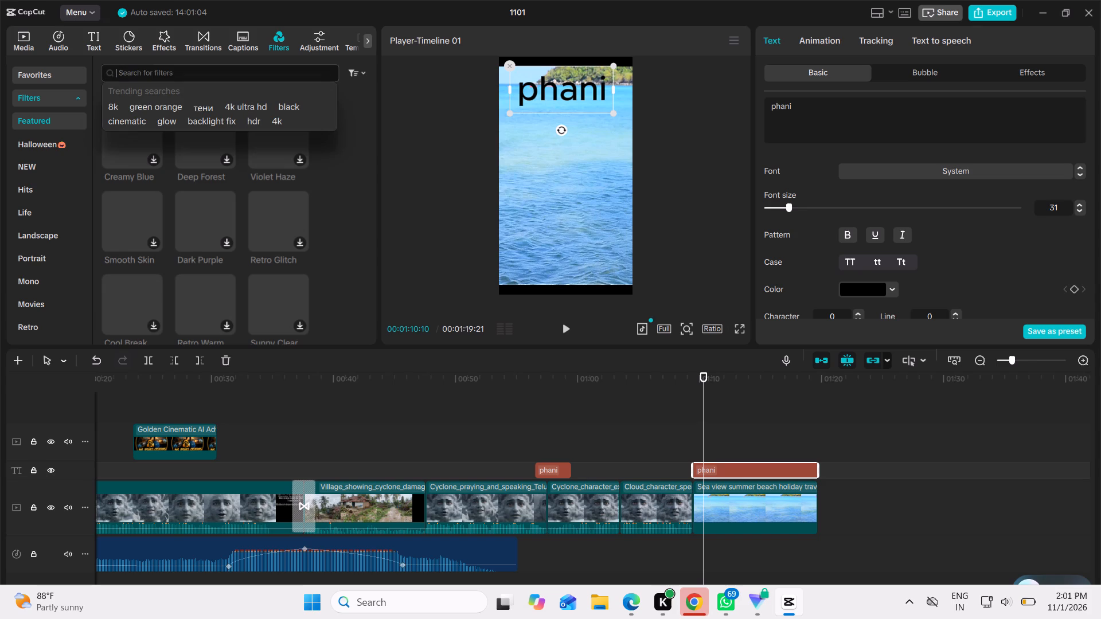
{"action": "type", "text": "ho;"}
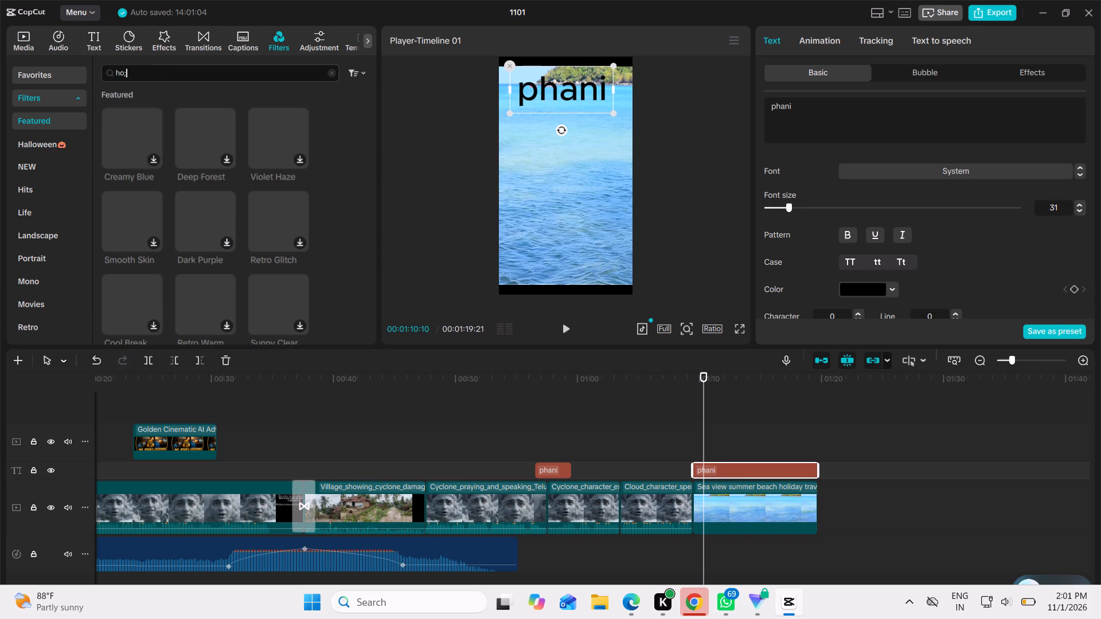
{"action": "key", "text": "BackSpace"}
{"action": "type", "text": "li"}
{"action": "key", "text": "BackSpace"}
{"action": "type", "text": "ly"}
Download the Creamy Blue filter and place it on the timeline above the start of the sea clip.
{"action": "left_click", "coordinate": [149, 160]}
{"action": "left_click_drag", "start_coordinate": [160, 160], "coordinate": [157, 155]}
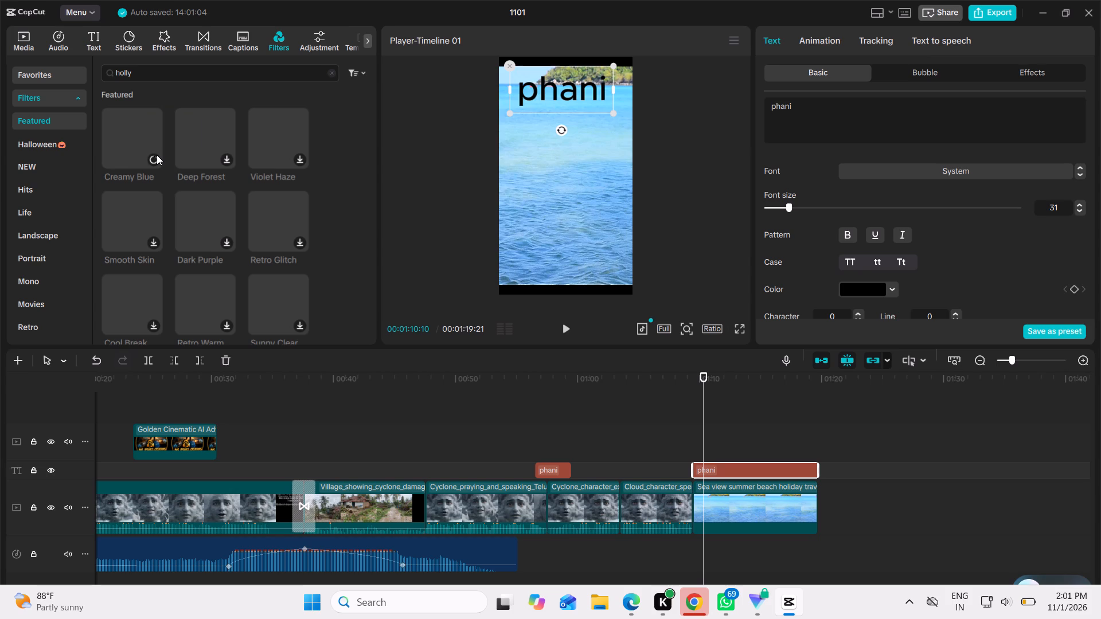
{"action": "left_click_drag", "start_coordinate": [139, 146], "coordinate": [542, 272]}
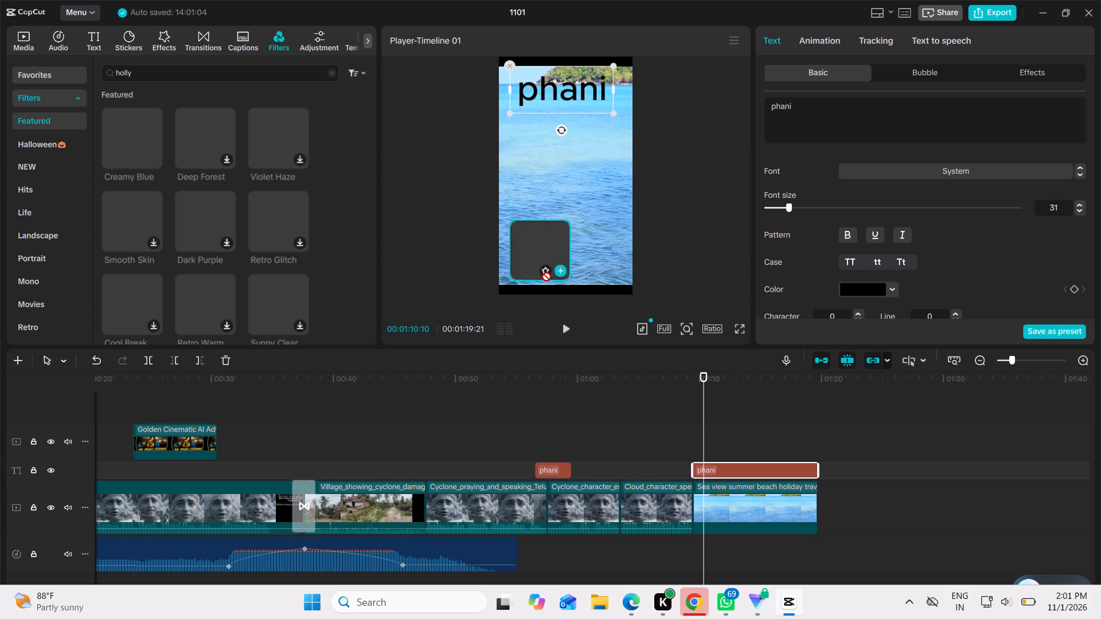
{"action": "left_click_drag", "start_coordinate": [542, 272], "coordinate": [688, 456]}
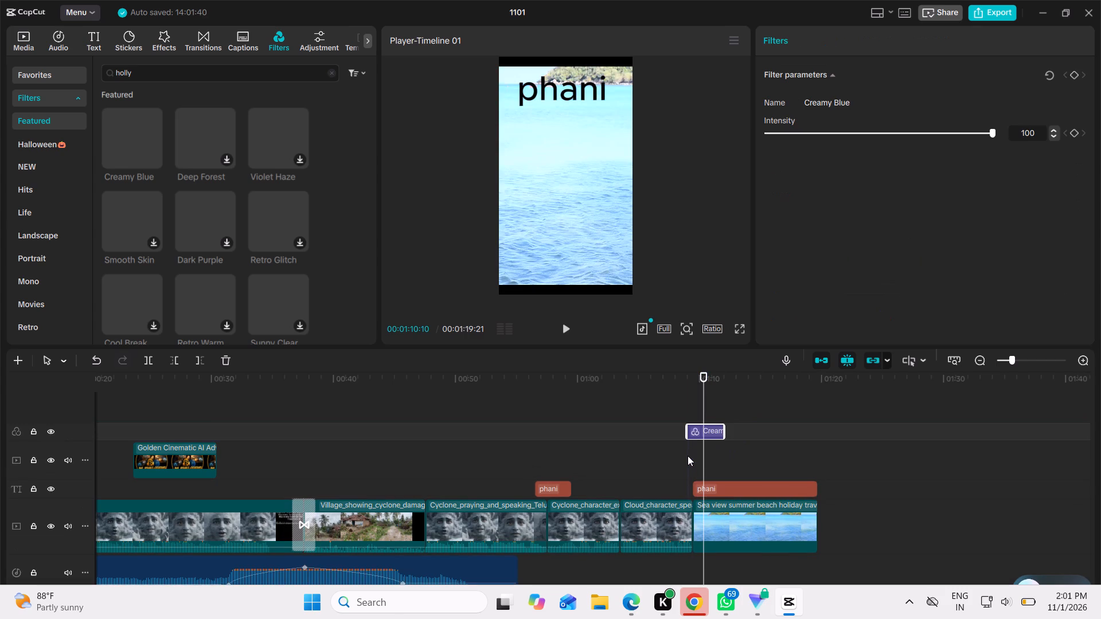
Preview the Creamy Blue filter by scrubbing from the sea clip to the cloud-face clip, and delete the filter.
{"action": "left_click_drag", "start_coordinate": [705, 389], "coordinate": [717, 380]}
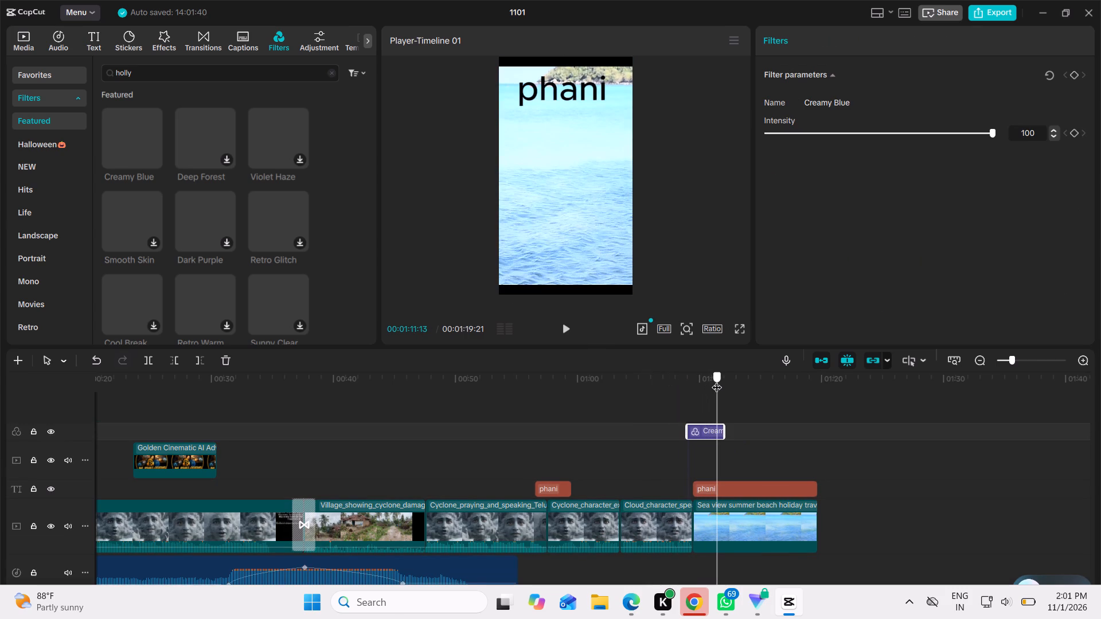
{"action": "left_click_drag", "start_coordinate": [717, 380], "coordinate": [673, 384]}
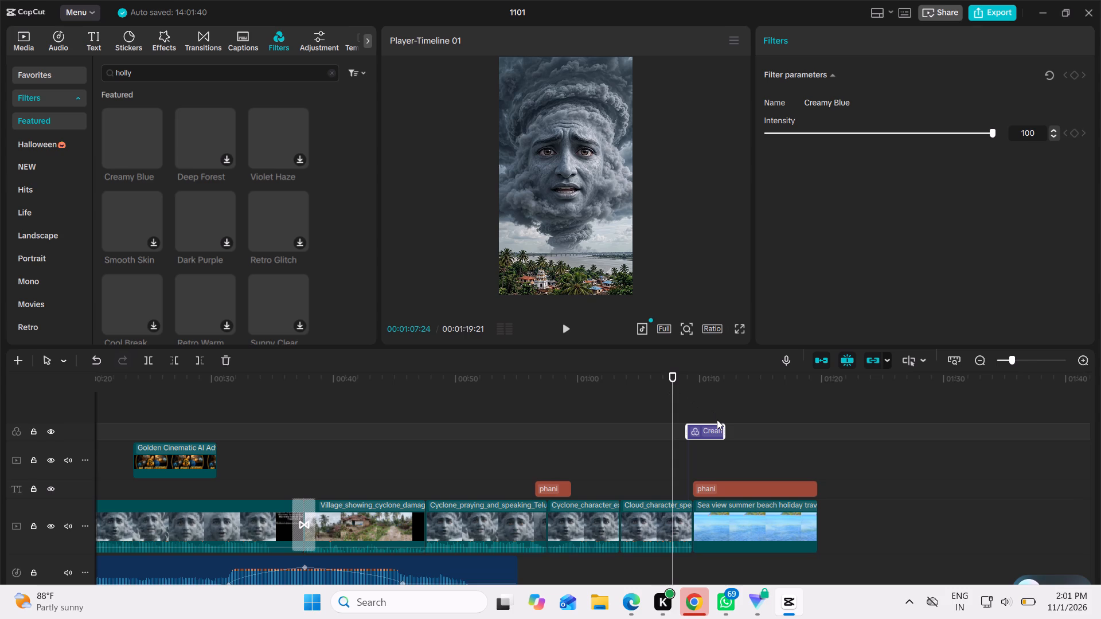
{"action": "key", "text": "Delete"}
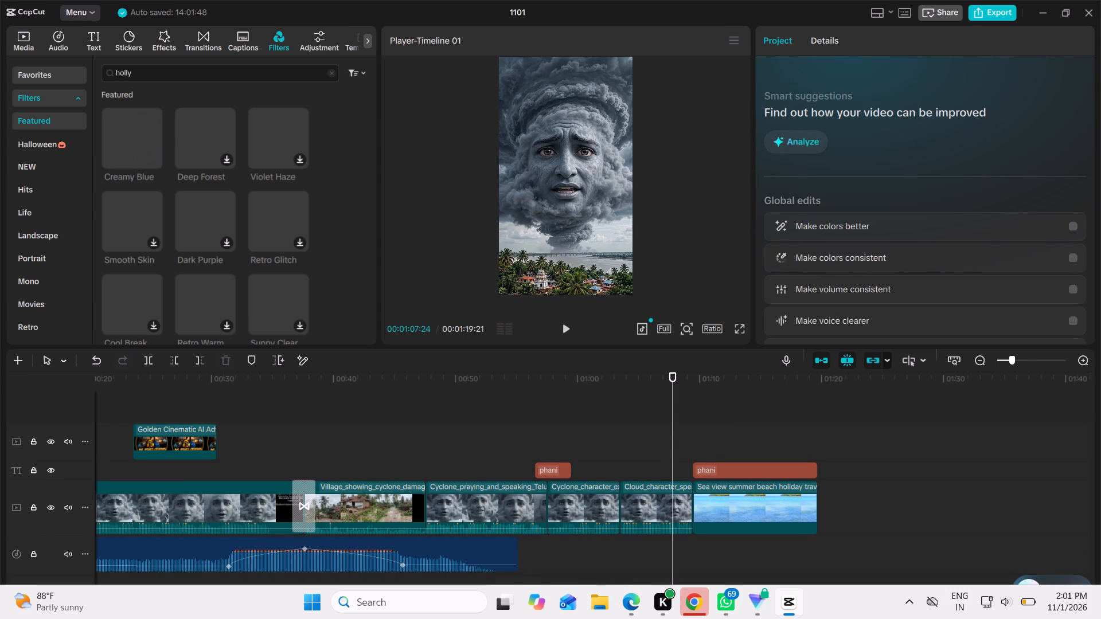
Search the filters for the suggested term "hollywood".
{"action": "left_click", "coordinate": [135, 73]}
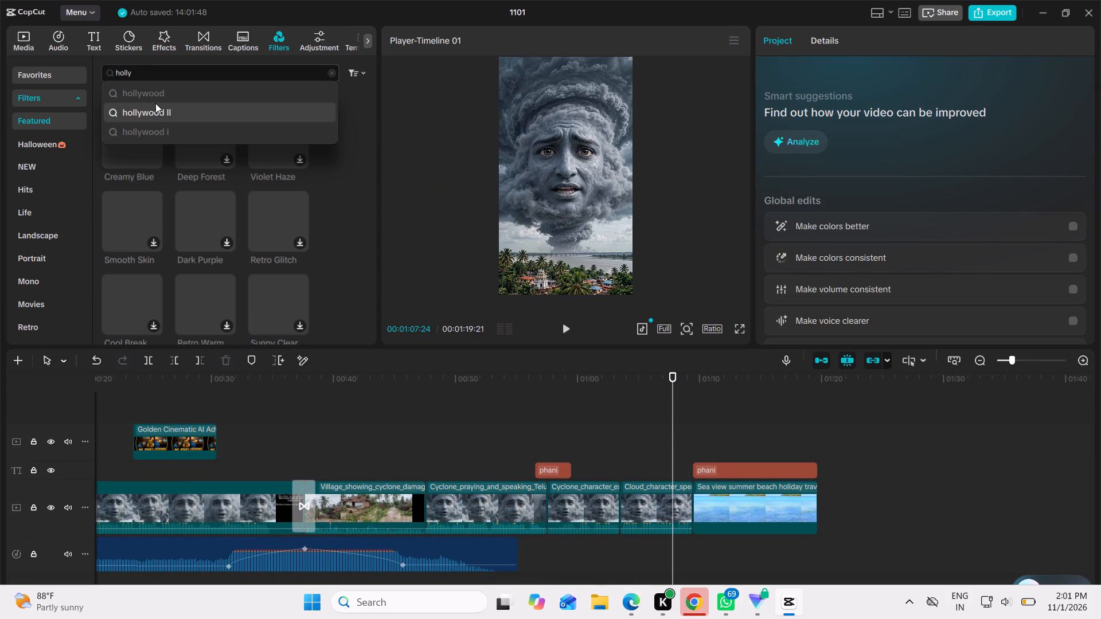
{"action": "left_click", "coordinate": [146, 88]}
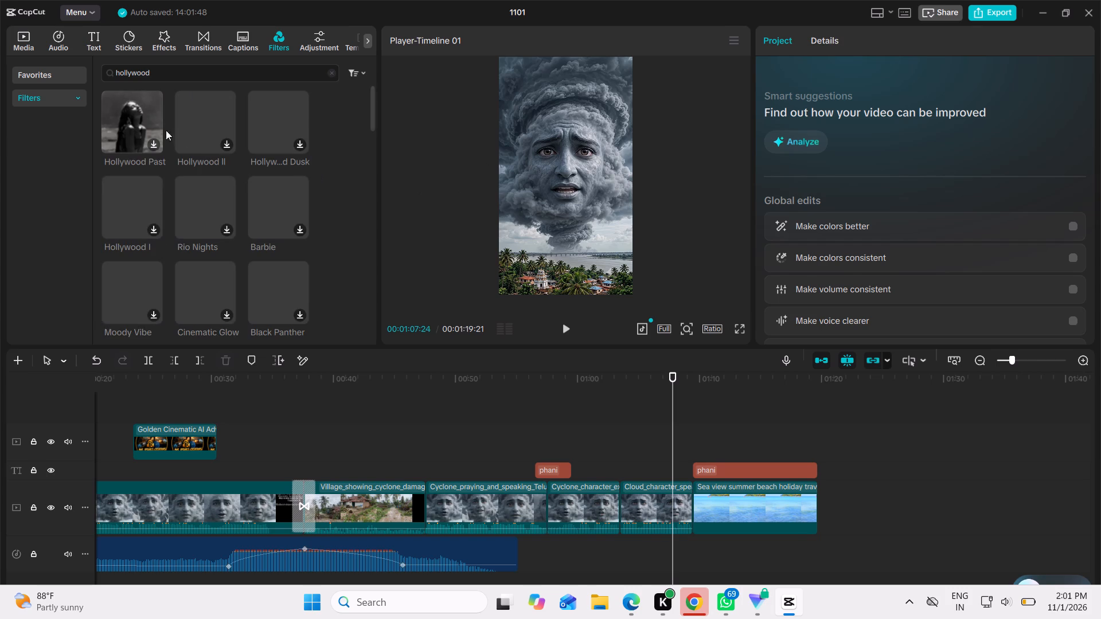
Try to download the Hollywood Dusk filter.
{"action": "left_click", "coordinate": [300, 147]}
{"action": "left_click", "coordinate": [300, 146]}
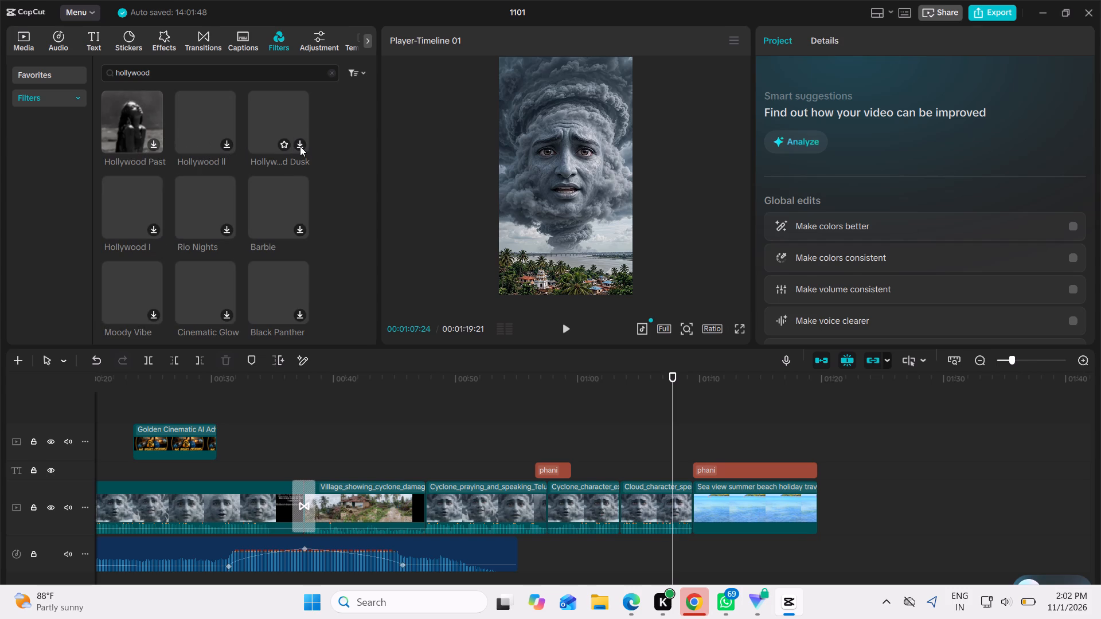
Download the Hollywood II filter and place it on the timeline above the start of the sea clip.
{"action": "left_click", "coordinate": [228, 142]}
{"action": "double_click", "coordinate": [226, 142]}
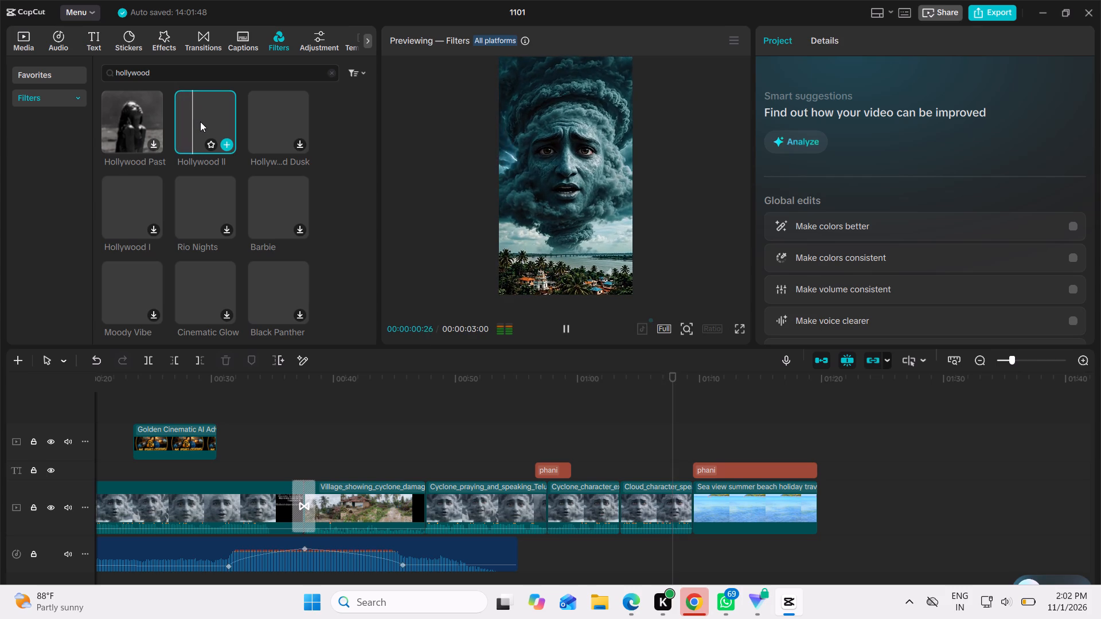
{"action": "left_click_drag", "start_coordinate": [200, 122], "coordinate": [698, 507]}
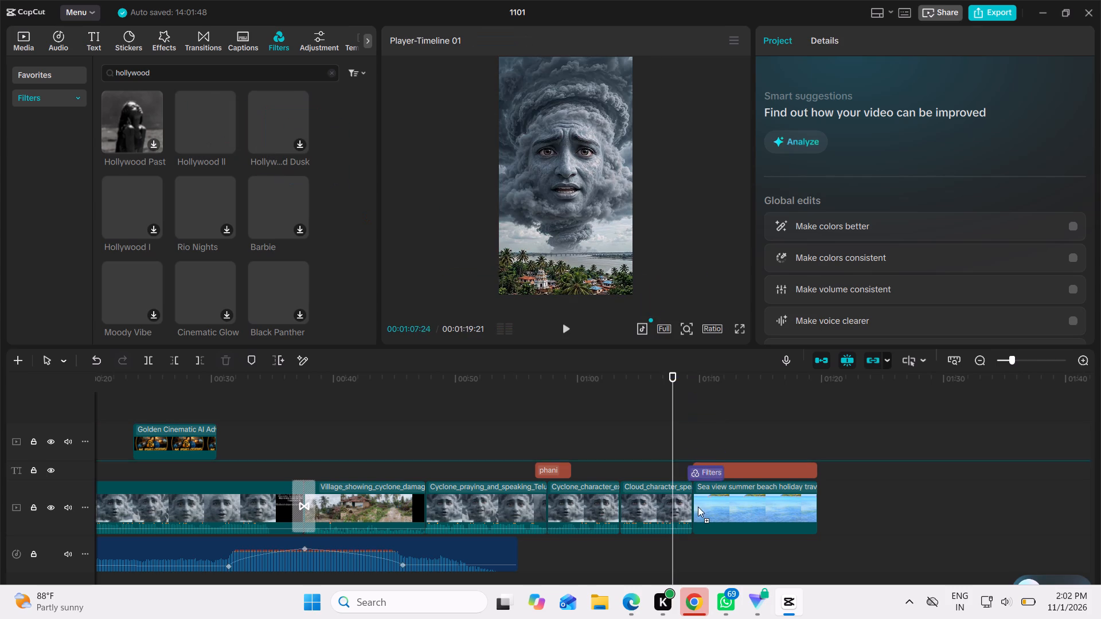
{"action": "left_click_drag", "start_coordinate": [698, 507], "coordinate": [694, 457]}
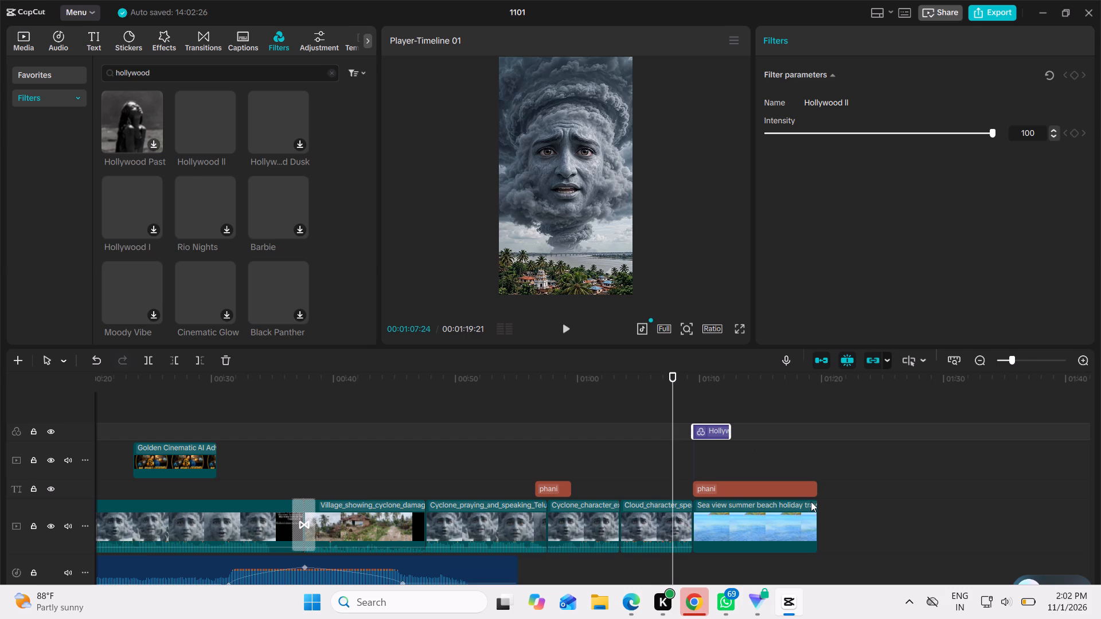
Convert the "phani" title above the sea clip into a compound clip.
{"action": "left_click", "coordinate": [795, 487]}
{"action": "left_click", "coordinate": [795, 487]}
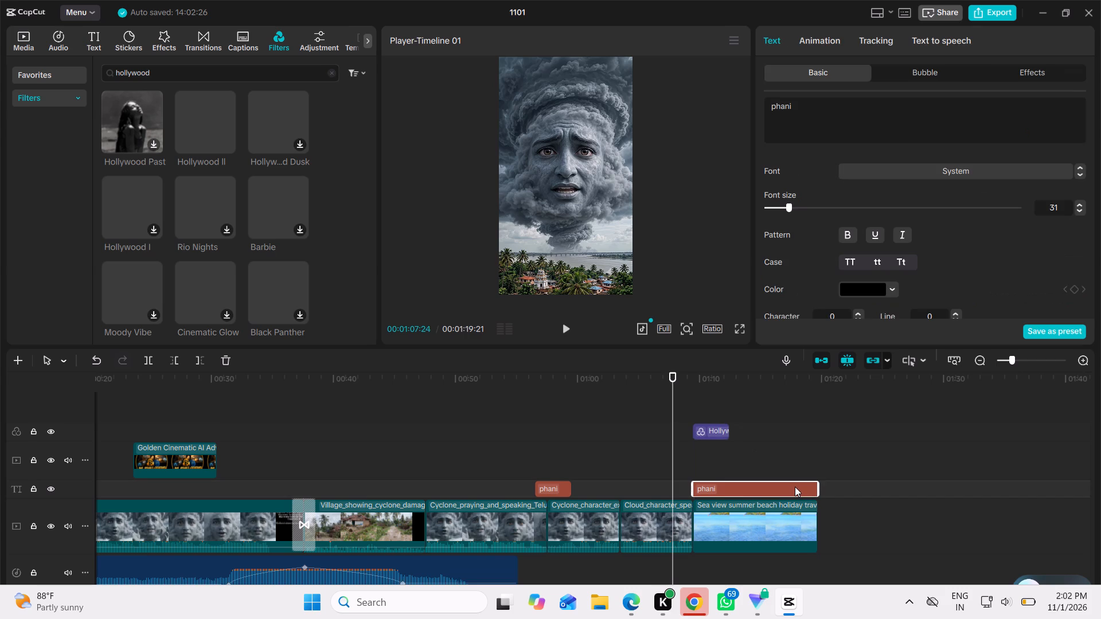
{"action": "right_click", "coordinate": [795, 487]}
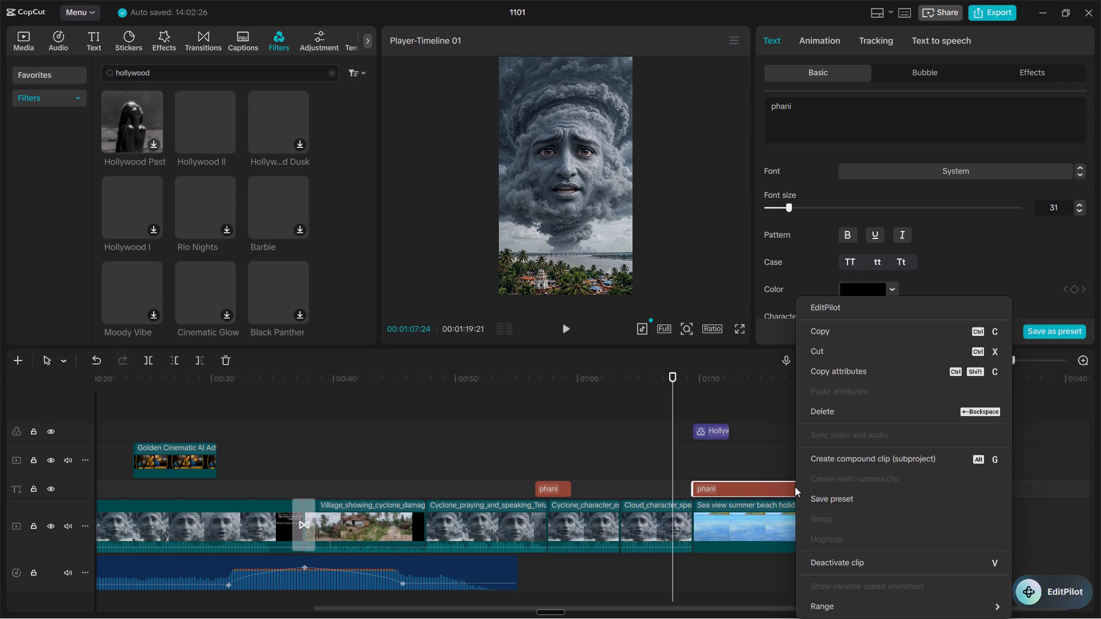
{"action": "left_click", "coordinate": [942, 461]}
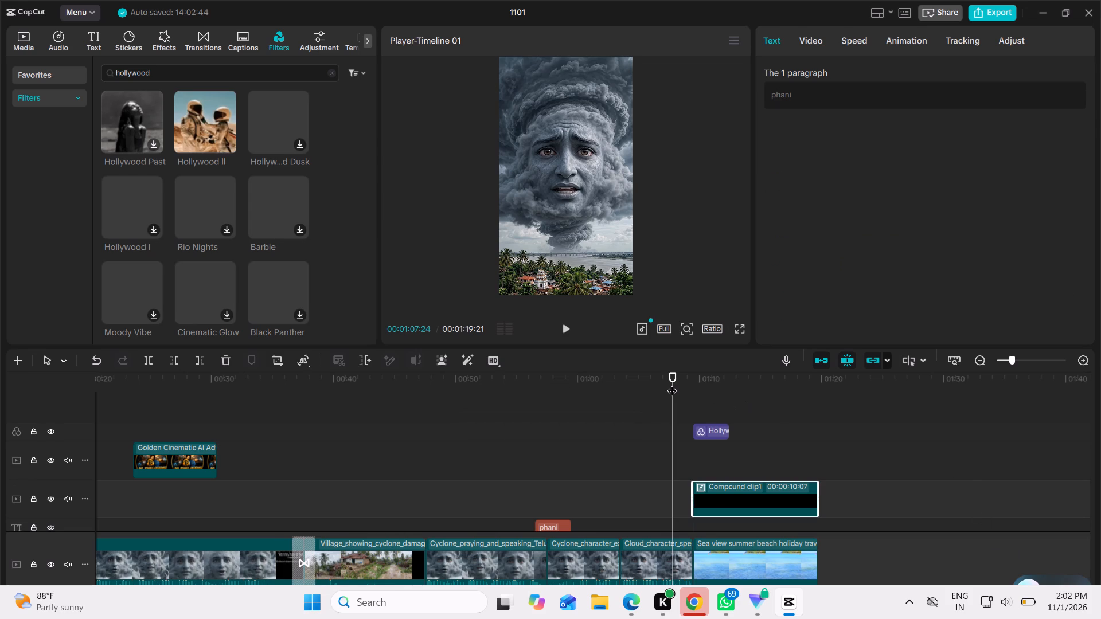
Preview the start of the sea clip and shift the compound title clip slightly later on the timeline.
{"action": "left_click_drag", "start_coordinate": [672, 383], "coordinate": [687, 383]}
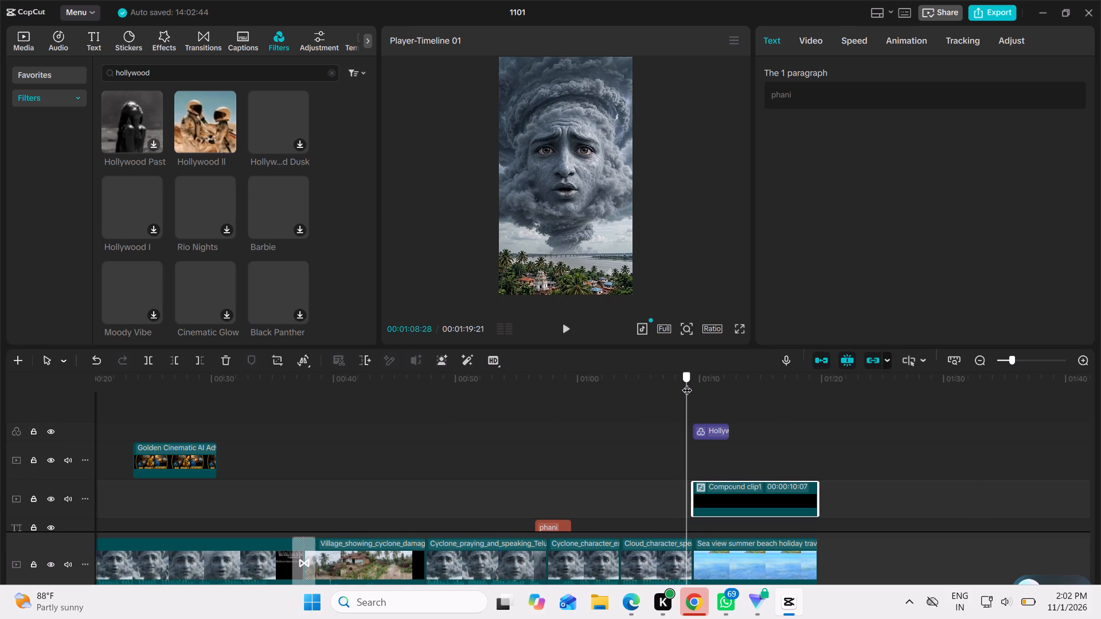
{"action": "left_click_drag", "start_coordinate": [687, 383], "coordinate": [763, 378]}
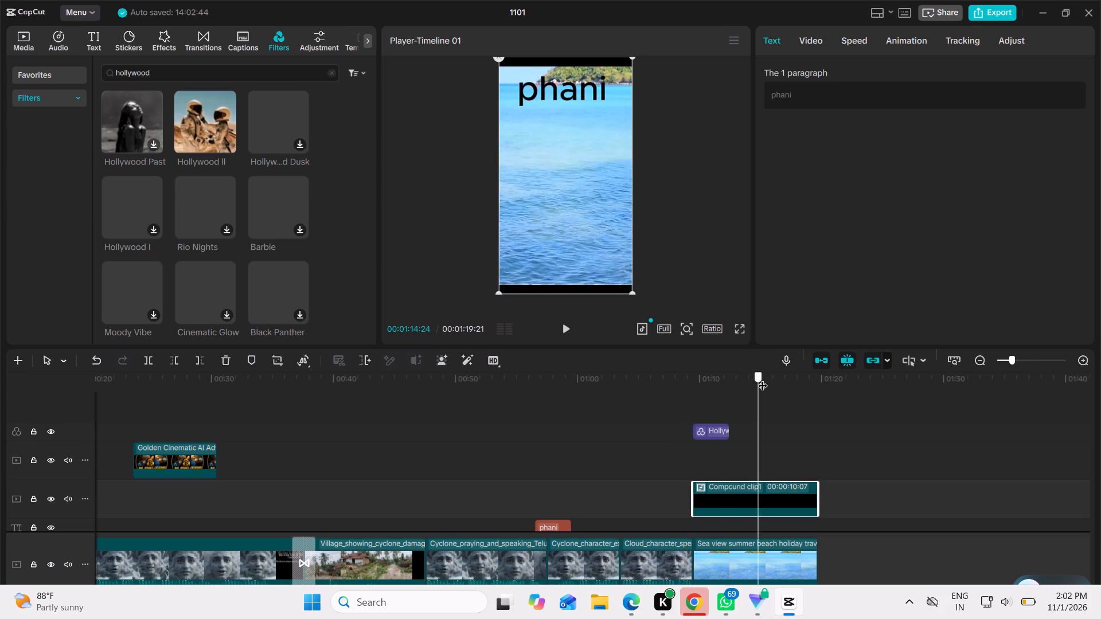
{"action": "left_click_drag", "start_coordinate": [763, 378], "coordinate": [705, 347]}
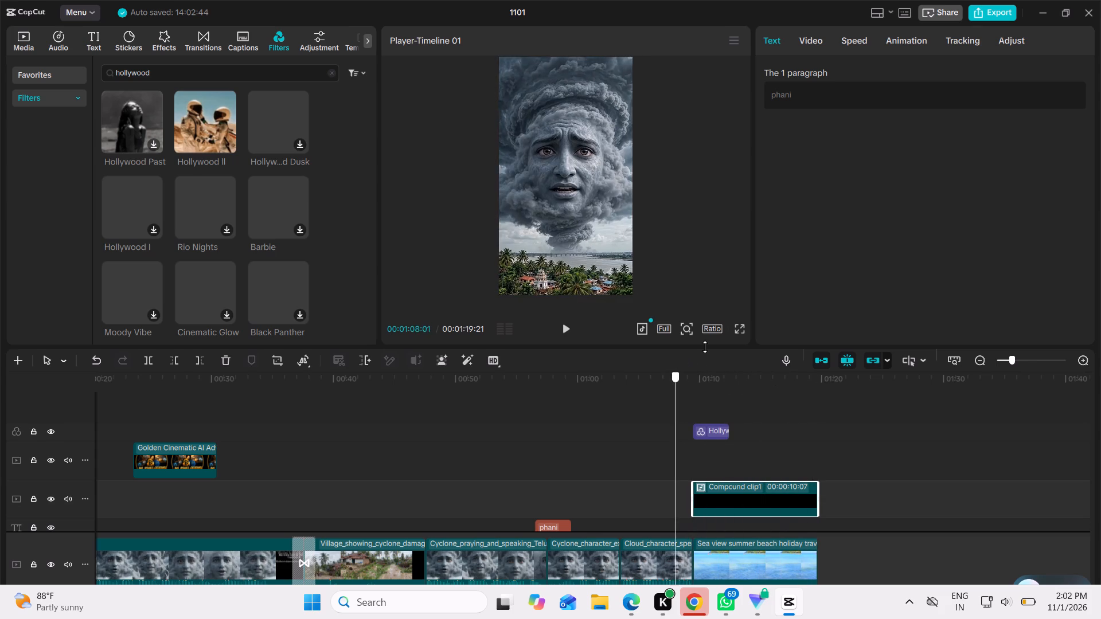
{"action": "left_click_drag", "start_coordinate": [705, 347], "coordinate": [696, 338]}
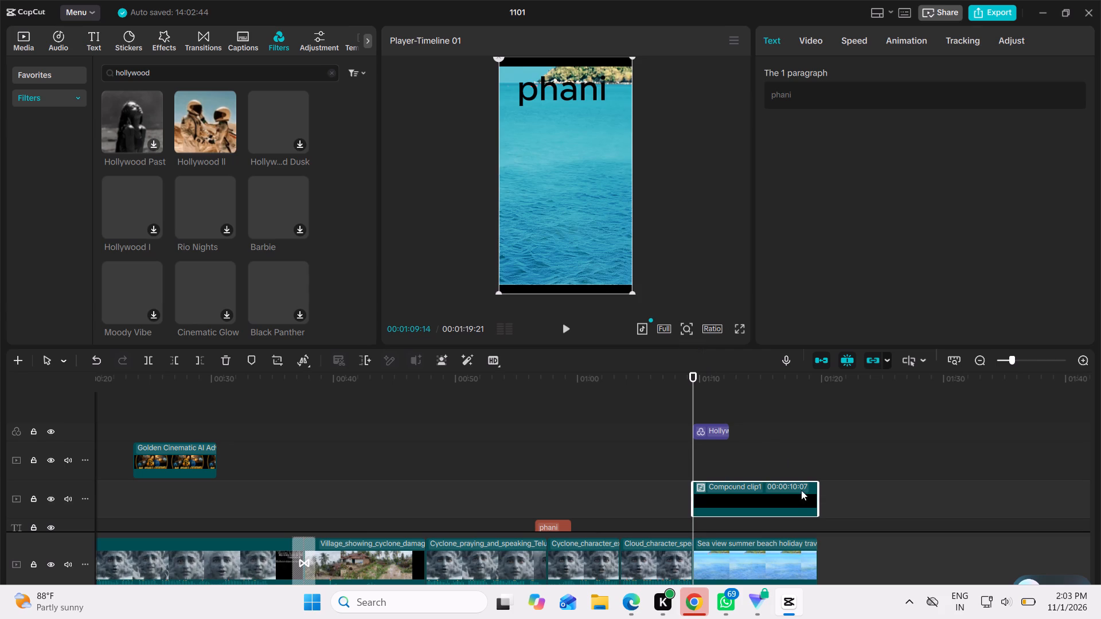
{"action": "left_click_drag", "start_coordinate": [797, 496], "coordinate": [790, 467]}
{"action": "left_click_drag", "start_coordinate": [790, 467], "coordinate": [802, 481]}
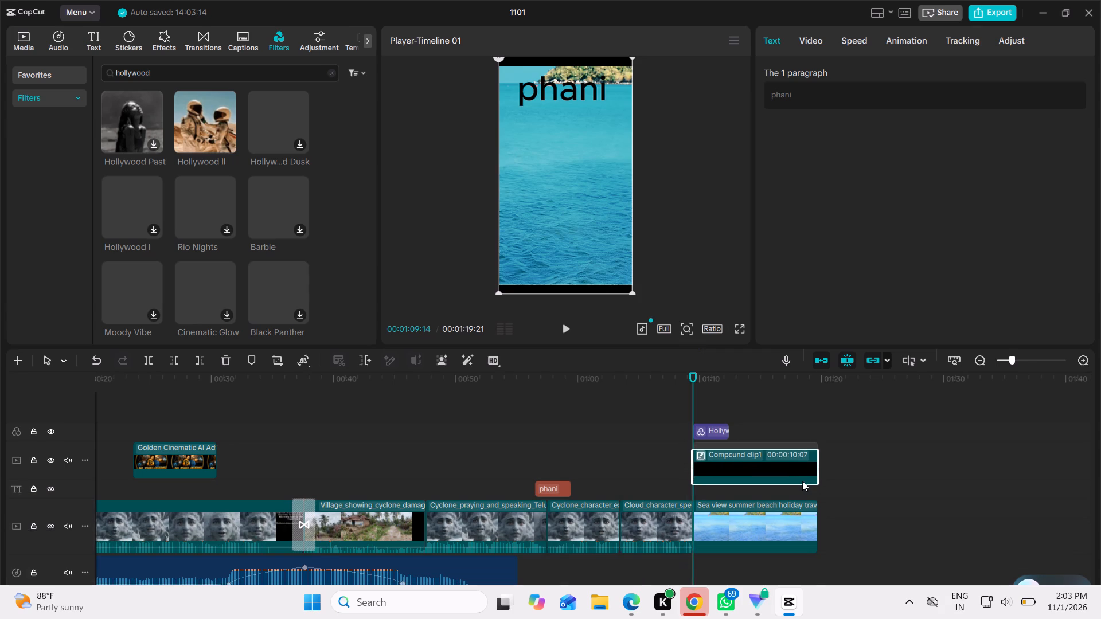
{"action": "left_click_drag", "start_coordinate": [802, 481], "coordinate": [802, 481]}
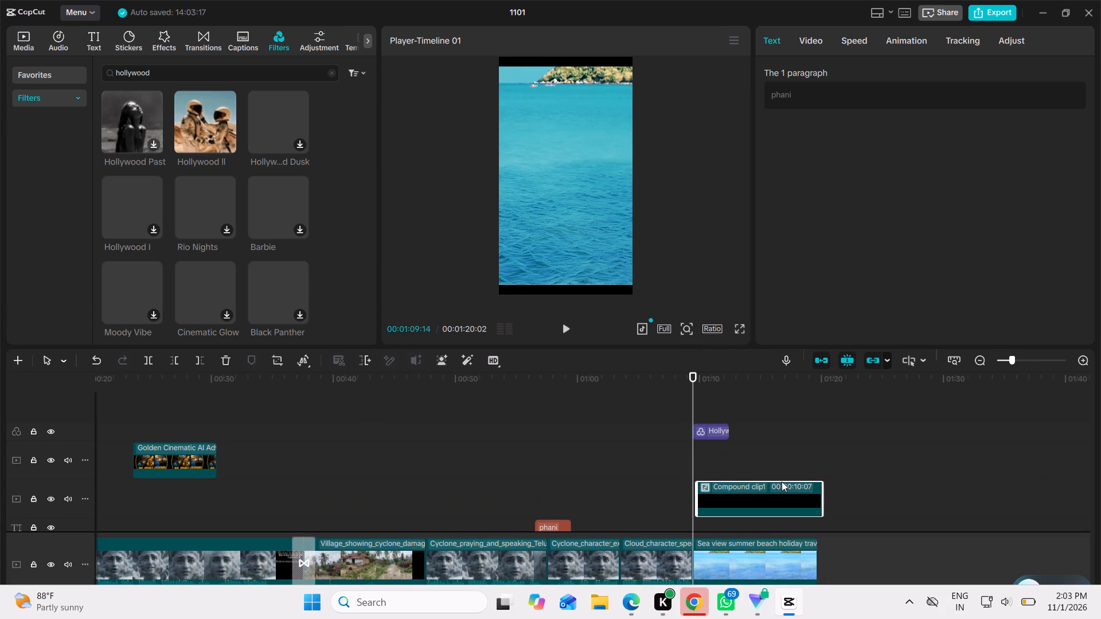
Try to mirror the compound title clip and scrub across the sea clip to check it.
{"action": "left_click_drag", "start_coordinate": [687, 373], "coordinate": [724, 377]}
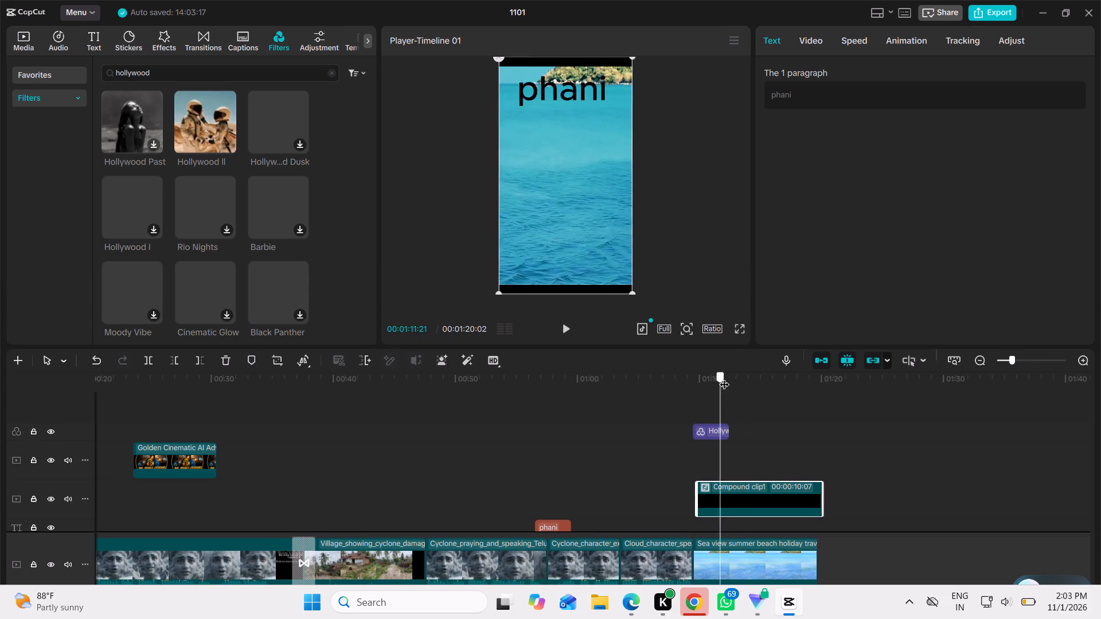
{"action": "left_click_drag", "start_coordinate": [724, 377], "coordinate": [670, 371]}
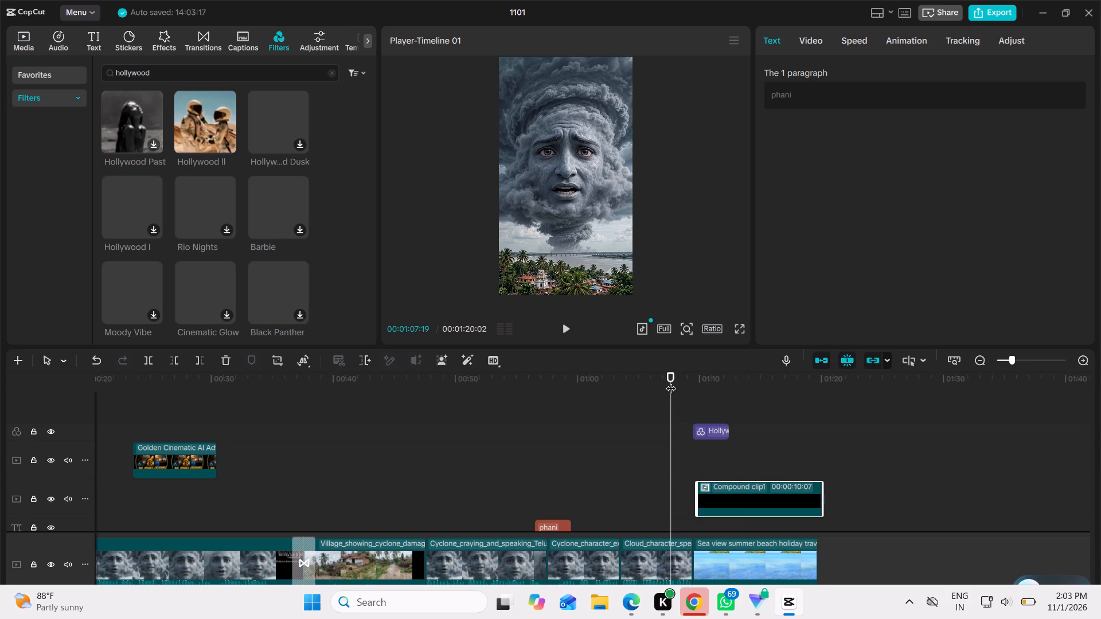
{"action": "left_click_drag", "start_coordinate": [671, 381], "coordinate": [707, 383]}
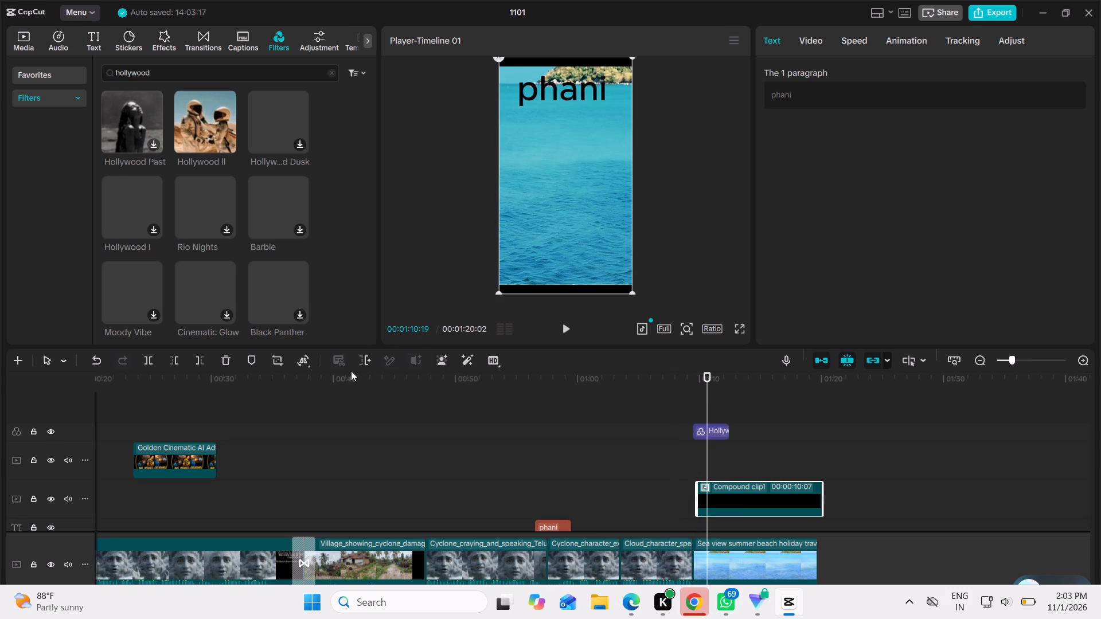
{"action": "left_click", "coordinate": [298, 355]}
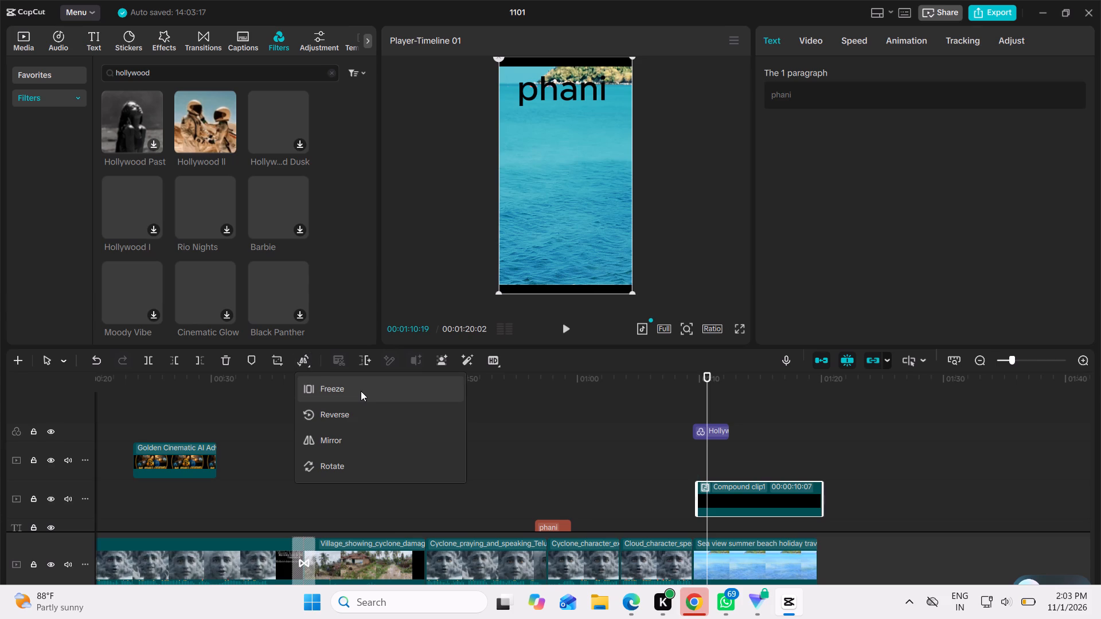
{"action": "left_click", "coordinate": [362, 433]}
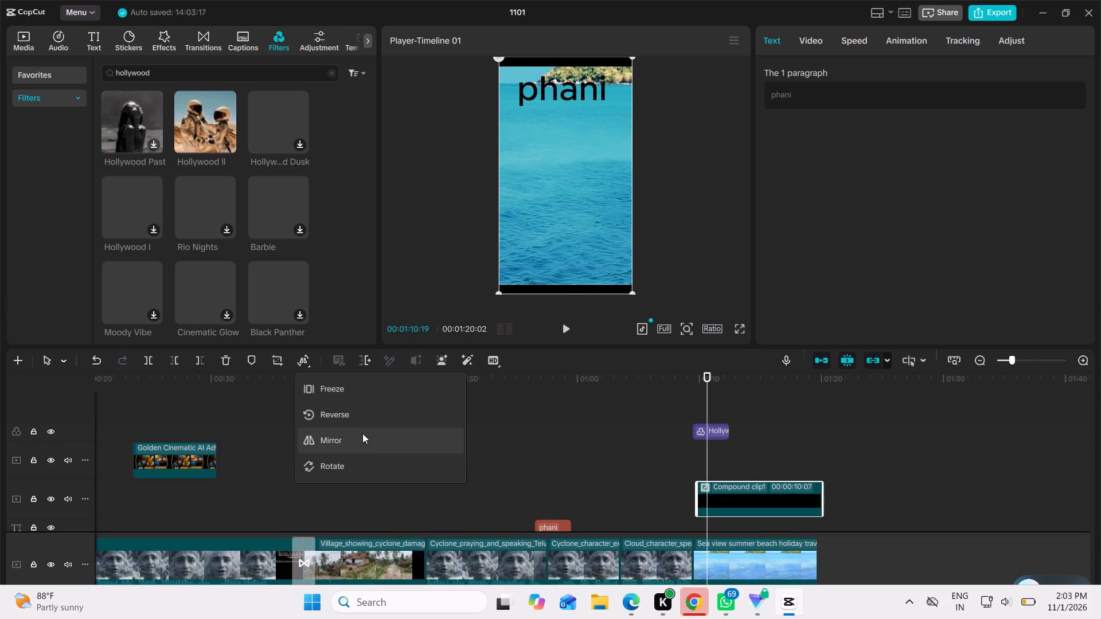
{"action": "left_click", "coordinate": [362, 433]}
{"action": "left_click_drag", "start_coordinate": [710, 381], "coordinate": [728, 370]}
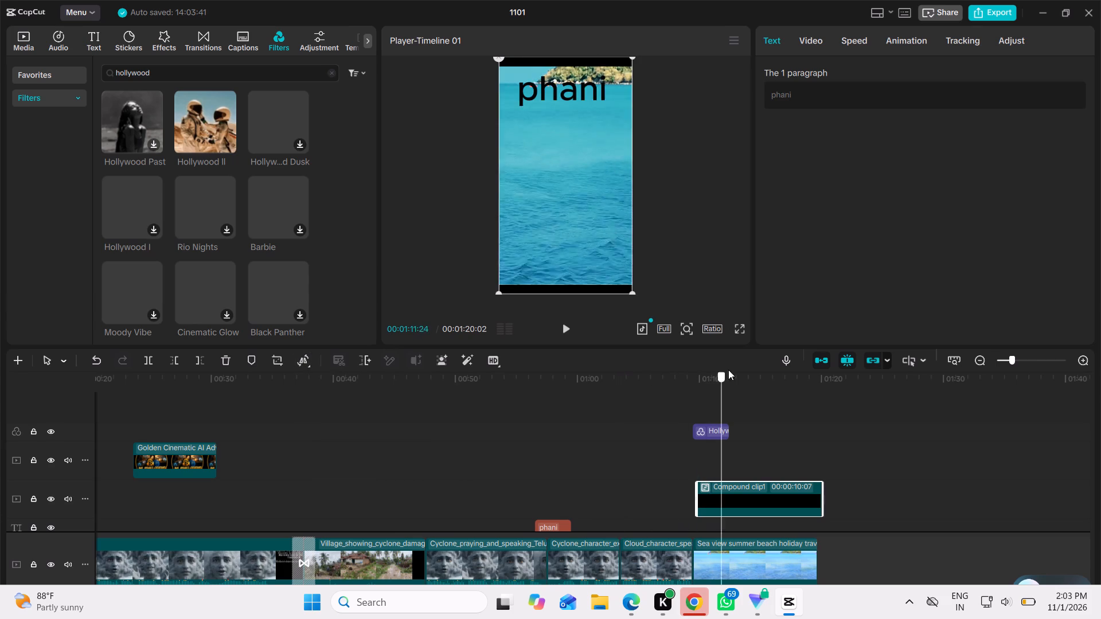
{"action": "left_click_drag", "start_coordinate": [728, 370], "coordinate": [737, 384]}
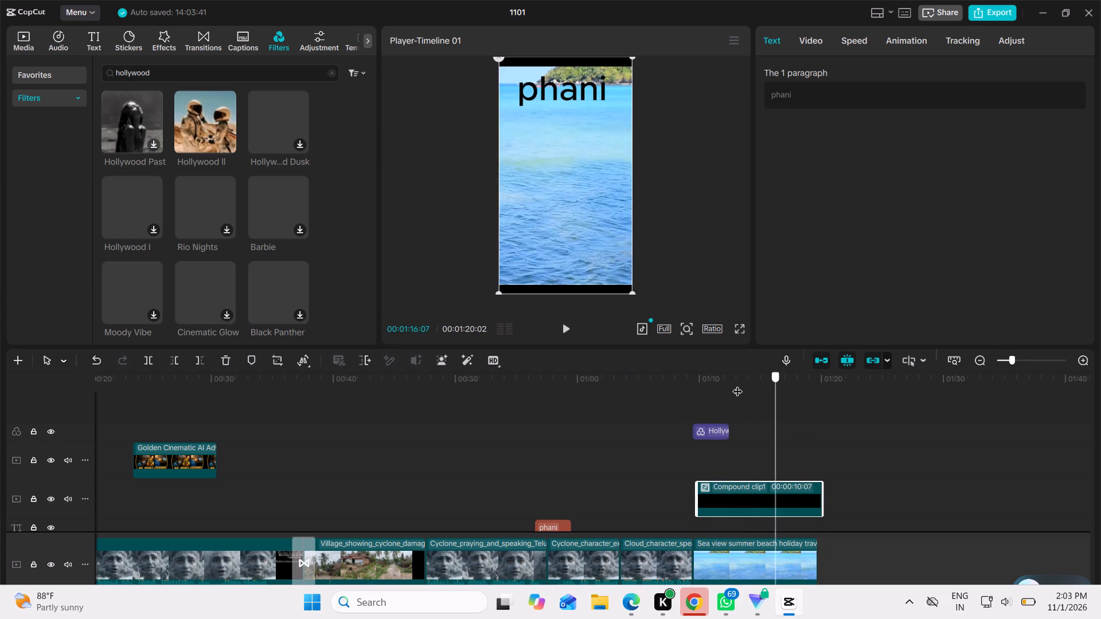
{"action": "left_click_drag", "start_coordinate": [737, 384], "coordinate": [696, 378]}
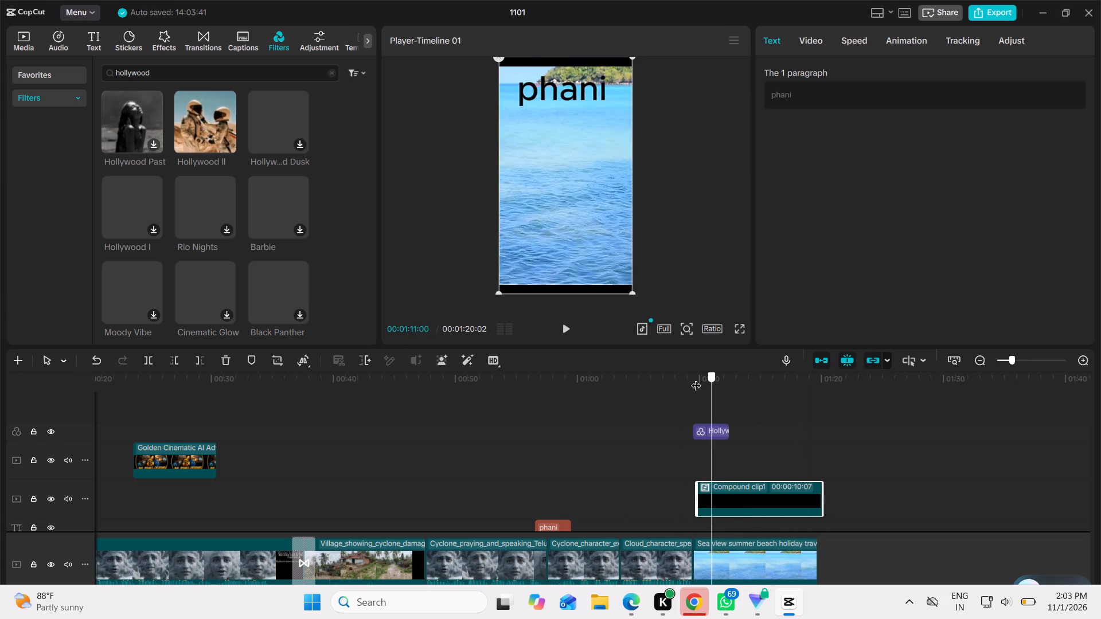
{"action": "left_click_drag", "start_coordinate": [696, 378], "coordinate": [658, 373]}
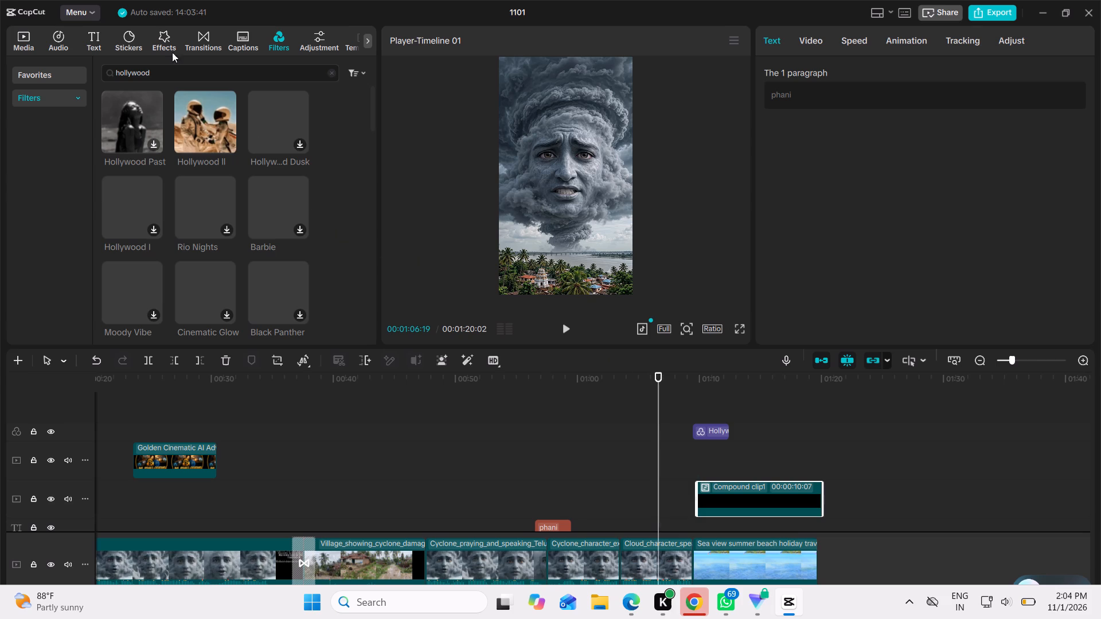
Search the video effects for the suggested term "mirror".
{"action": "left_click", "coordinate": [167, 29]}
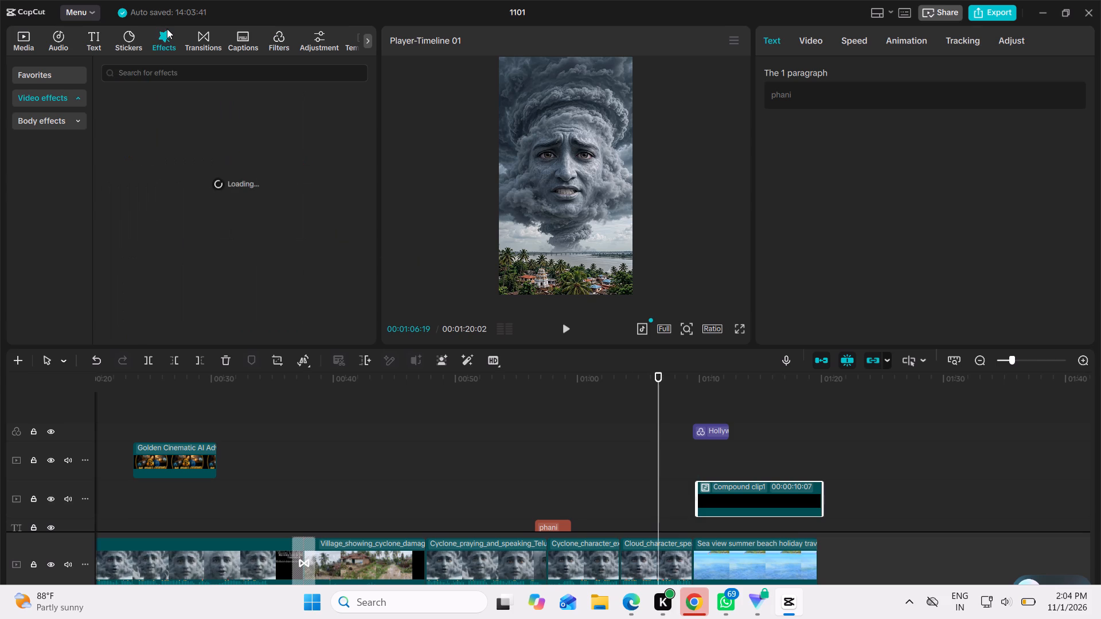
{"action": "left_click", "coordinate": [167, 31]}
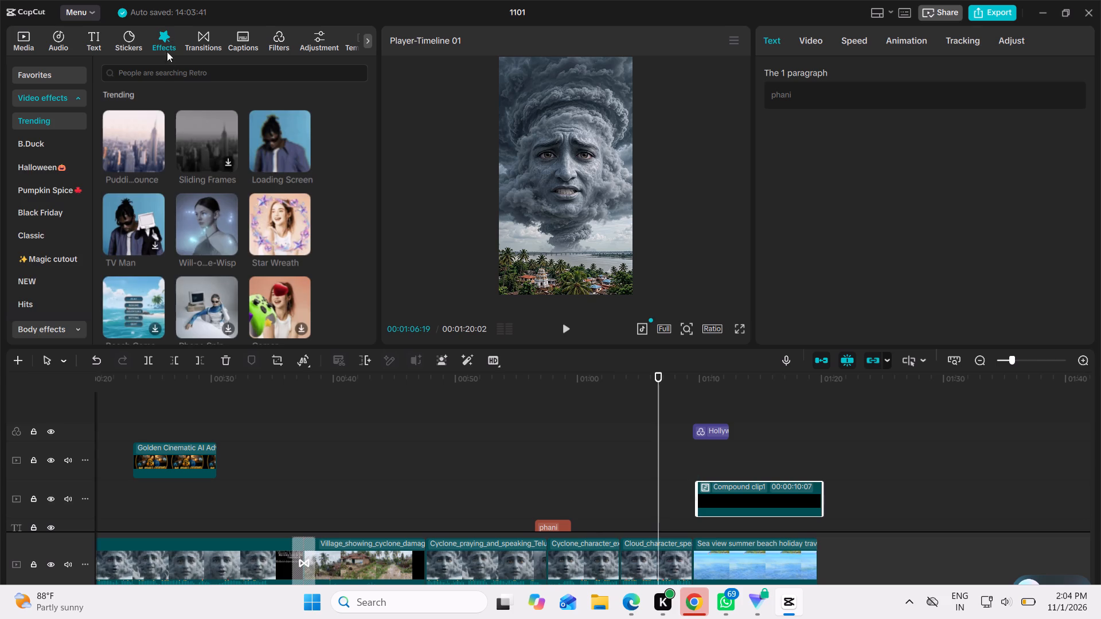
{"action": "left_click", "coordinate": [167, 68]}
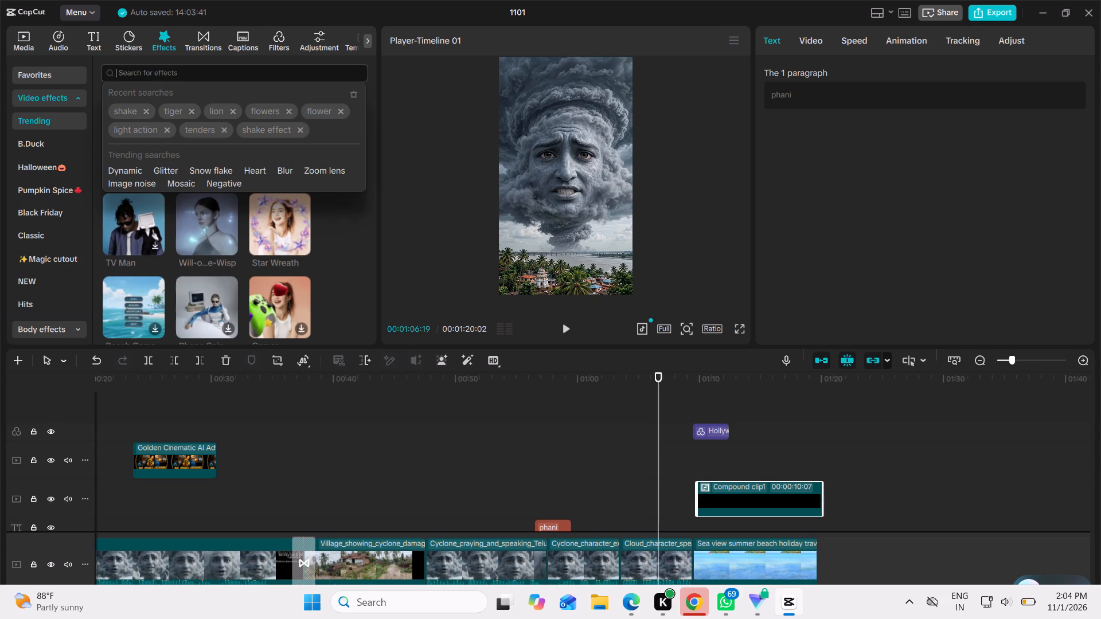
{"action": "type", "text": "mi"}
{"action": "type", "text": "rr"}
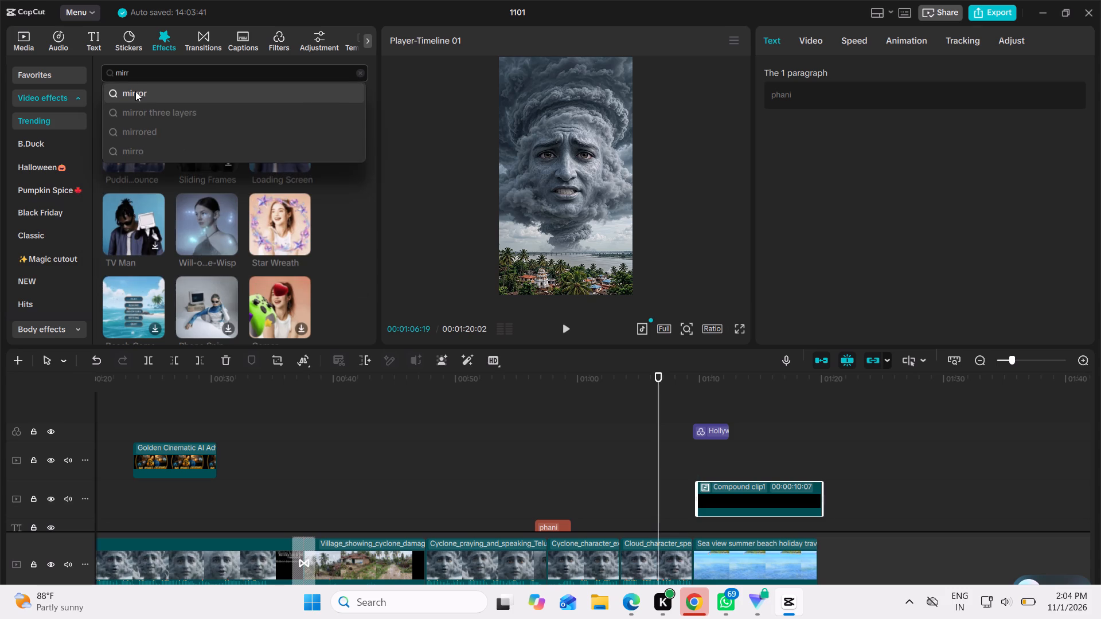
{"action": "left_click", "coordinate": [135, 91]}
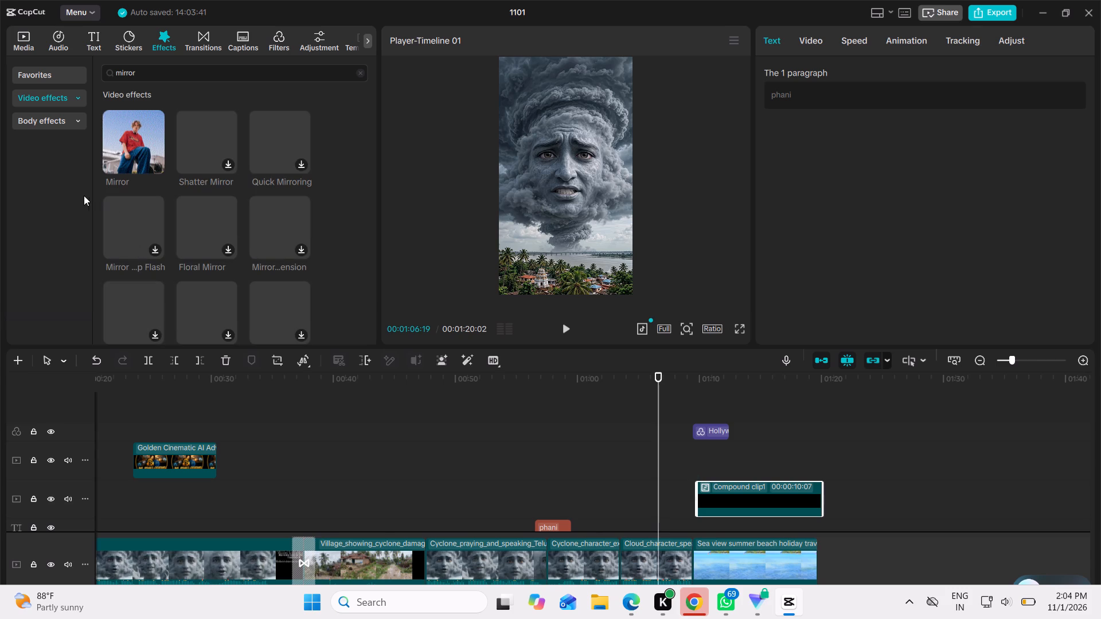
Add the Mirror effect above the compound title clip, extend it slightly past the clip's end, and preview it by scrubbing.
{"action": "left_click_drag", "start_coordinate": [104, 156], "coordinate": [734, 473]}
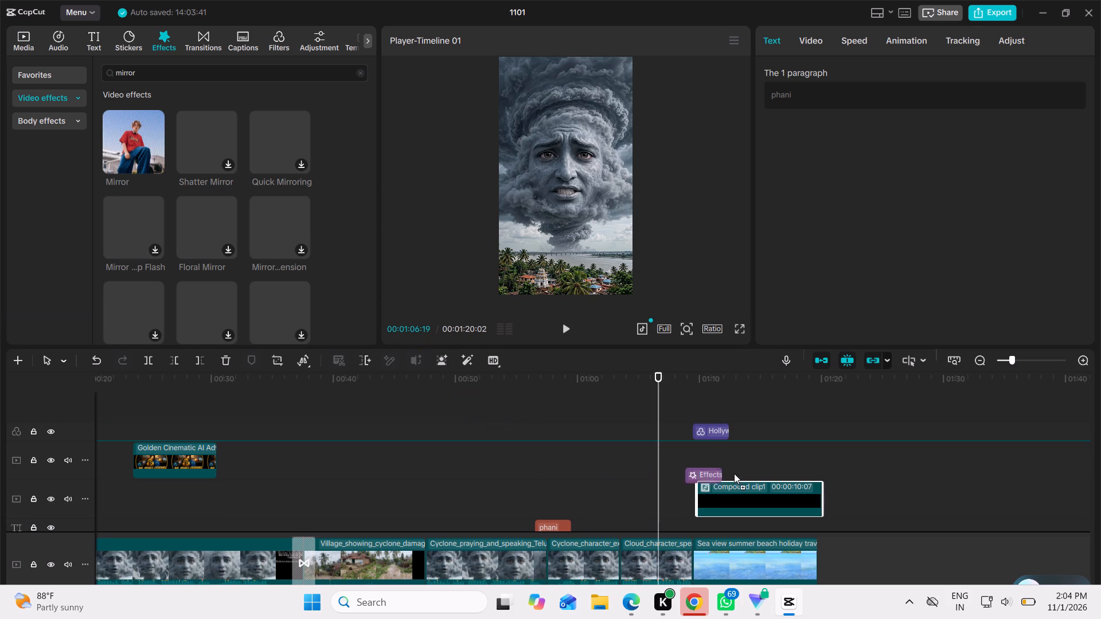
{"action": "left_click_drag", "start_coordinate": [734, 473], "coordinate": [697, 473]}
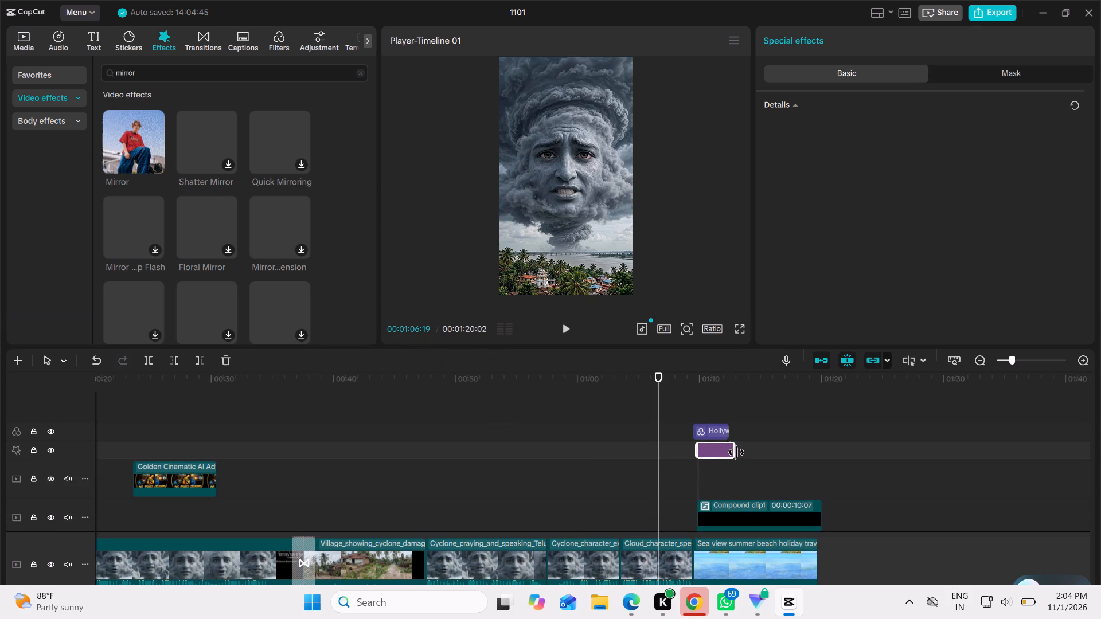
{"action": "left_click_drag", "start_coordinate": [736, 452], "coordinate": [828, 459]}
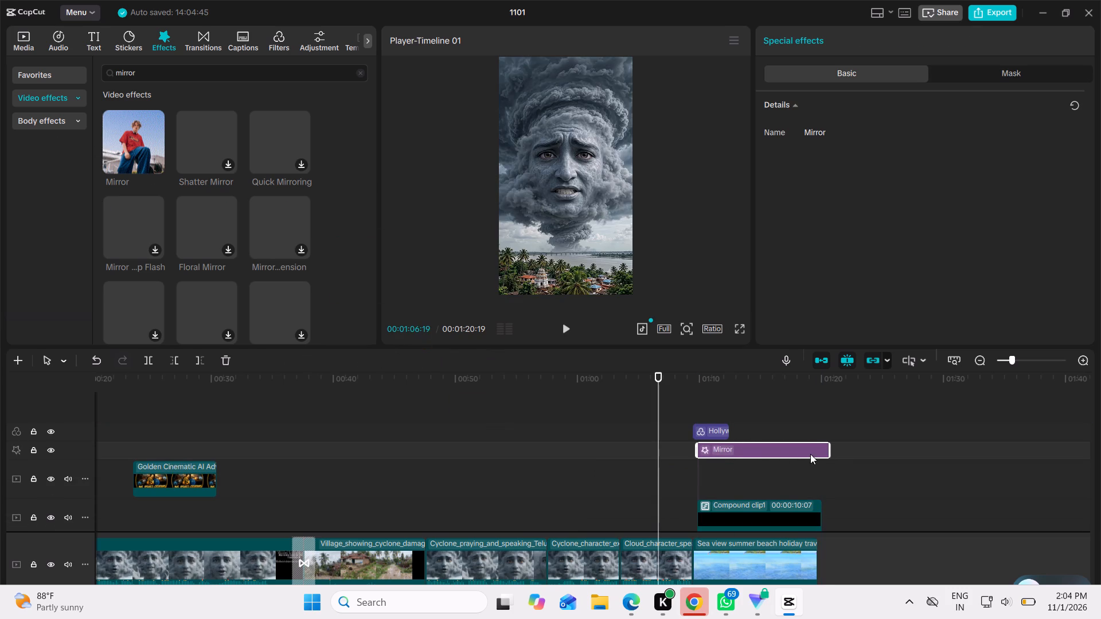
{"action": "left_click_drag", "start_coordinate": [662, 377], "coordinate": [759, 377]}
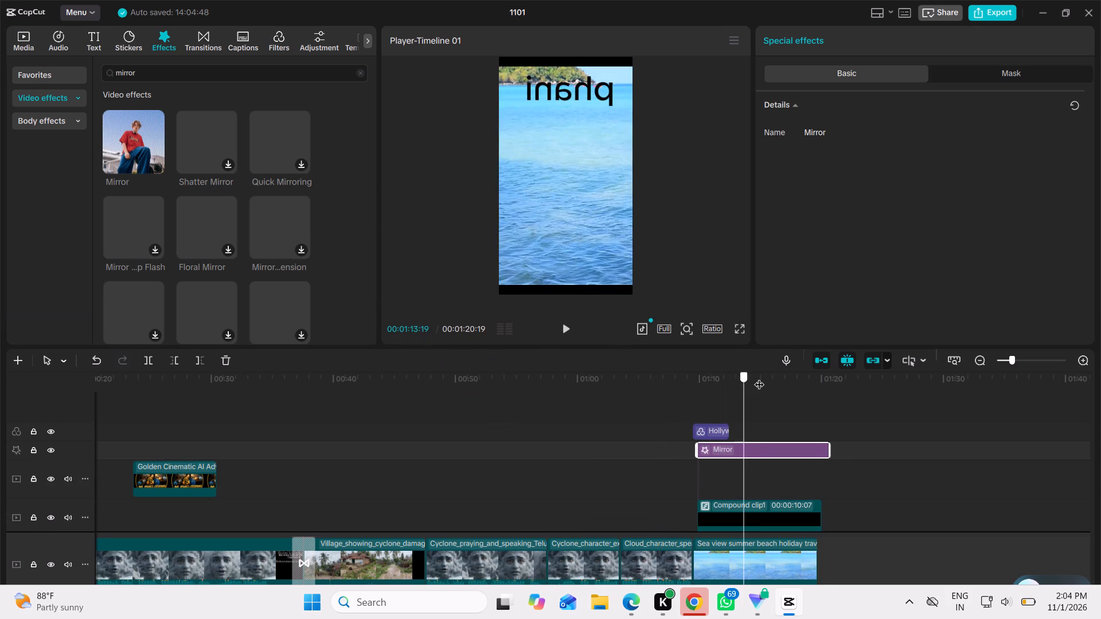
{"action": "left_click_drag", "start_coordinate": [759, 377], "coordinate": [738, 374]}
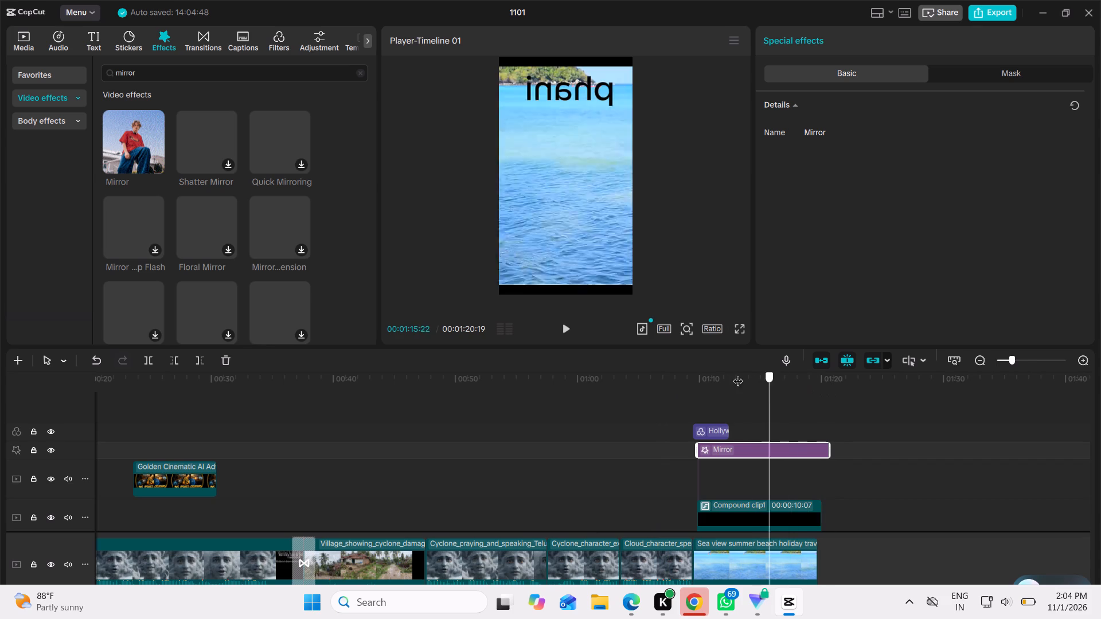
{"action": "left_click_drag", "start_coordinate": [738, 374], "coordinate": [771, 355]}
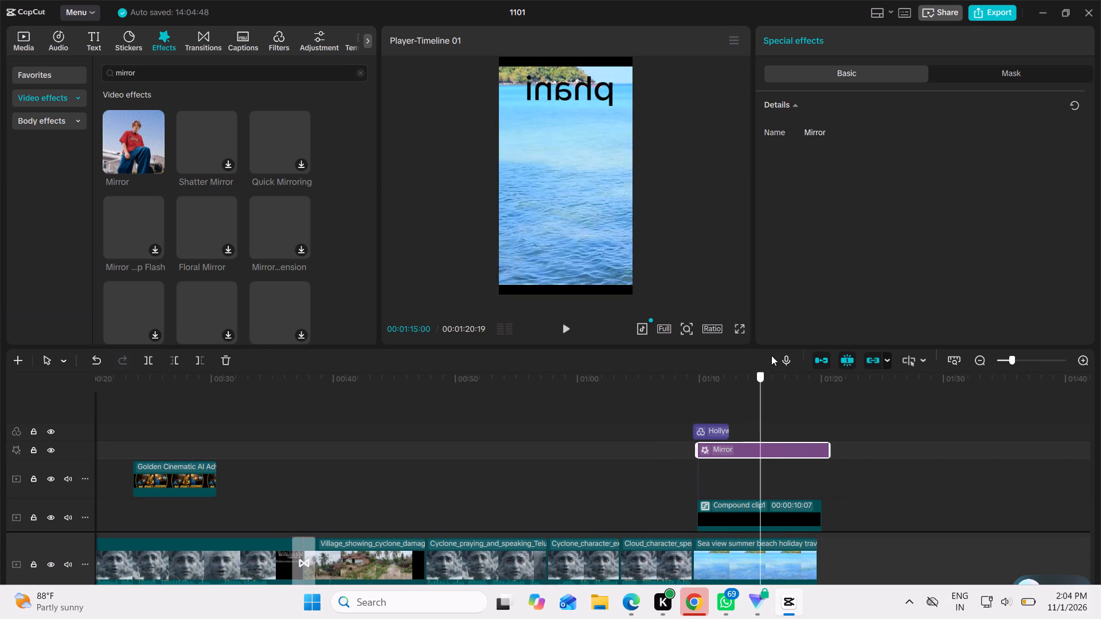
{"action": "left_click_drag", "start_coordinate": [771, 355], "coordinate": [783, 355]}
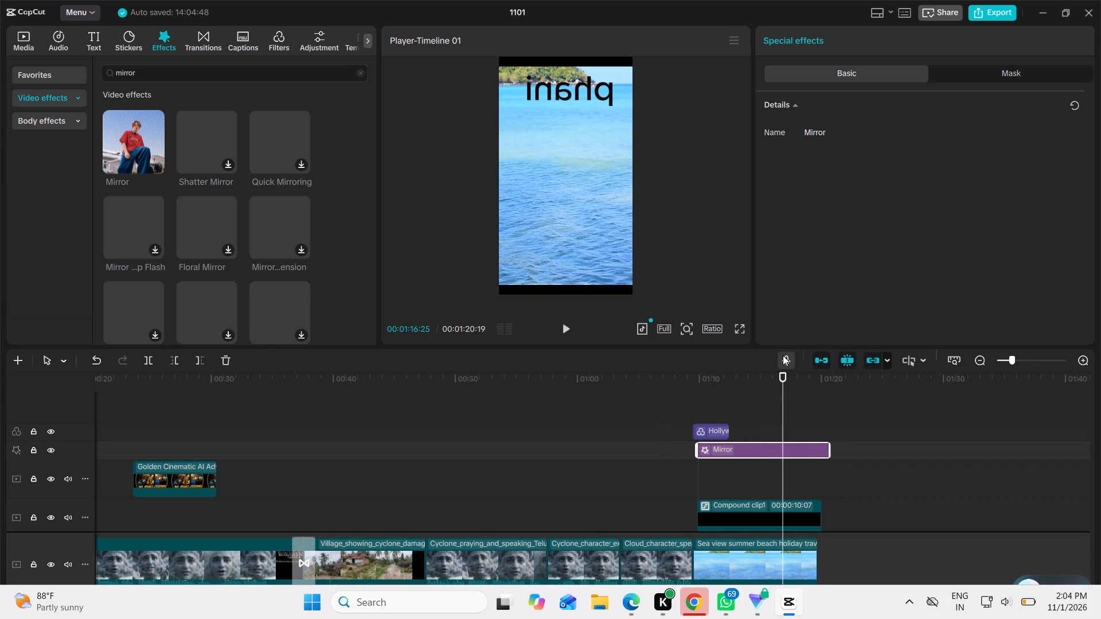
Reposition the mirrored "phani" title slightly lower in the frame, over the water just below the island, keeping it horizontally centred.
{"action": "left_click_drag", "start_coordinate": [578, 95], "coordinate": [571, 130]}
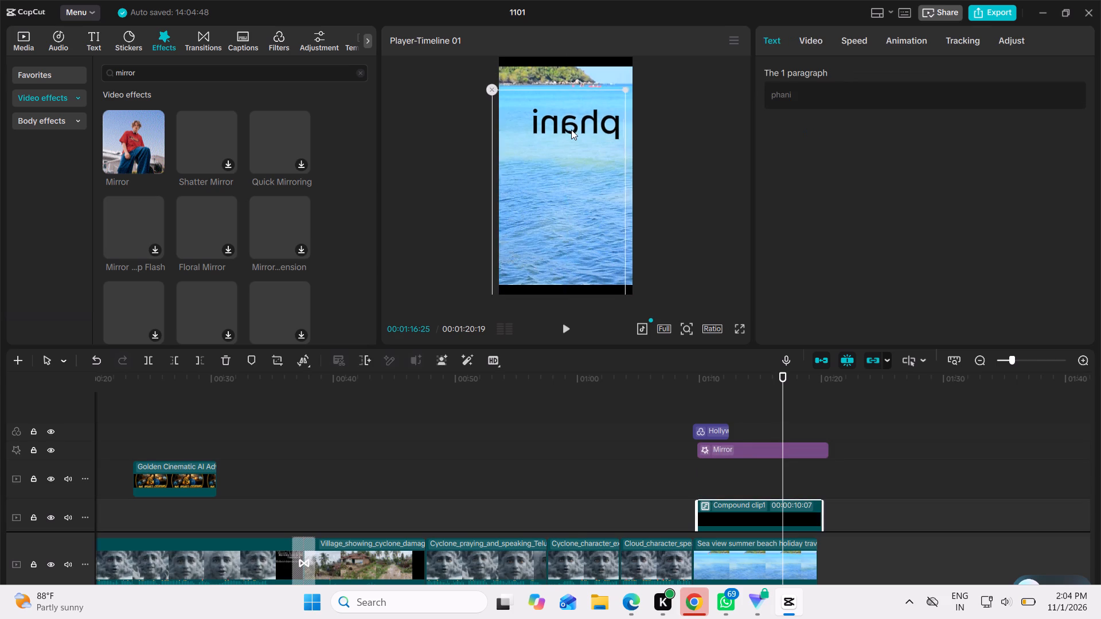
{"action": "left_click_drag", "start_coordinate": [571, 130], "coordinate": [560, 127]}
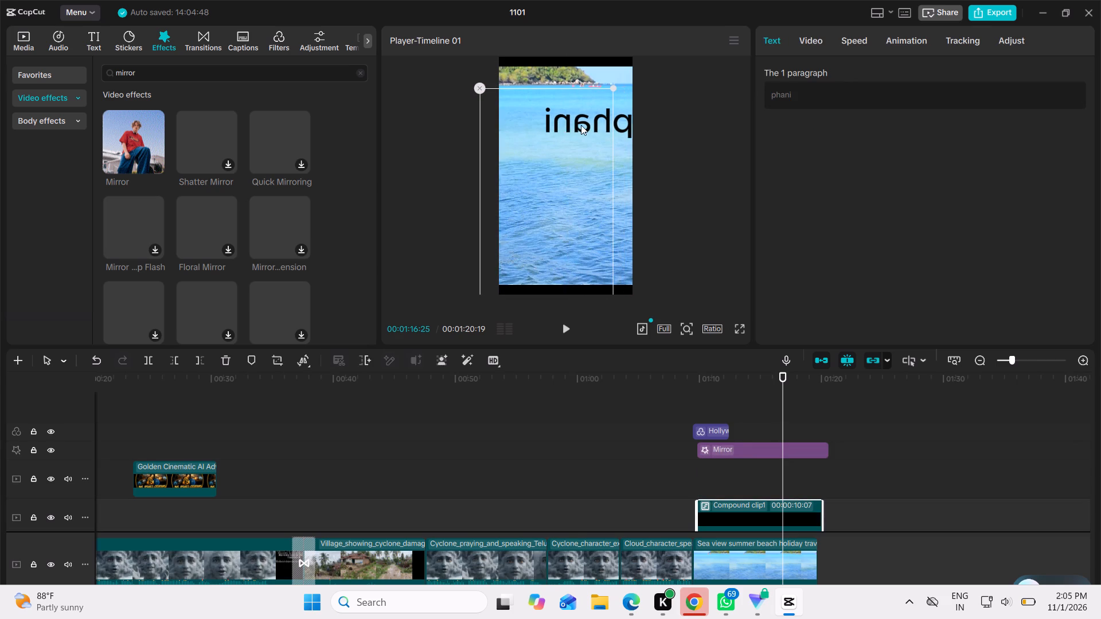
{"action": "left_click_drag", "start_coordinate": [598, 123], "coordinate": [569, 123]}
{"action": "left_click_drag", "start_coordinate": [569, 123], "coordinate": [600, 118]}
{"action": "left_click_drag", "start_coordinate": [600, 118], "coordinate": [620, 117]}
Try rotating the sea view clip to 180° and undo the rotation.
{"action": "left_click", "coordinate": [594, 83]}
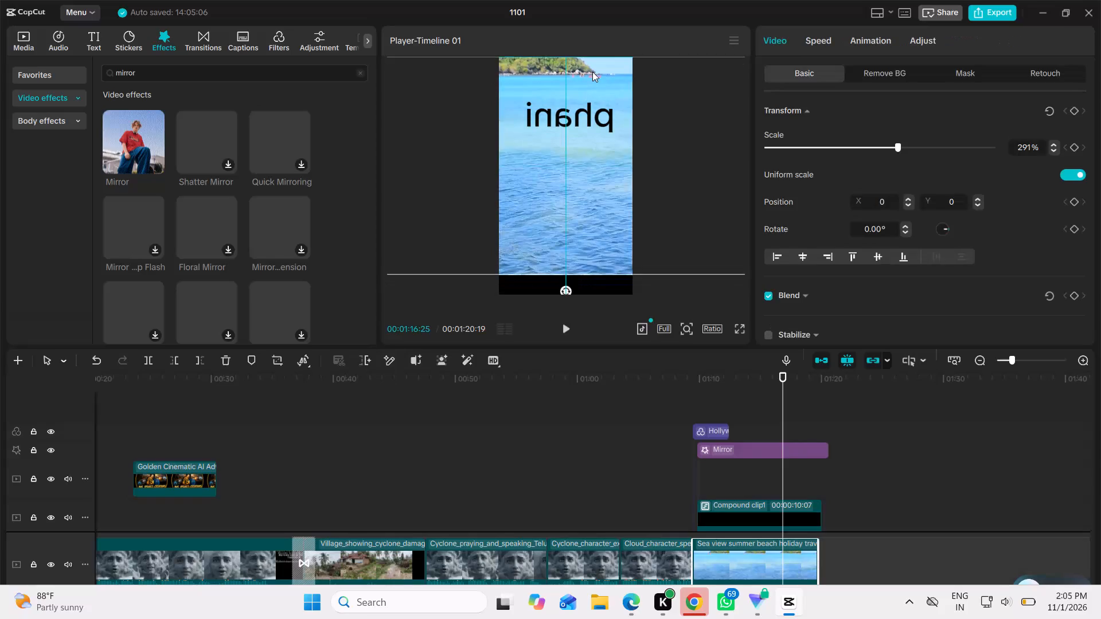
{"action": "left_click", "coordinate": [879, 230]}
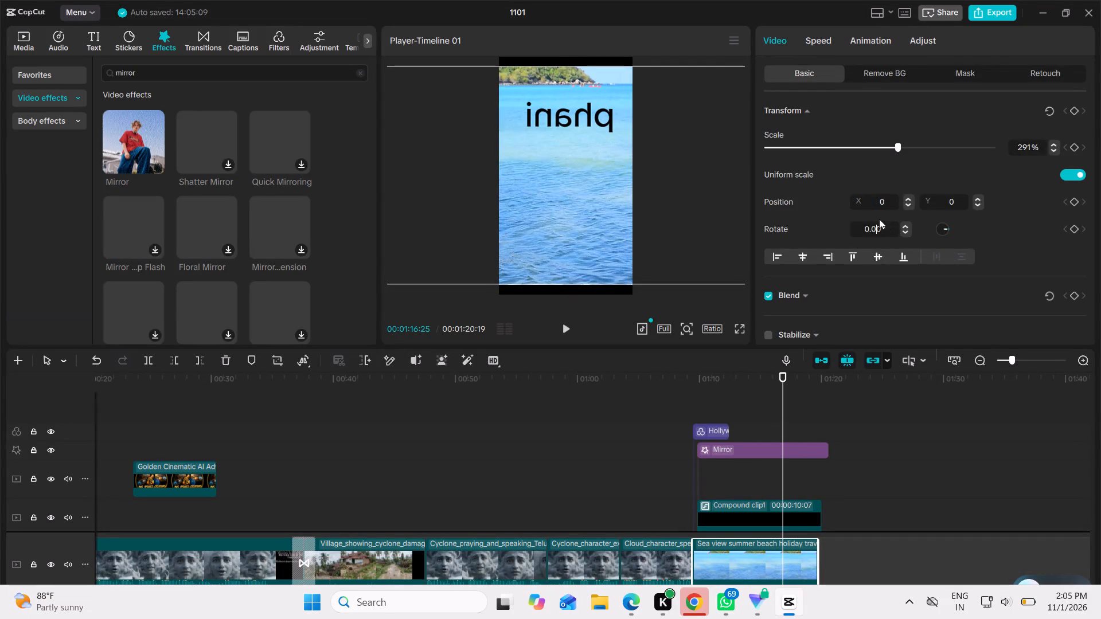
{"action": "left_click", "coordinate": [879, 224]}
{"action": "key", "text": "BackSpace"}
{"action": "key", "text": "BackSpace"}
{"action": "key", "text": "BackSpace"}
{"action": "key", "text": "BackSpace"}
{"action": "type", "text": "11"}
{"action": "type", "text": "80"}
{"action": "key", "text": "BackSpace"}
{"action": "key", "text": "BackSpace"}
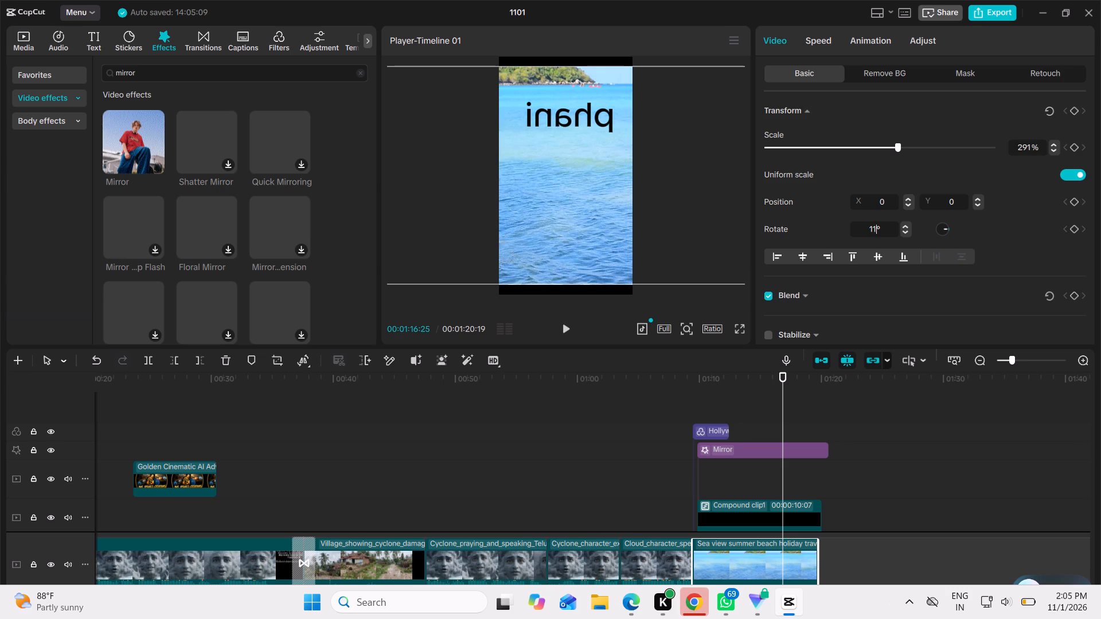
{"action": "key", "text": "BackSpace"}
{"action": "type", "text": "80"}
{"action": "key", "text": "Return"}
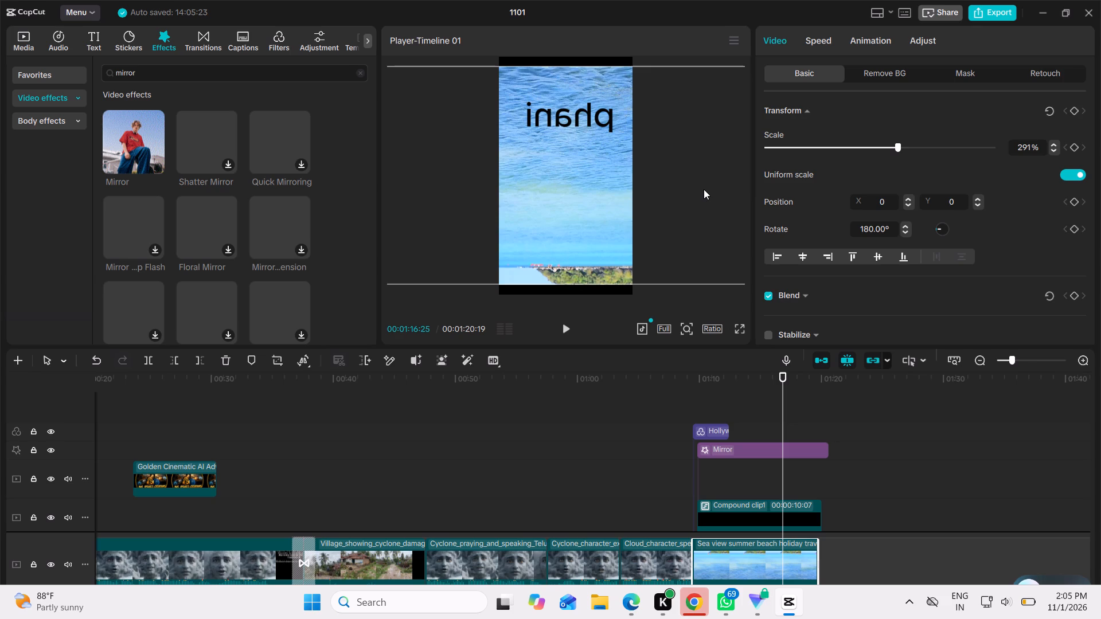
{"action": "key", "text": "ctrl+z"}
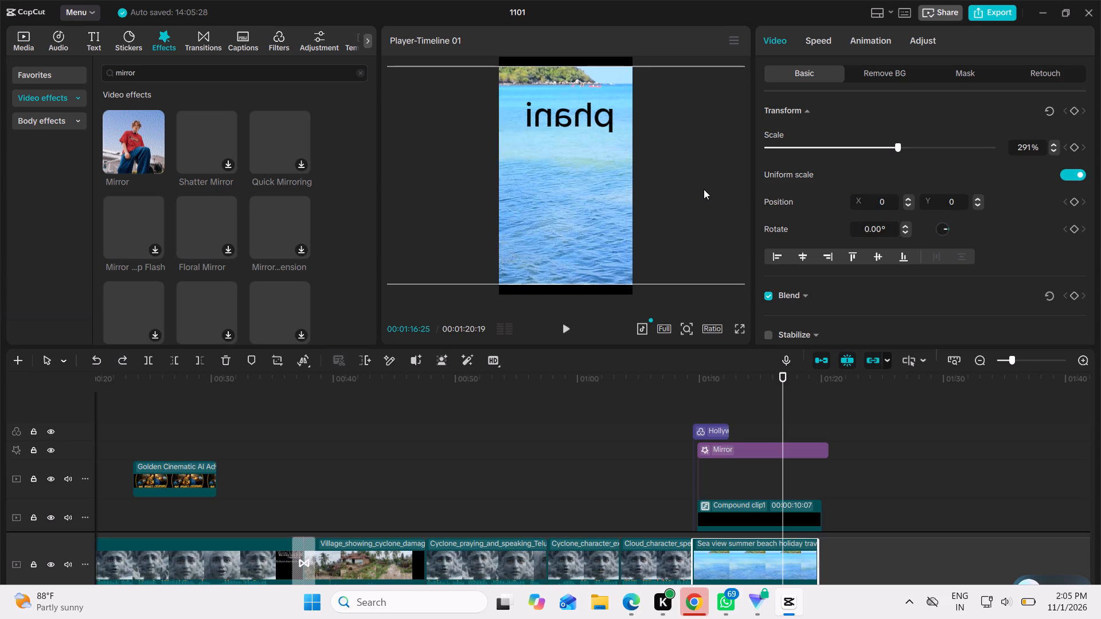
Select the mirrored "phani" compound title in the preview.
{"action": "left_click", "coordinate": [581, 115]}
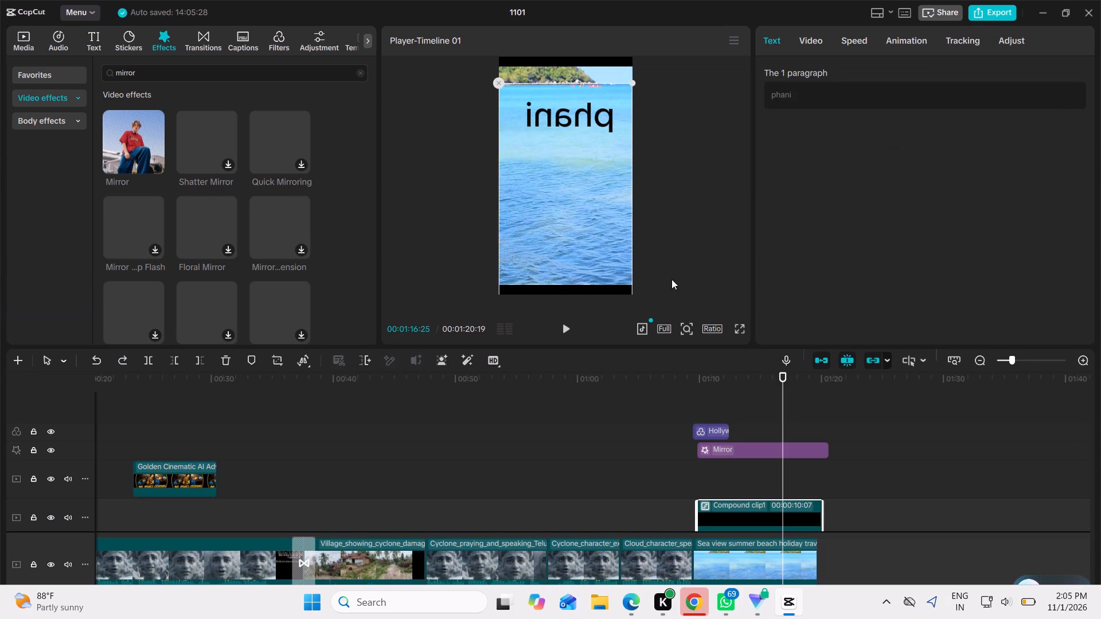
{"action": "left_click", "coordinate": [550, 121]}
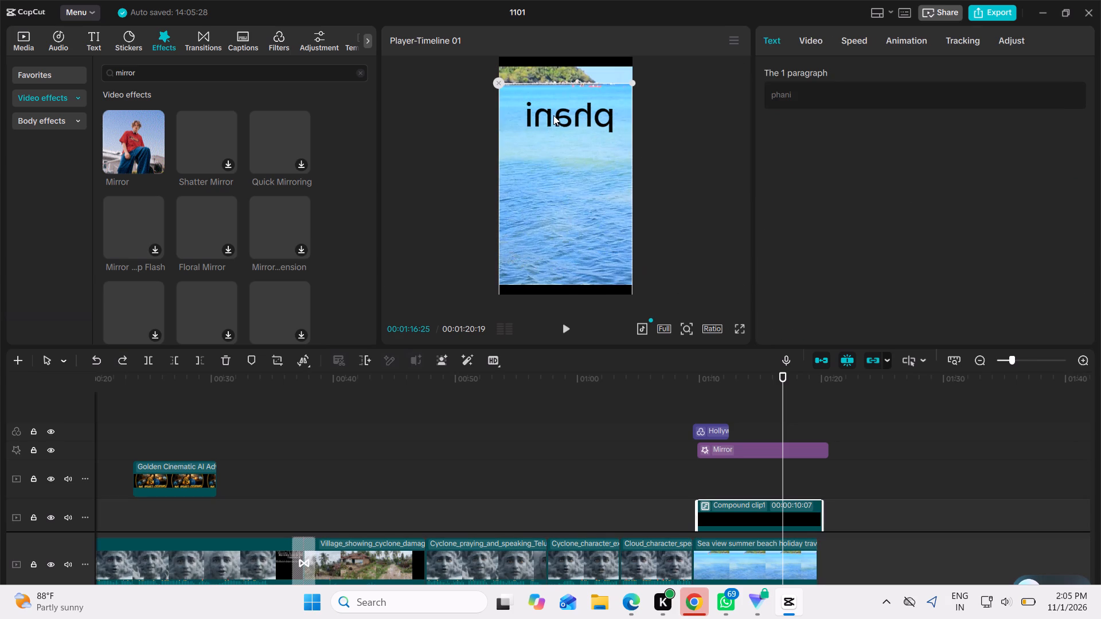
{"action": "left_click", "coordinate": [553, 115]}
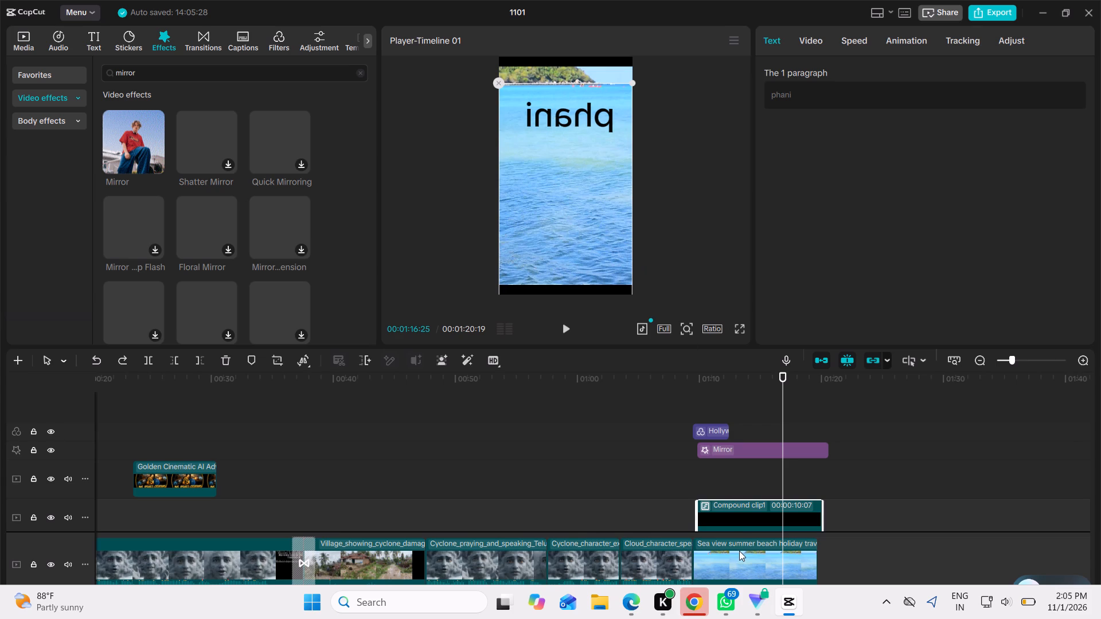
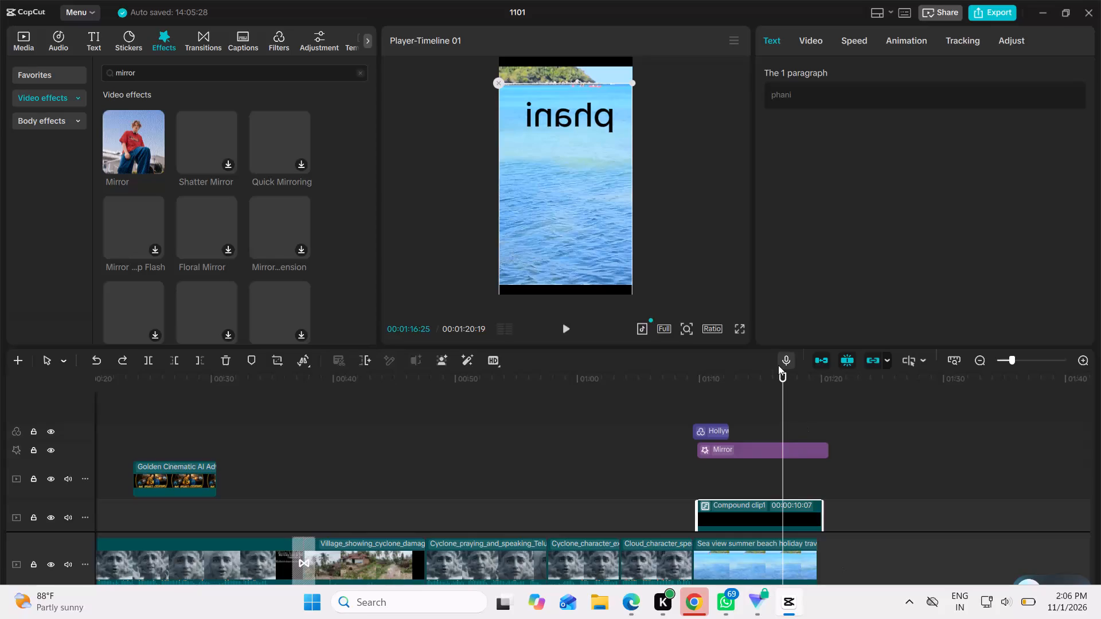
Scrub from within the mirrored title clip to the end of the Mirror effect to preview the video's ending.
{"action": "left_click_drag", "start_coordinate": [780, 382], "coordinate": [857, 405]}
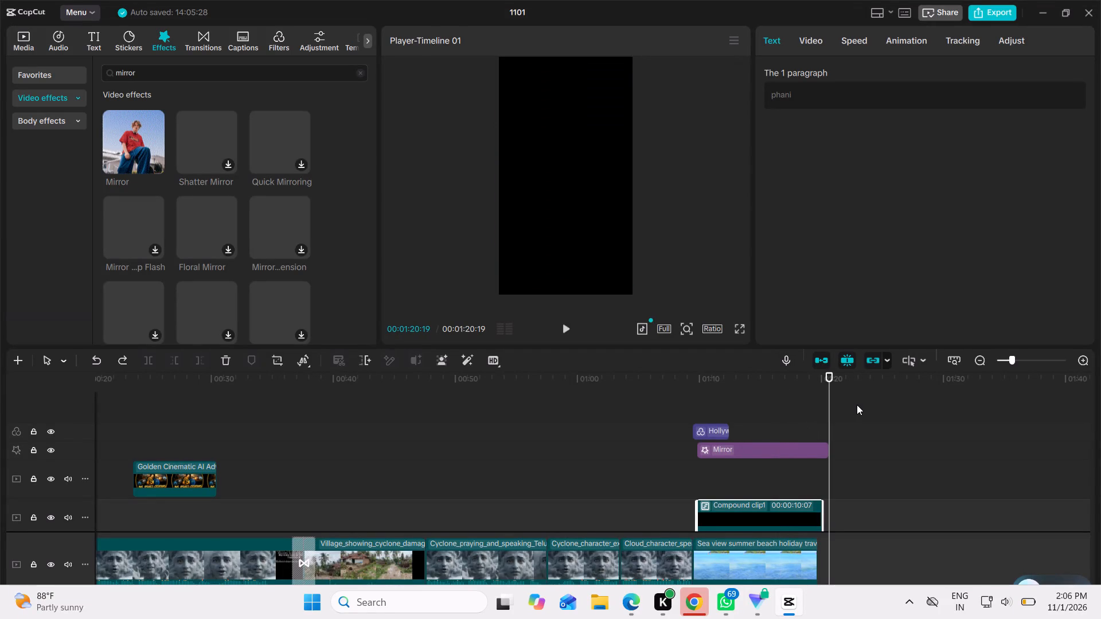
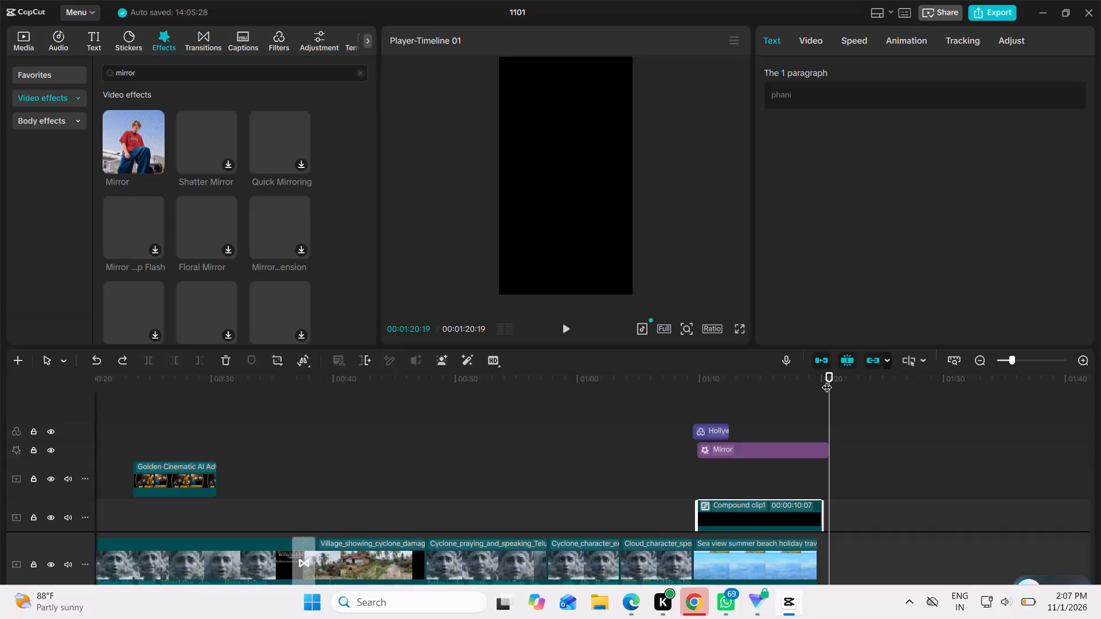
Scrub through the whole timeline from the start to the end of the Mirror effect to review the cyclone video.
{"action": "left_click_drag", "start_coordinate": [827, 380], "coordinate": [423, 384]}
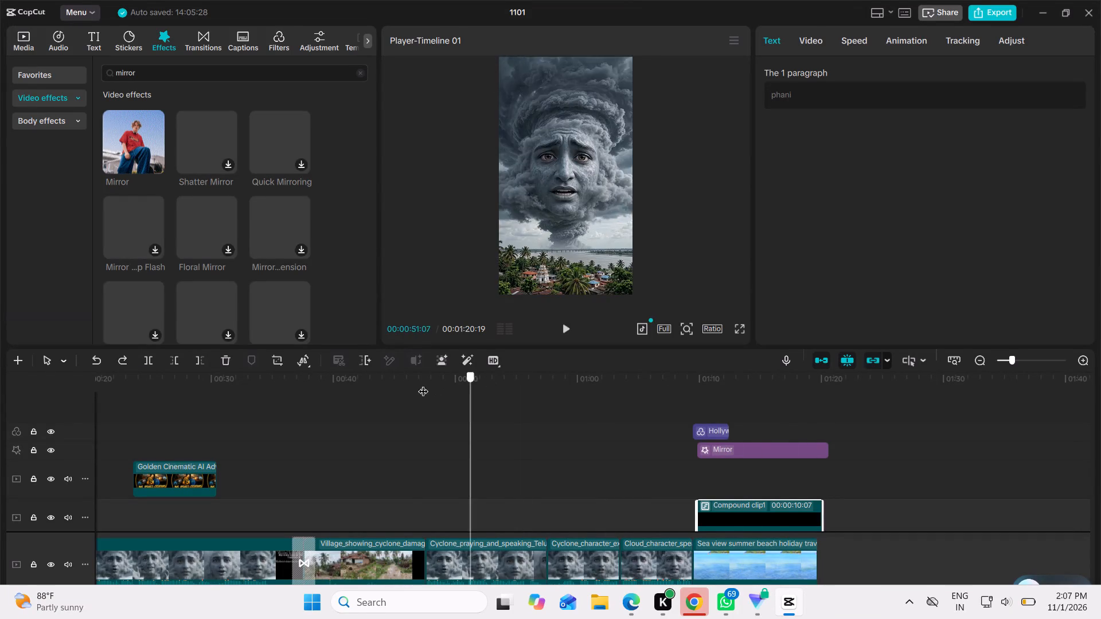
{"action": "left_click_drag", "start_coordinate": [423, 384], "coordinate": [391, 382]}
{"action": "left_click_drag", "start_coordinate": [391, 382], "coordinate": [67, 351]}
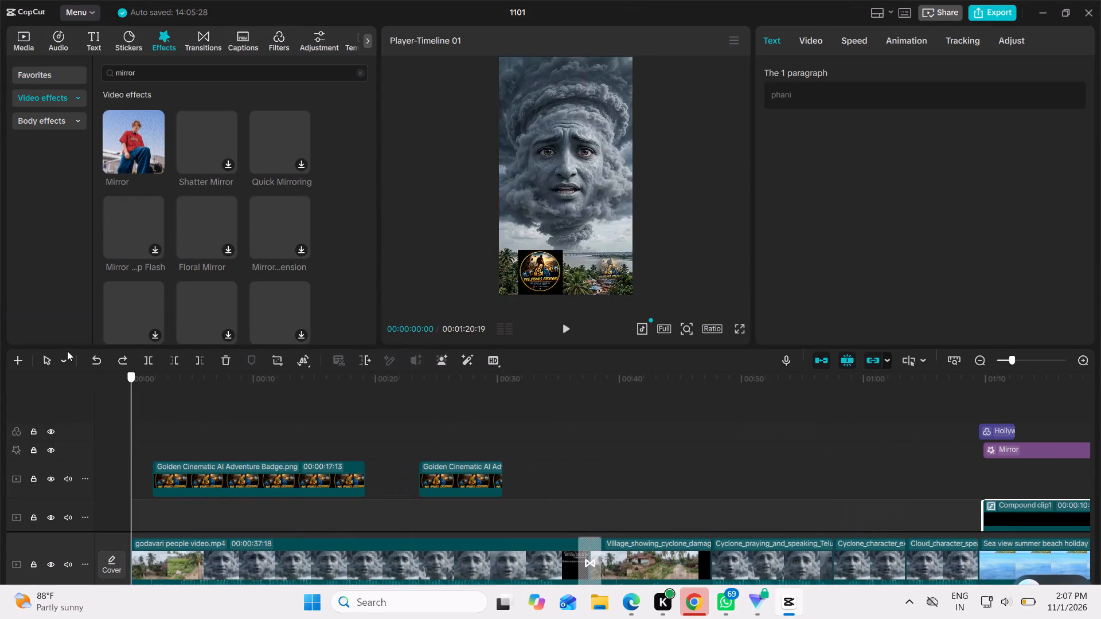
{"action": "left_click_drag", "start_coordinate": [67, 351], "coordinate": [549, 323]}
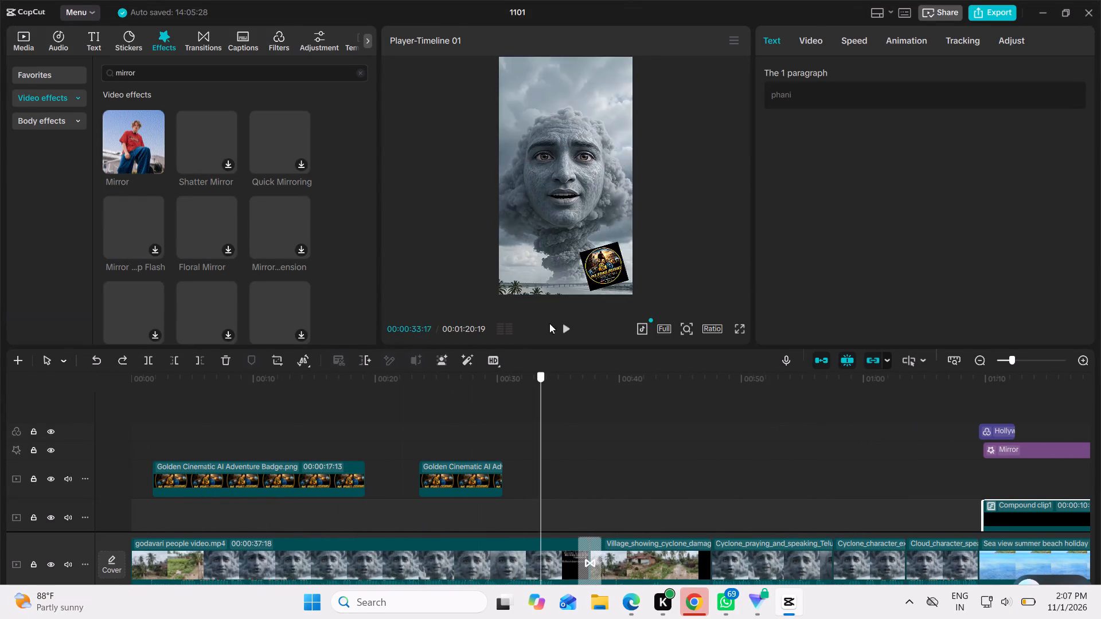
{"action": "left_click_drag", "start_coordinate": [549, 323], "coordinate": [501, 285]}
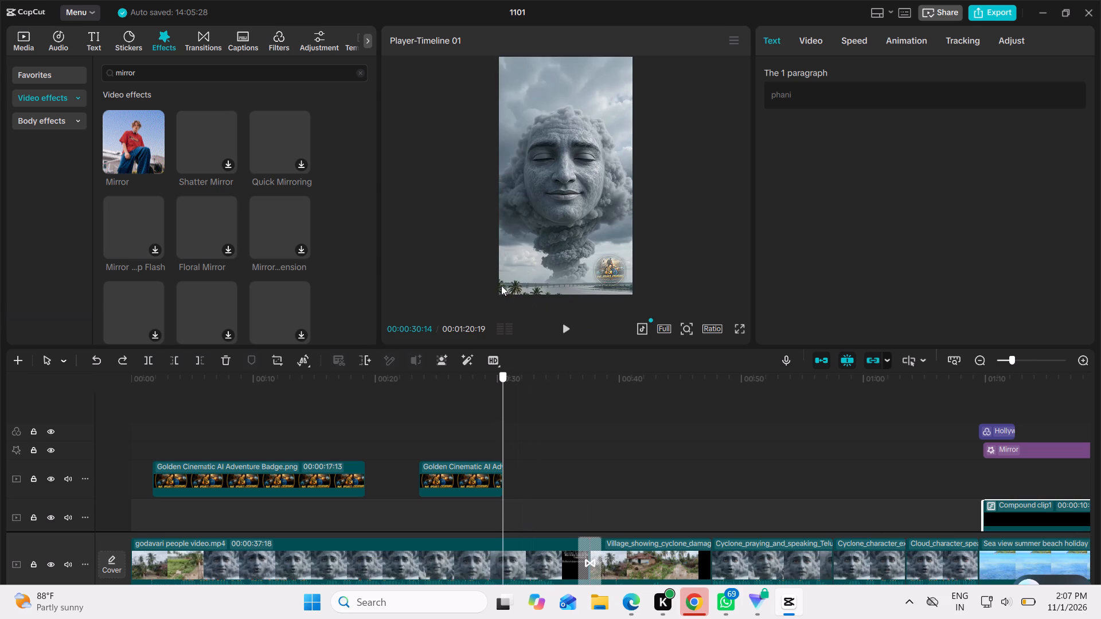
{"action": "left_click_drag", "start_coordinate": [501, 285], "coordinate": [659, 339]}
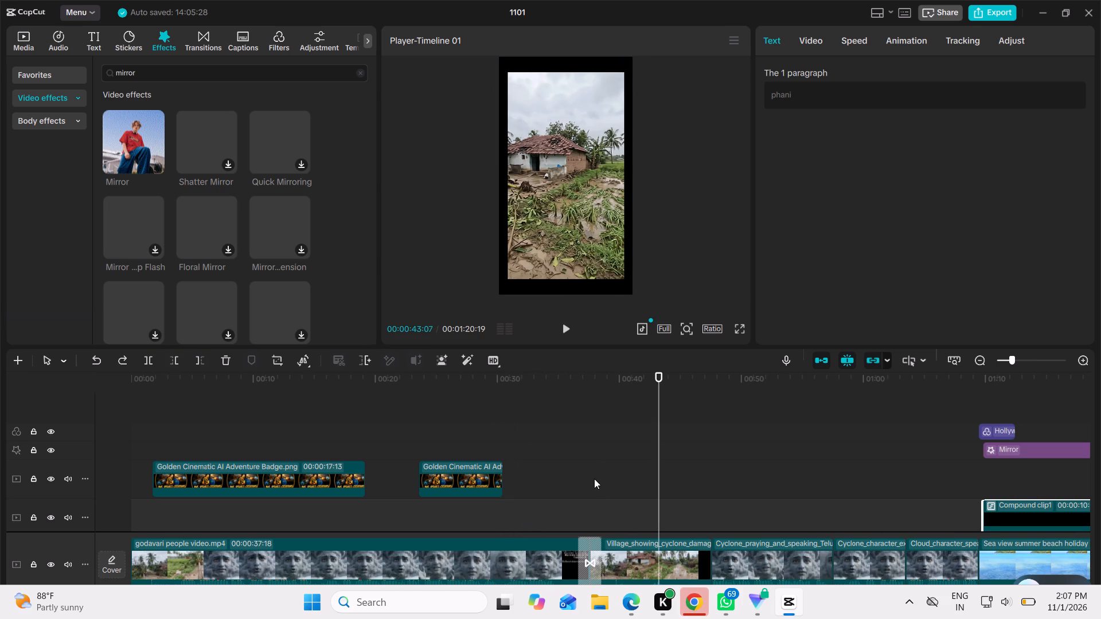
{"action": "scroll", "coordinate": [594, 479], "scroll_direction": "left", "scroll_amount": 2}
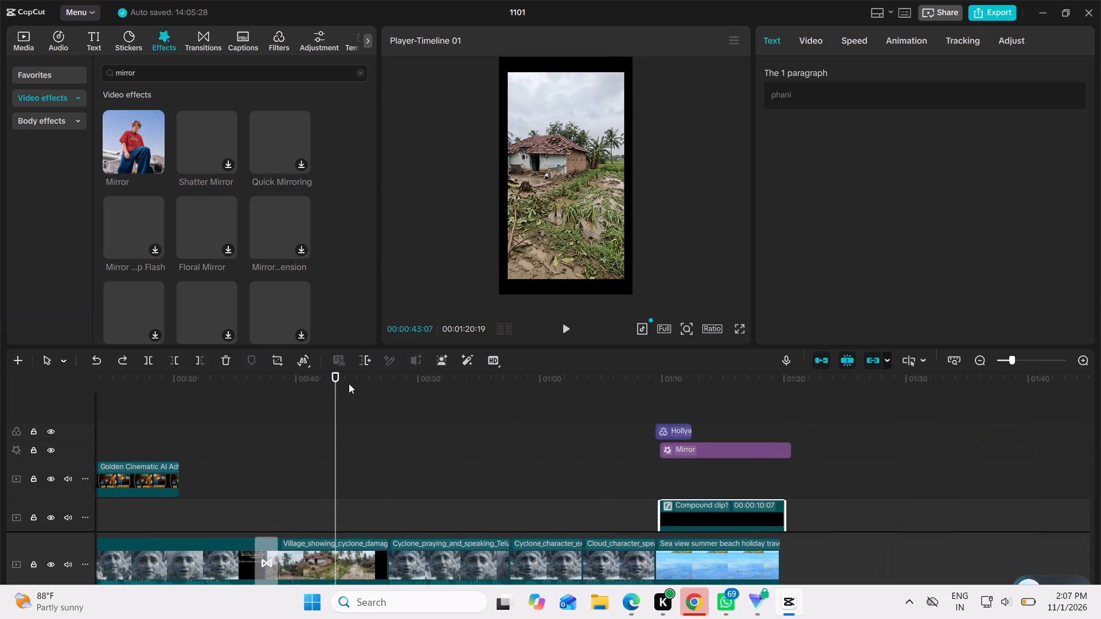
{"action": "left_click_drag", "start_coordinate": [335, 381], "coordinate": [316, 370]}
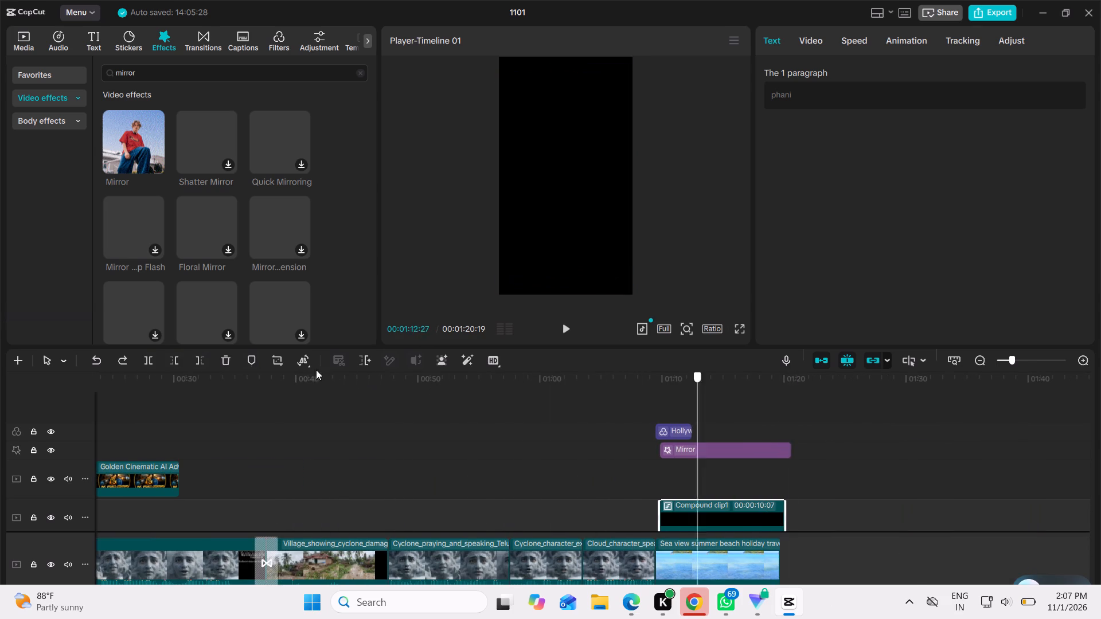
{"action": "left_click_drag", "start_coordinate": [316, 370], "coordinate": [1100, 242]}
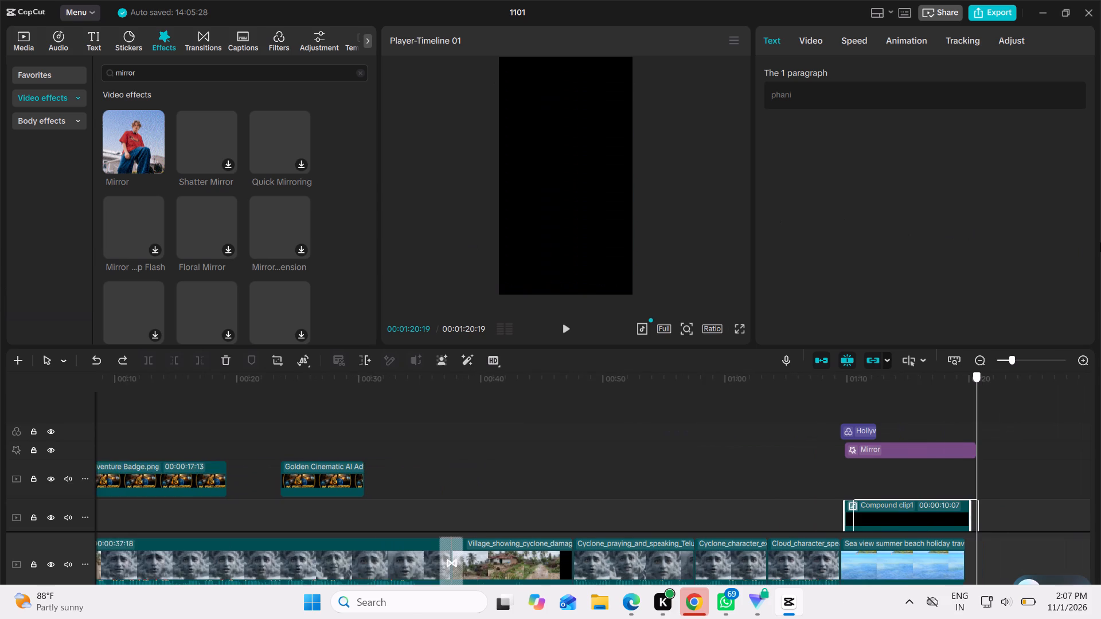
{"action": "left_click_drag", "start_coordinate": [1100, 242], "coordinate": [849, 346]}
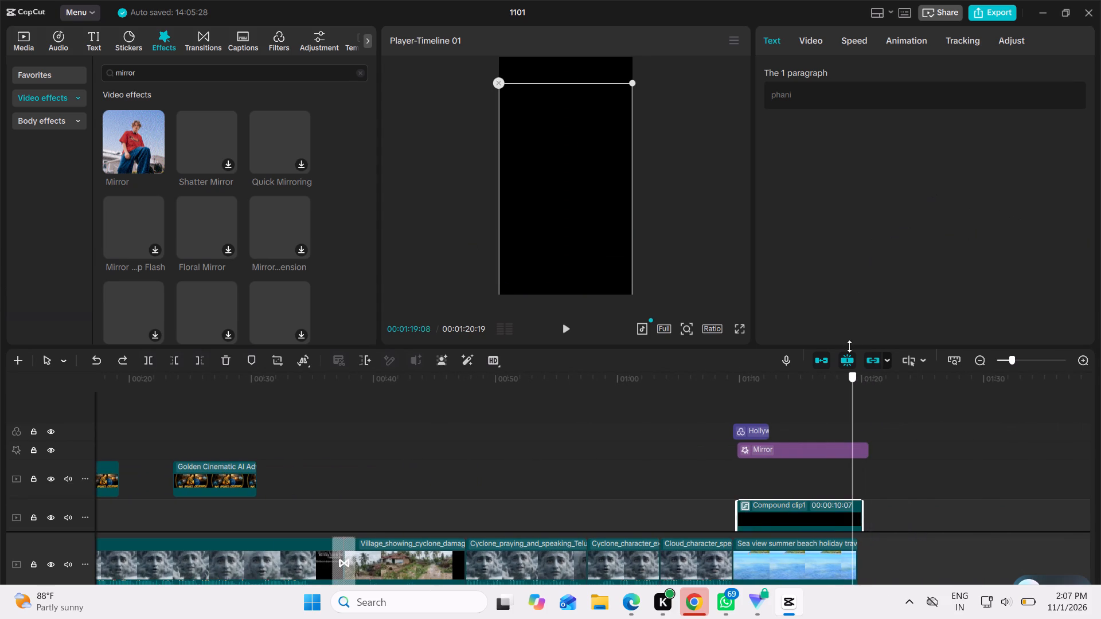
{"action": "left_click_drag", "start_coordinate": [849, 346], "coordinate": [890, 352]}
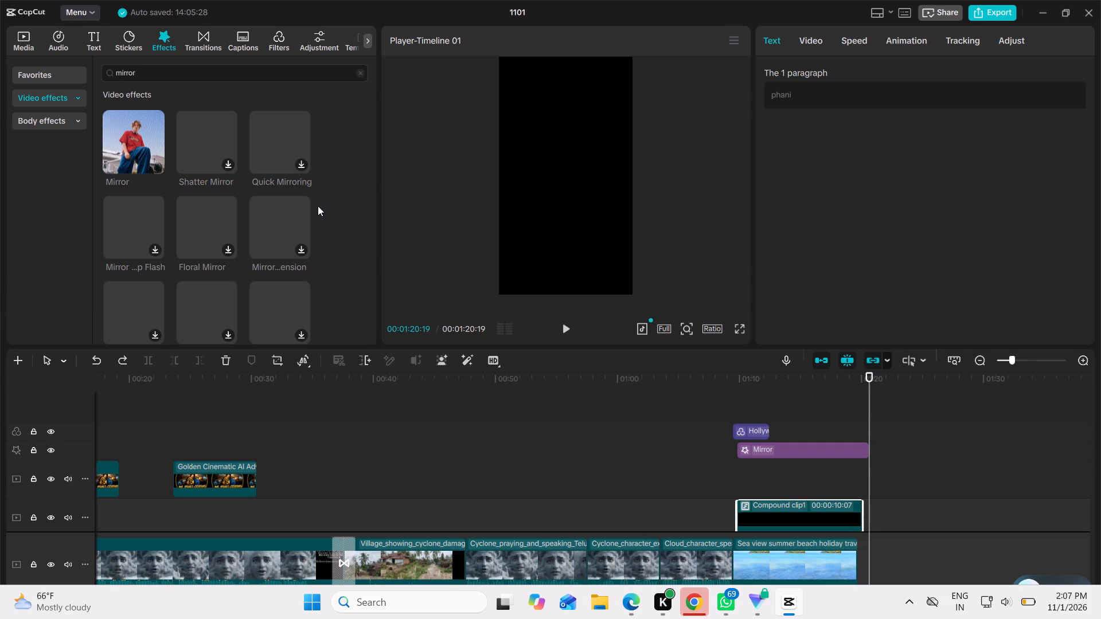
Import the video Characters_walking_on_street_9756d143_1080p from the Downloads folder into the project media.
{"action": "left_click", "coordinate": [25, 46]}
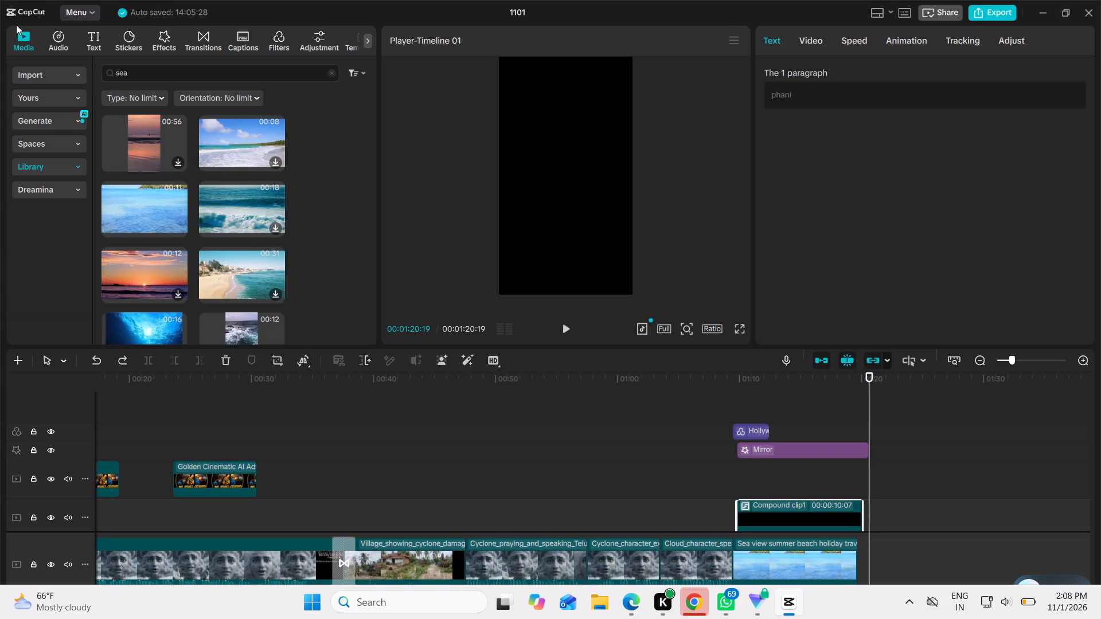
{"action": "left_click", "coordinate": [21, 31]}
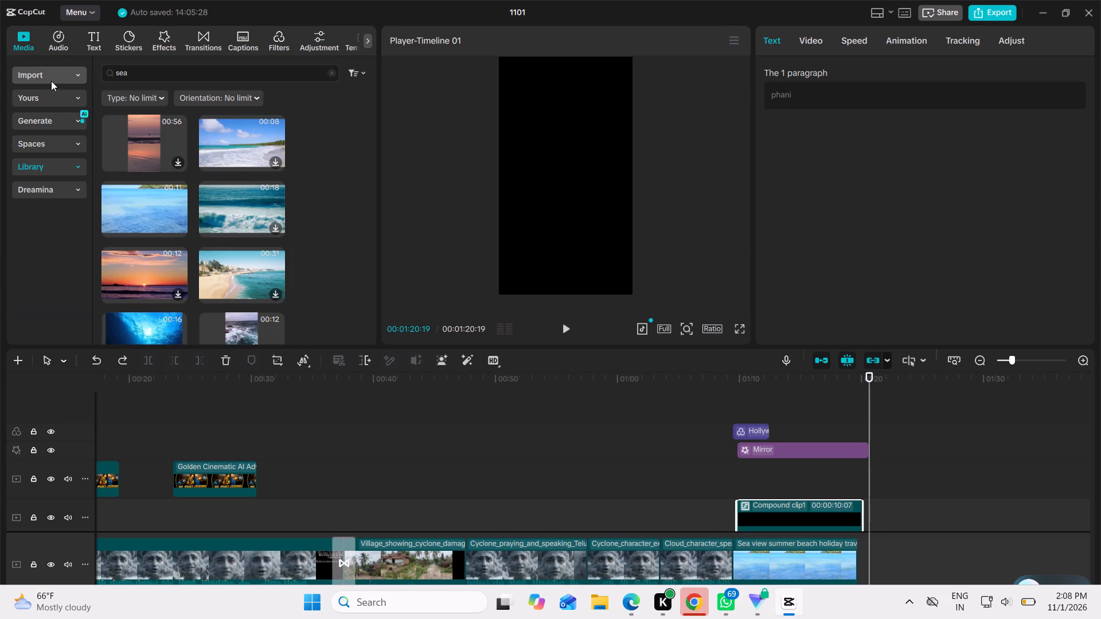
{"action": "left_click", "coordinate": [51, 81]}
{"action": "left_click", "coordinate": [117, 77]}
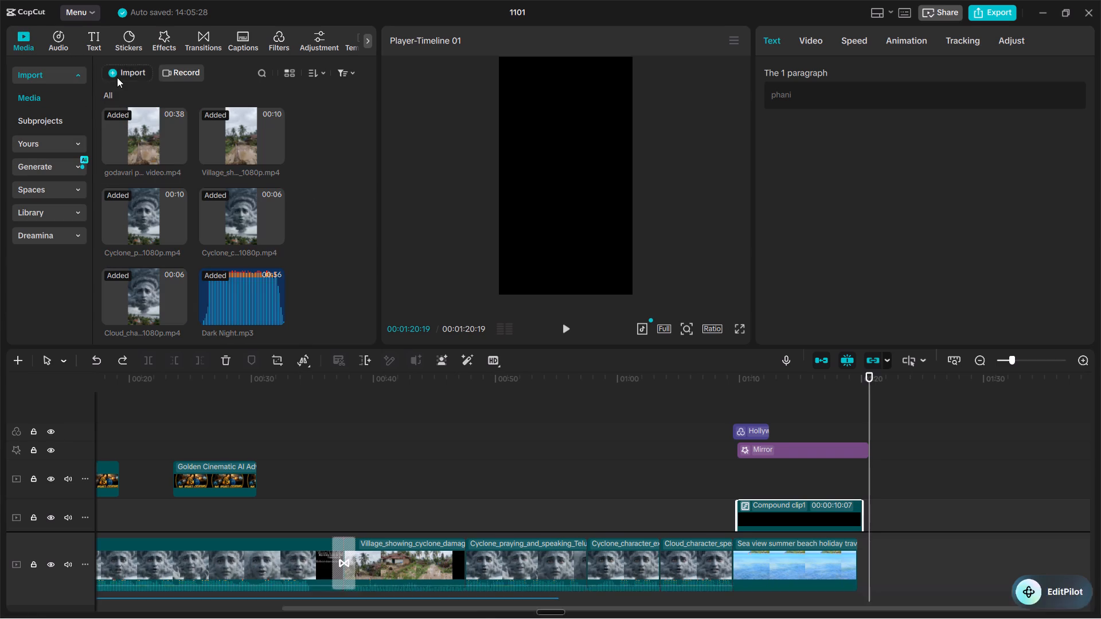
{"action": "left_click", "coordinate": [147, 105]}
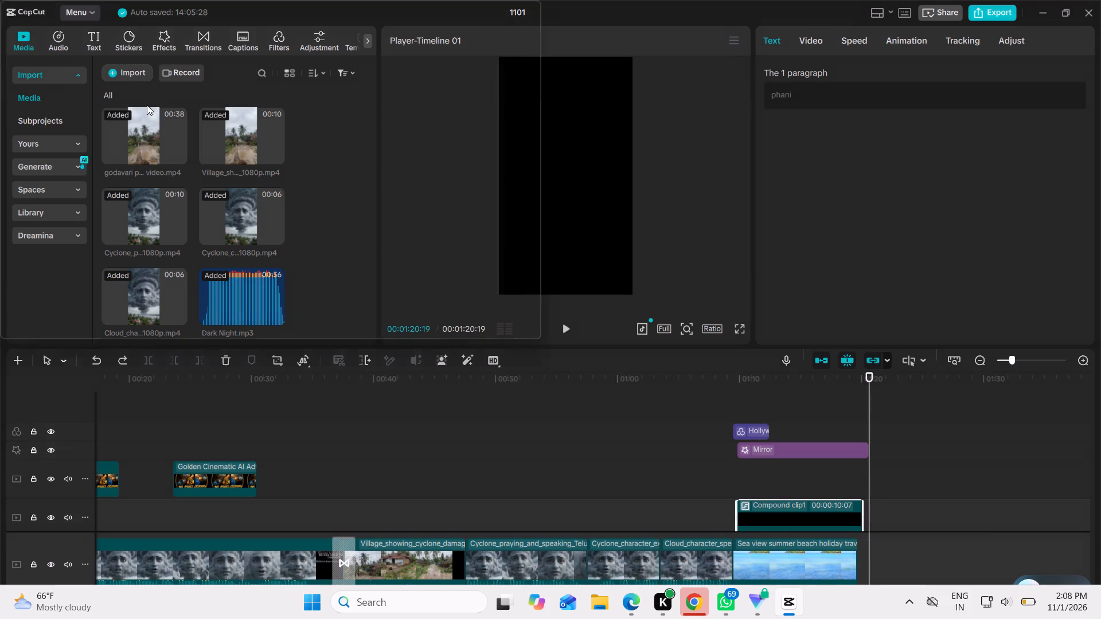
{"action": "scroll", "coordinate": [245, 194], "scroll_direction": "down", "scroll_amount": 4}
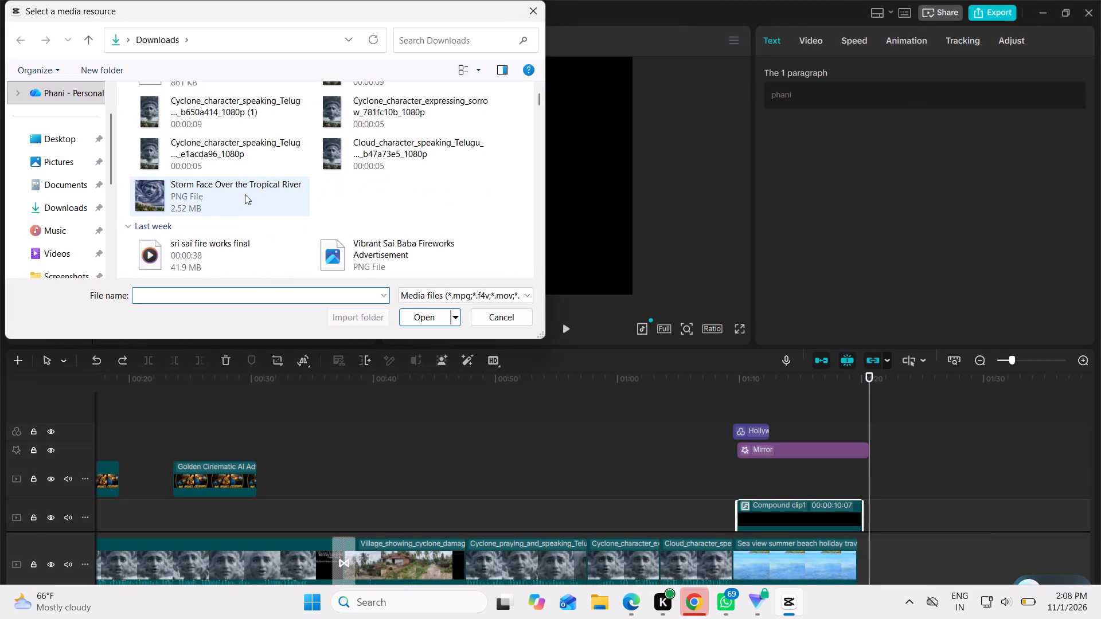
{"action": "left_click", "coordinate": [199, 127]}
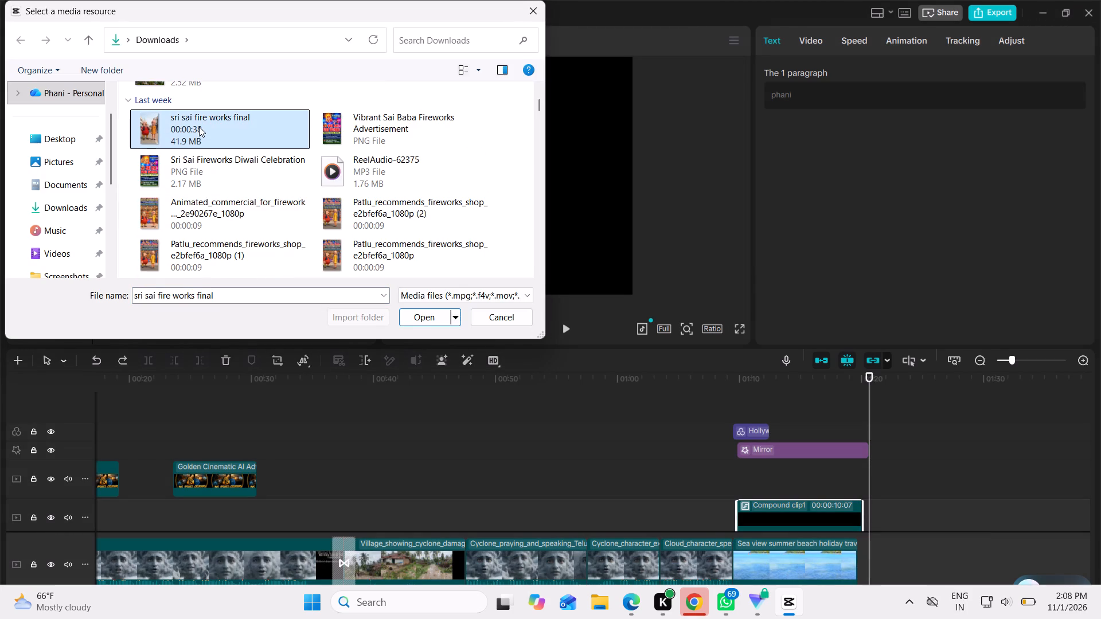
{"action": "scroll", "coordinate": [222, 201], "scroll_direction": "down", "scroll_amount": 1}
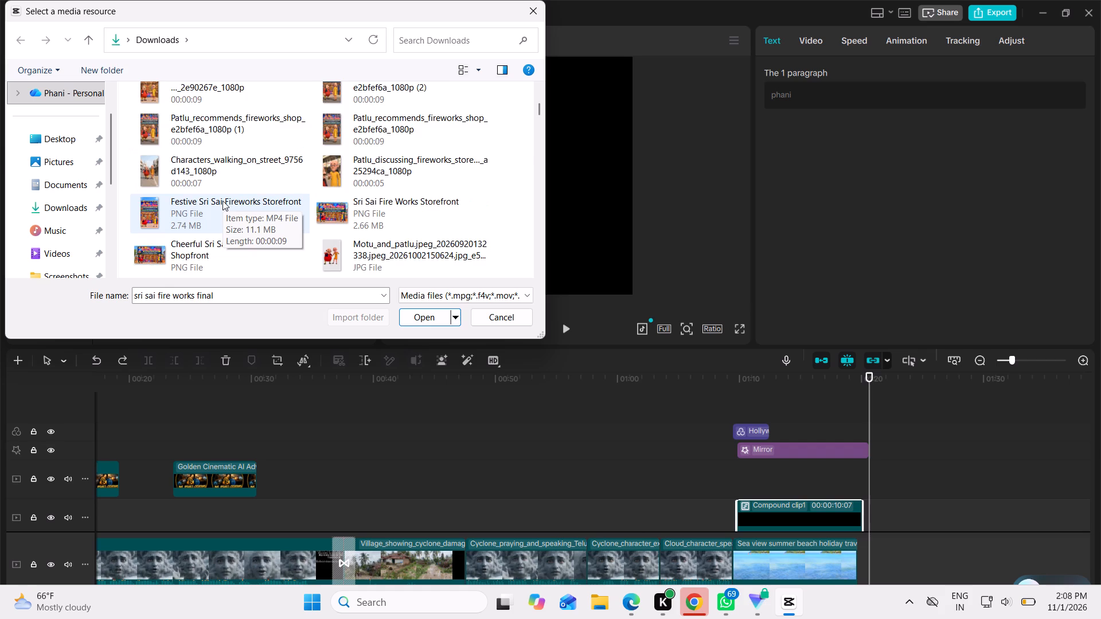
{"action": "scroll", "coordinate": [222, 201], "scroll_direction": "down", "scroll_amount": 1}
{"action": "scroll", "coordinate": [230, 154], "scroll_direction": "up", "scroll_amount": 1}
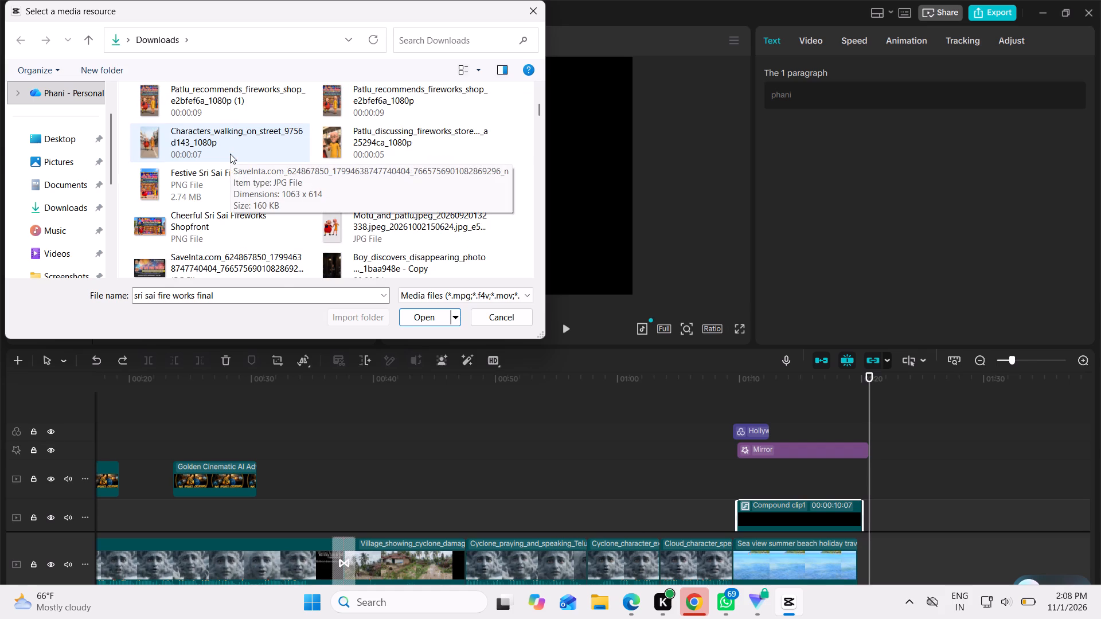
{"action": "left_click", "coordinate": [216, 142]}
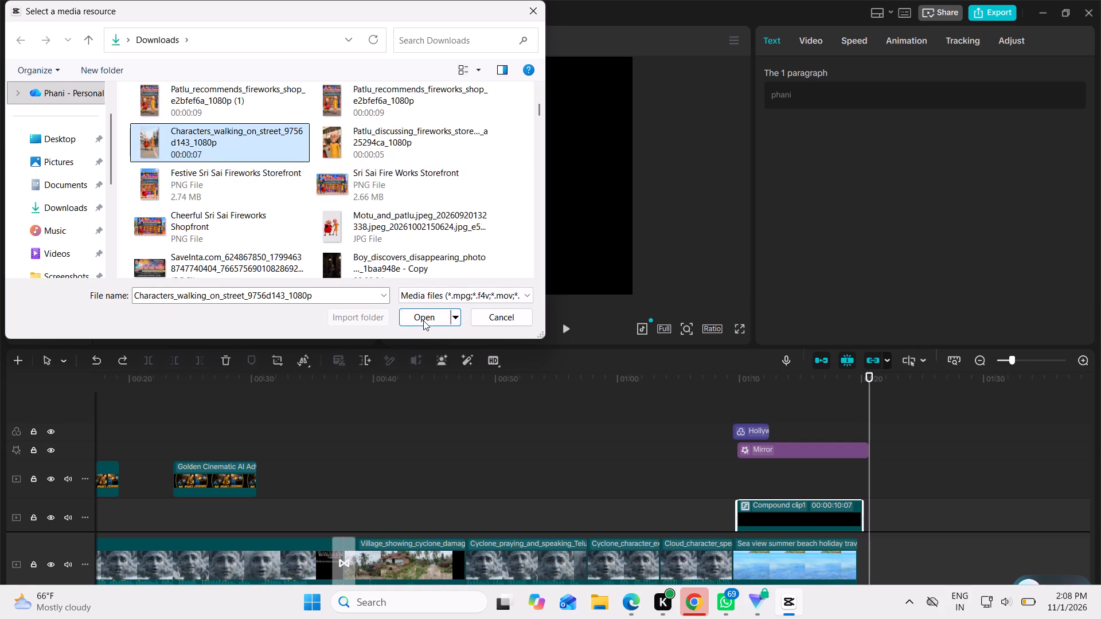
{"action": "left_click", "coordinate": [415, 312]}
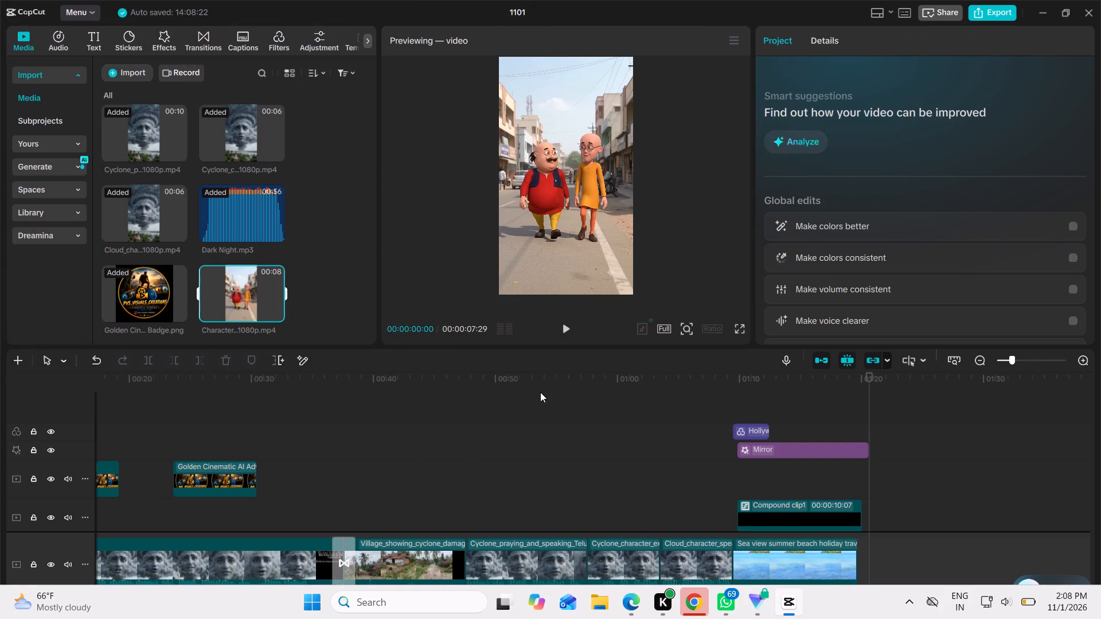
Place the imported Characters_walking_on_street clip on the main track directly after the sea view clip.
{"action": "scroll", "coordinate": [540, 392], "scroll_direction": "left", "scroll_amount": 2}
{"action": "left_click_drag", "start_coordinate": [248, 281], "coordinate": [702, 452]}
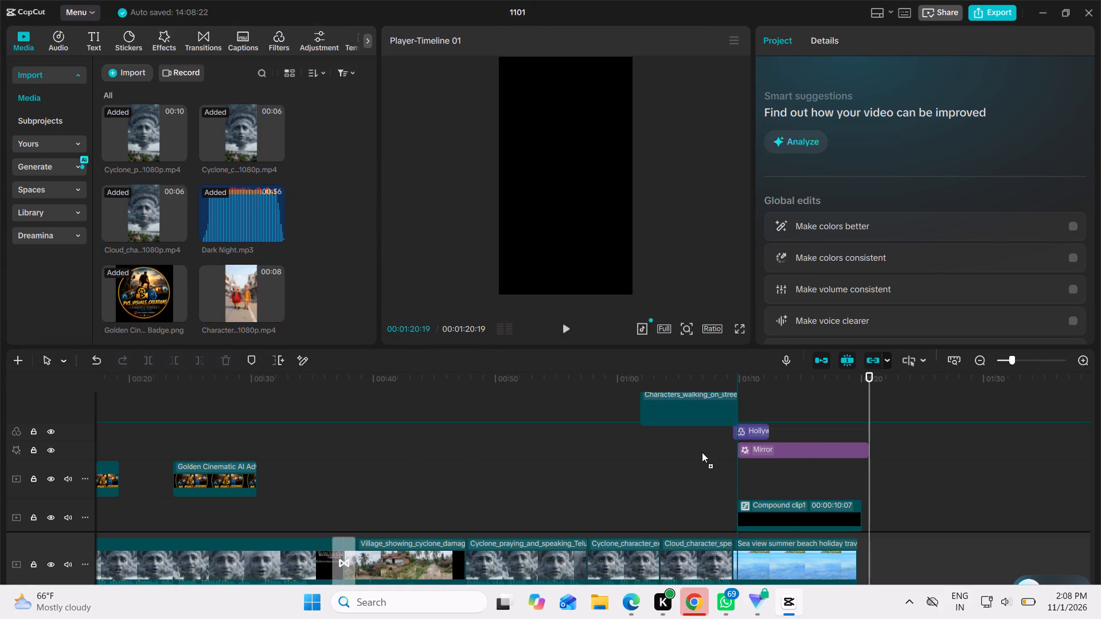
{"action": "left_click_drag", "start_coordinate": [702, 452], "coordinate": [850, 570]}
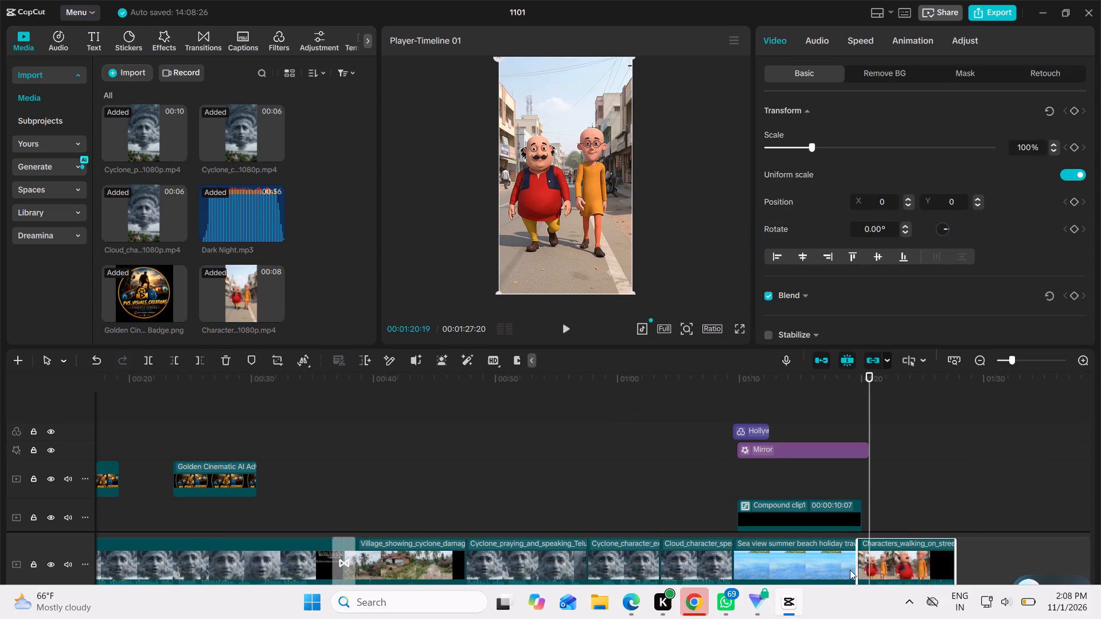
Scrub across the join between the sea view clip and the walking characters clip to preview the cut.
{"action": "scroll", "coordinate": [850, 570], "scroll_direction": "left", "scroll_amount": 1}
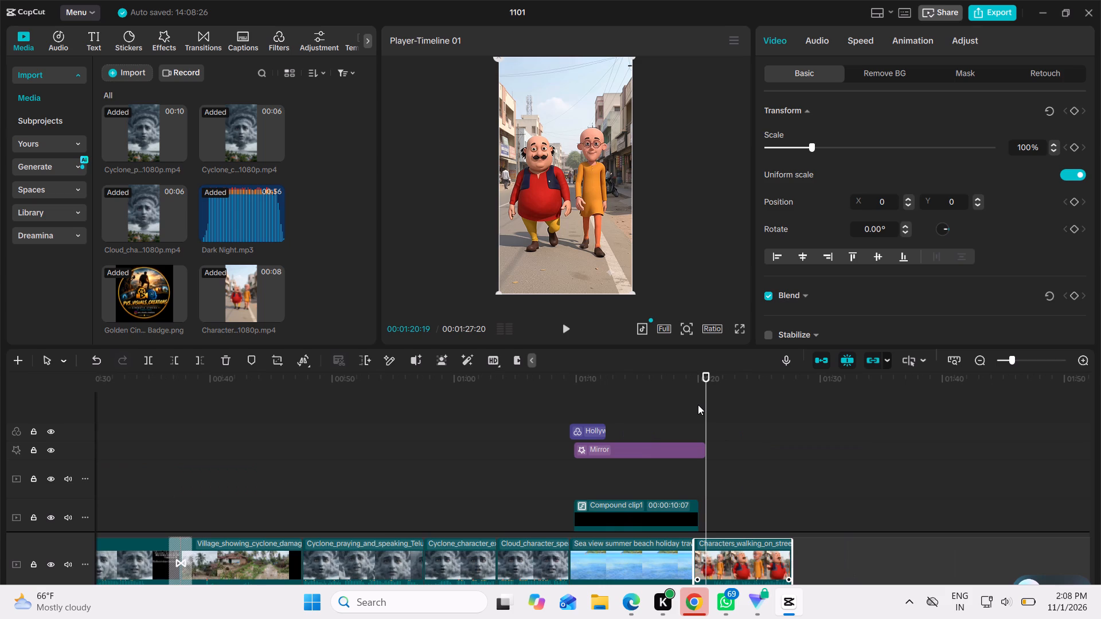
{"action": "left_click_drag", "start_coordinate": [705, 392], "coordinate": [685, 386]}
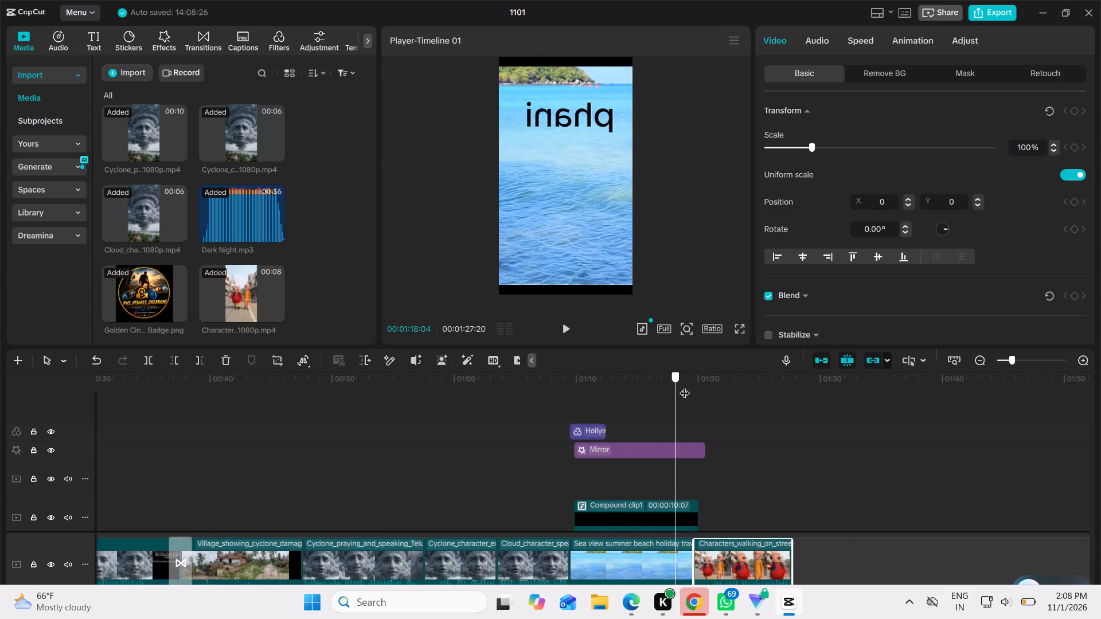
{"action": "left_click_drag", "start_coordinate": [685, 386], "coordinate": [720, 382]}
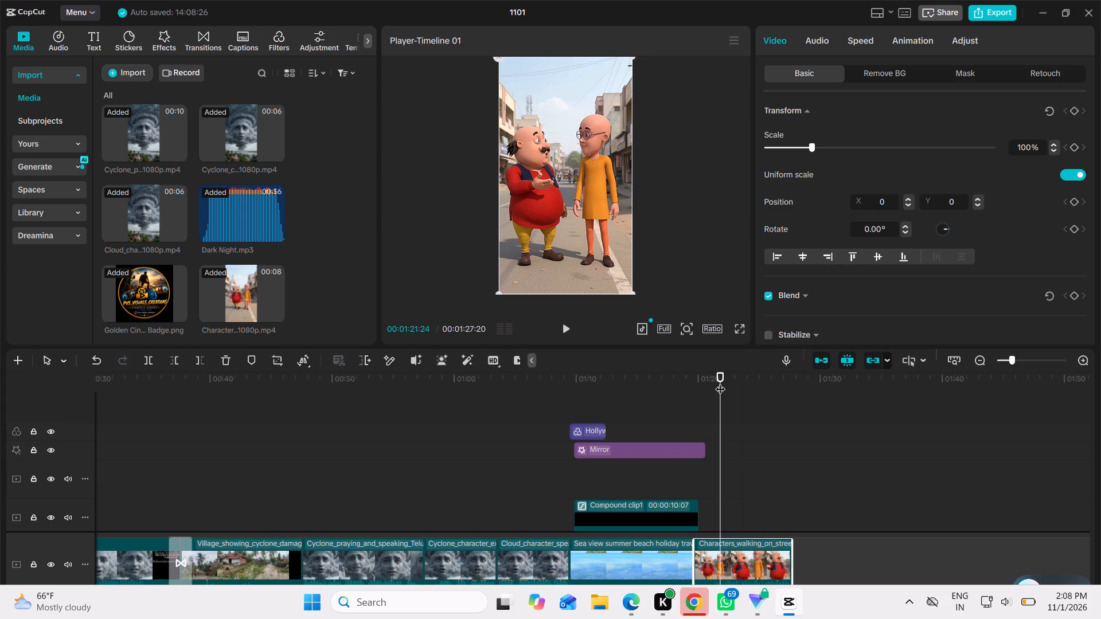
{"action": "left_click_drag", "start_coordinate": [720, 380], "coordinate": [705, 378]}
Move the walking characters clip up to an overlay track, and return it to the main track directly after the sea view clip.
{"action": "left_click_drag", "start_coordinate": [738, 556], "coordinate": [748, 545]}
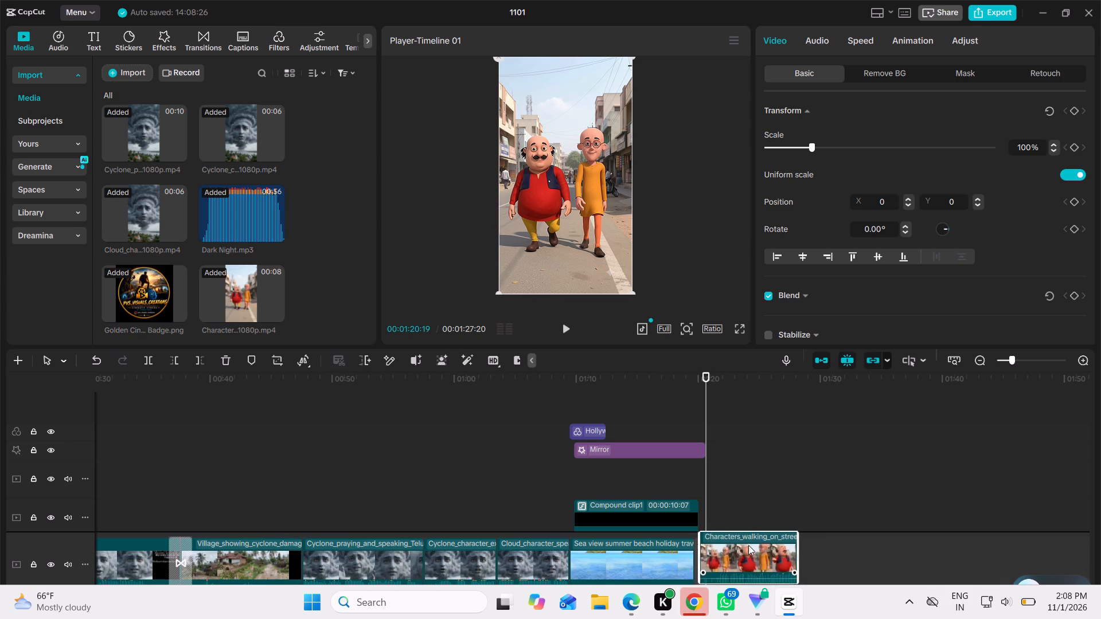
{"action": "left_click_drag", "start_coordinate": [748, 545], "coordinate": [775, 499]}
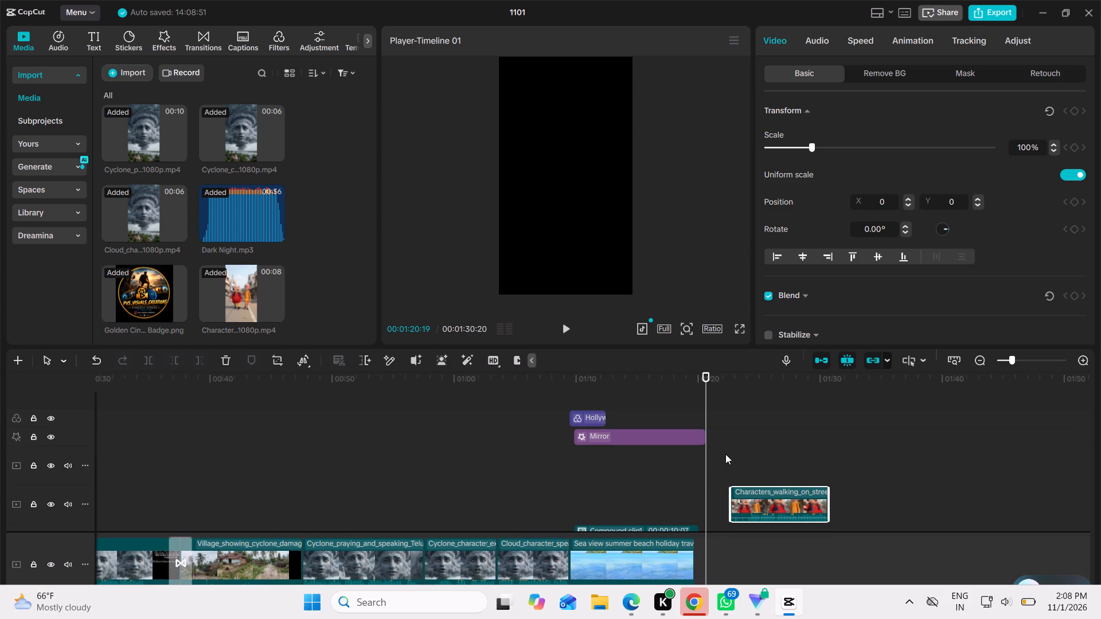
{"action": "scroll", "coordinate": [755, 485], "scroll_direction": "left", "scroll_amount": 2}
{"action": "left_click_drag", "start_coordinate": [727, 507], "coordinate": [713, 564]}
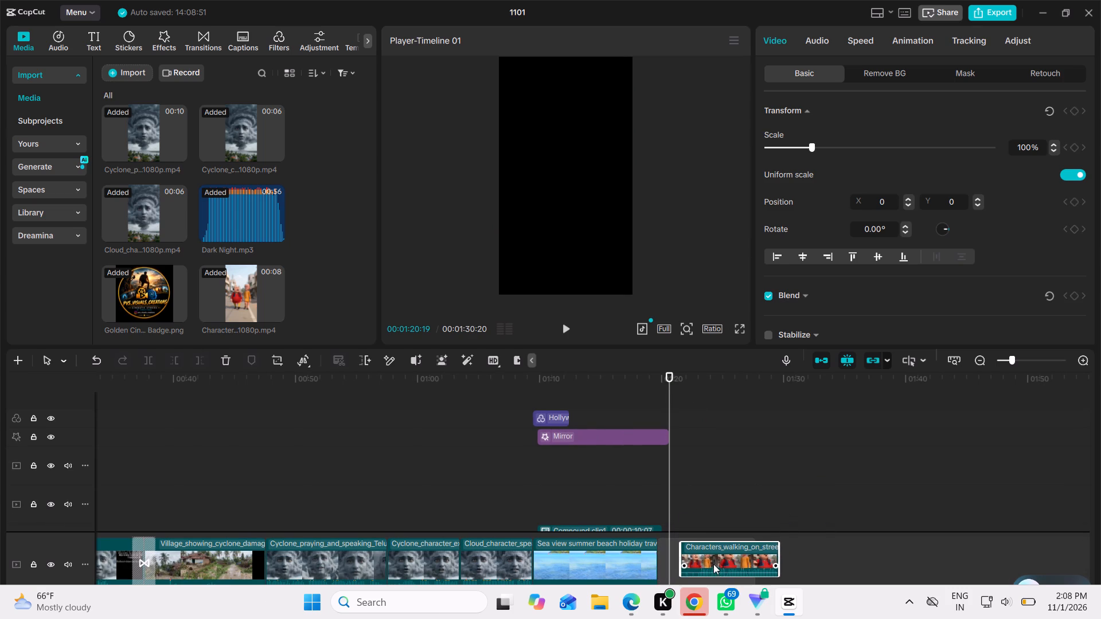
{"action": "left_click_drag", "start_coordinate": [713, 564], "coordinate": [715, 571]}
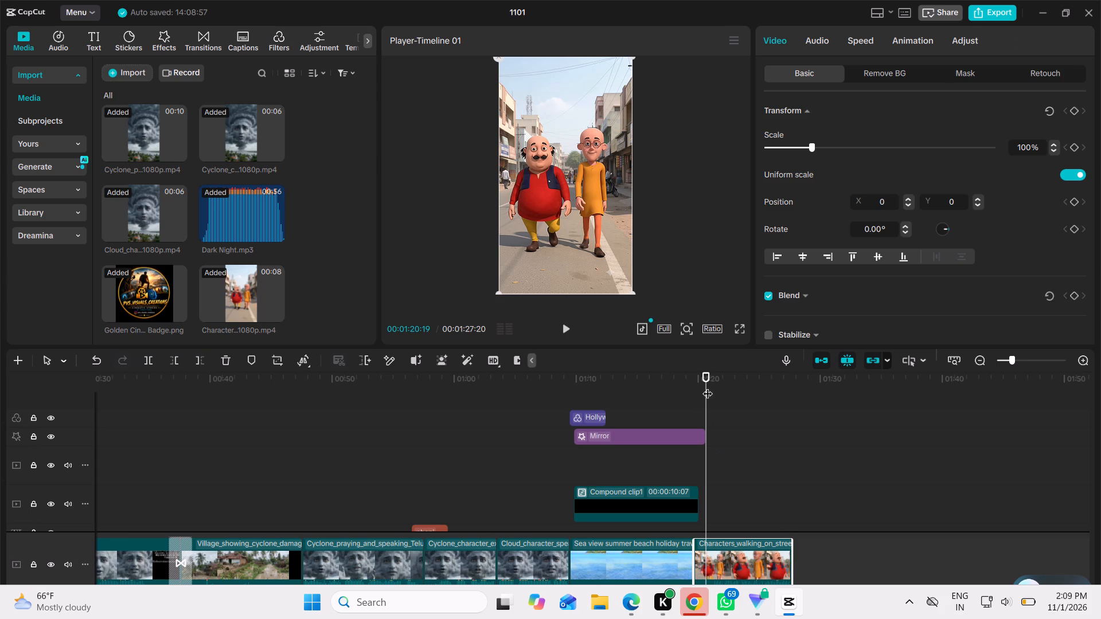
Scrub back into the mirrored title over the sea view clip, at about 00:01:17:05.
{"action": "left_click_drag", "start_coordinate": [705, 383], "coordinate": [663, 374]}
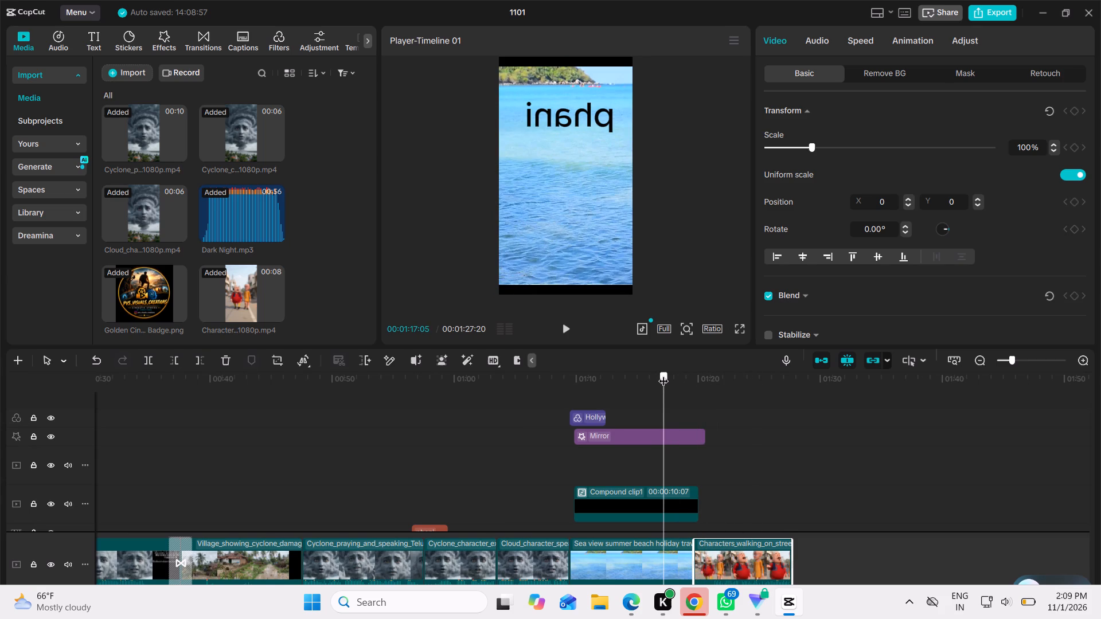
{"action": "left_click_drag", "start_coordinate": [663, 374], "coordinate": [663, 373]}
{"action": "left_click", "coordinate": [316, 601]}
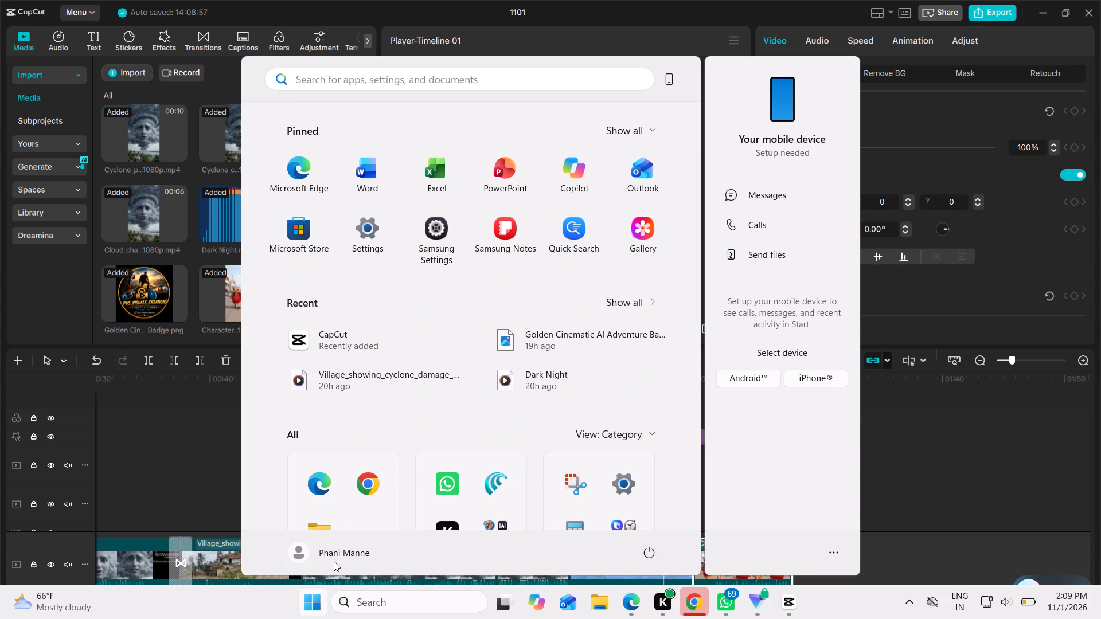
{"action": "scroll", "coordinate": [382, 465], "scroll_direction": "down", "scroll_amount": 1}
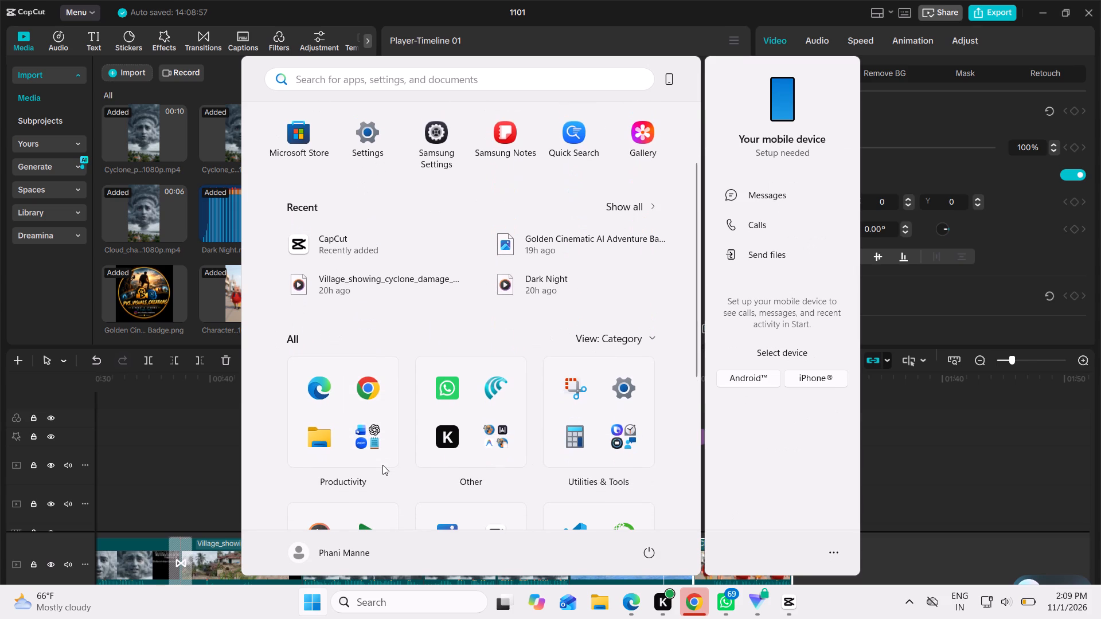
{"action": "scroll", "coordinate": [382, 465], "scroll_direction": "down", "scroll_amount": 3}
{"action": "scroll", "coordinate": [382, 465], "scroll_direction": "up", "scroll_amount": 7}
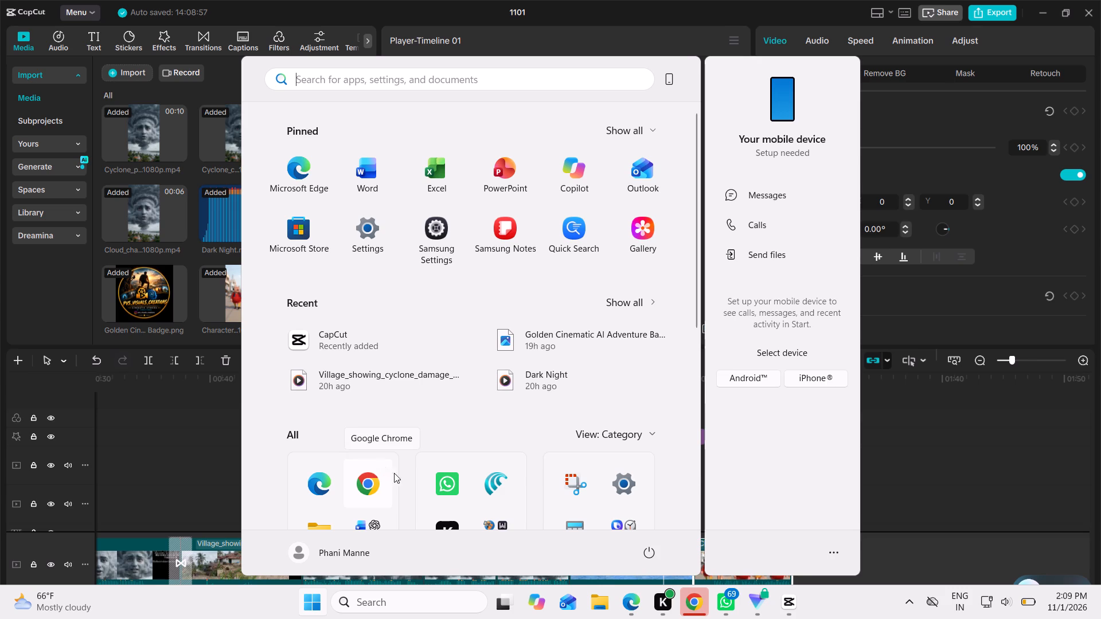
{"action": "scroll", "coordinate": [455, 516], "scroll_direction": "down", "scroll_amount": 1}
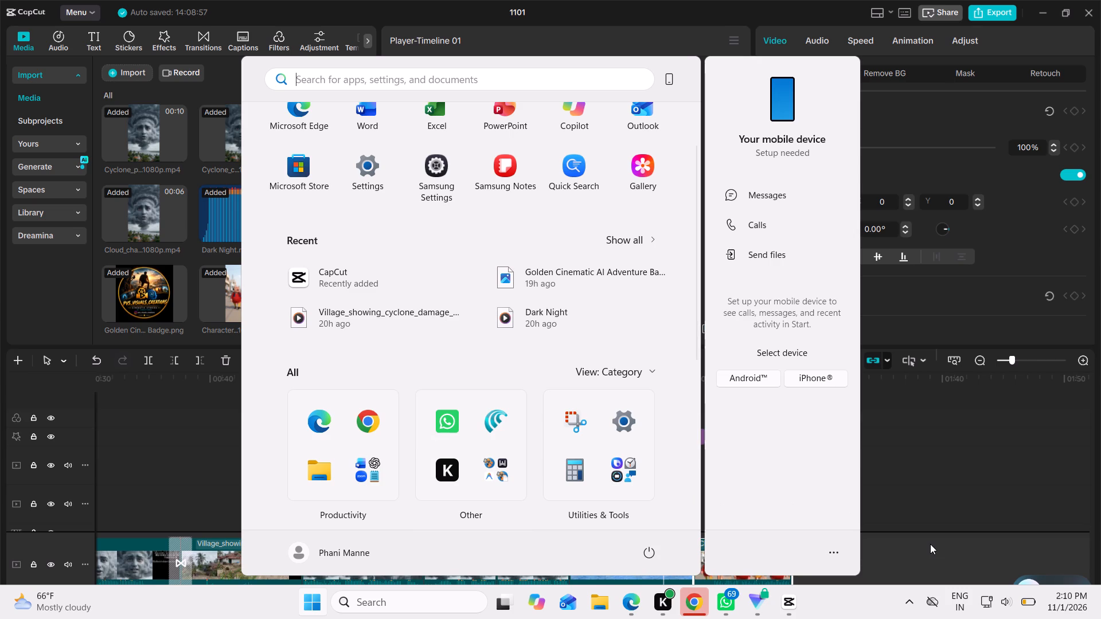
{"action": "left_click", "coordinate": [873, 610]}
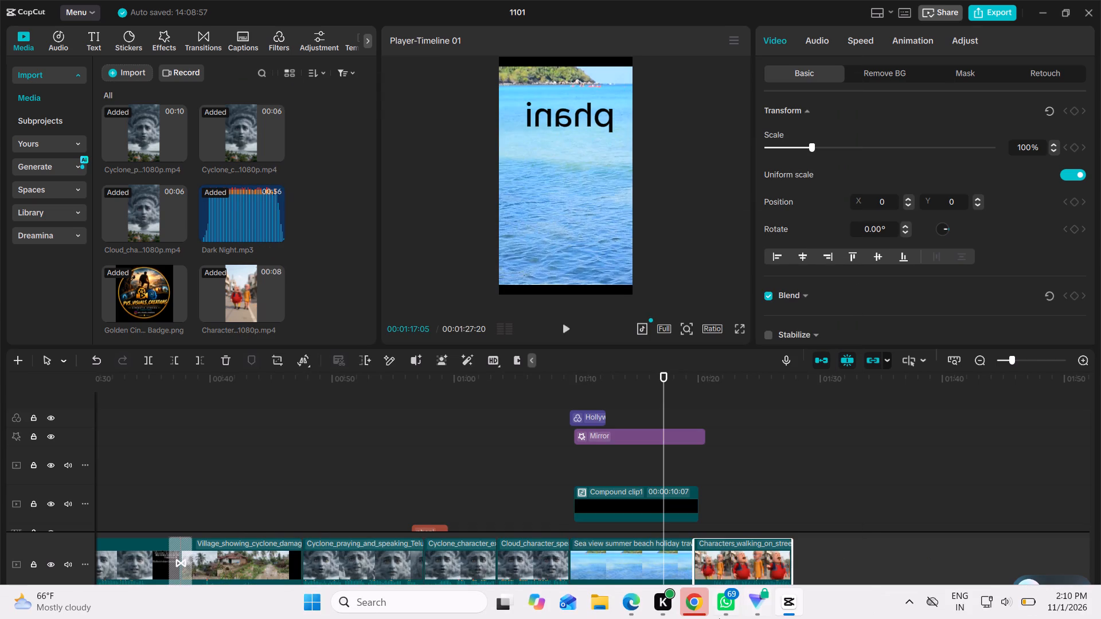
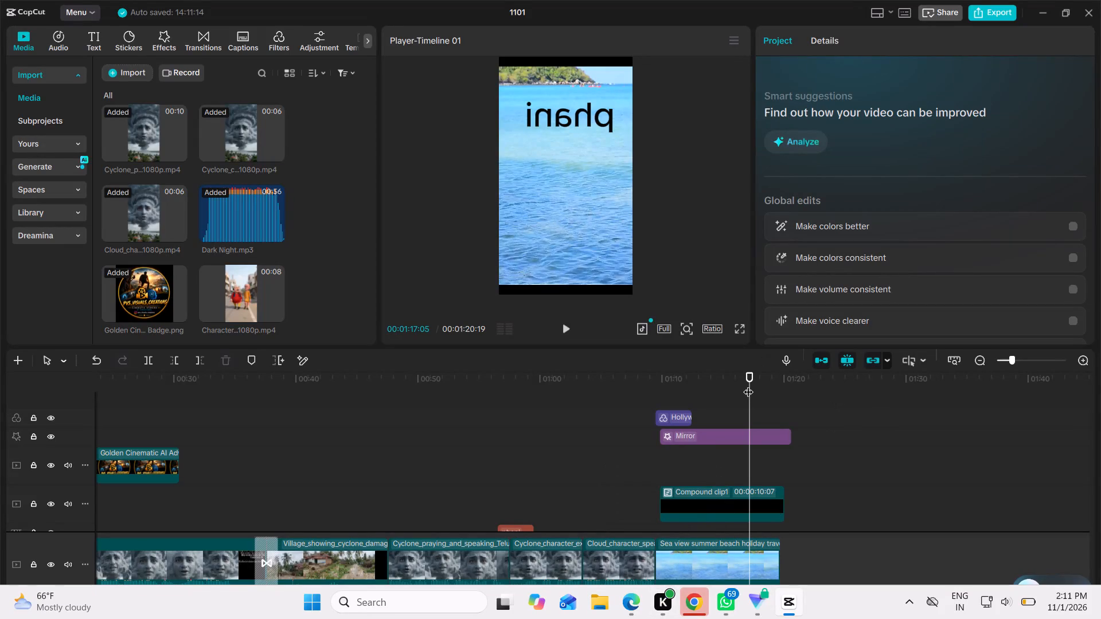
Place the Characters_walking_on_street clip on the main track directly after the sea view clip.
{"action": "scroll", "coordinate": [700, 453], "scroll_direction": "left", "scroll_amount": 1}
{"action": "left_click_drag", "start_coordinate": [231, 314], "coordinate": [791, 570]}
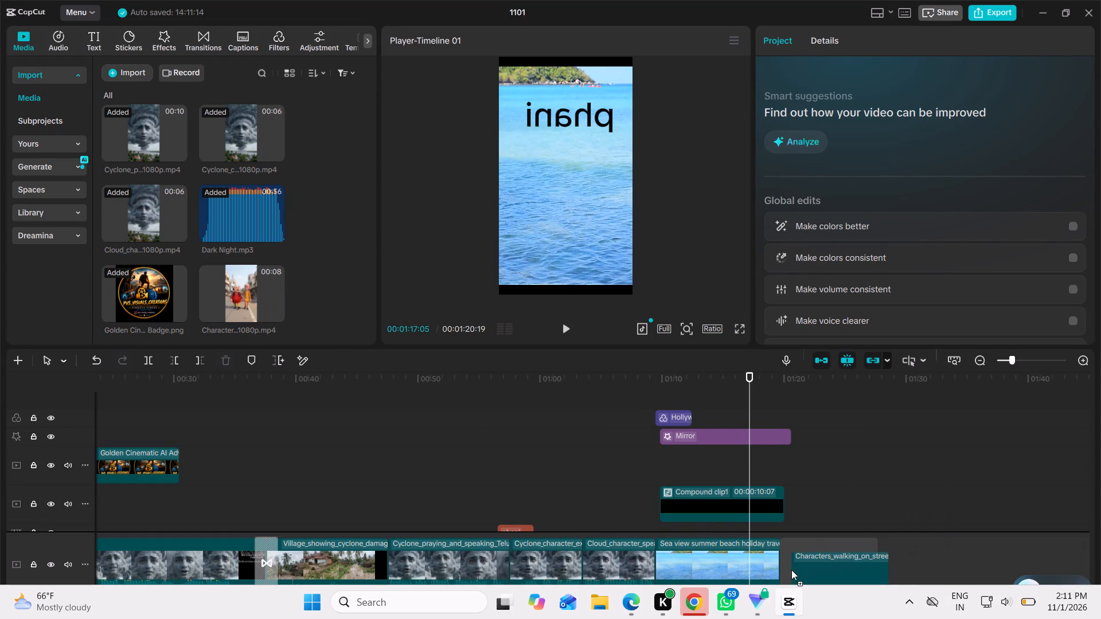
{"action": "left_click_drag", "start_coordinate": [791, 570], "coordinate": [797, 565]}
Shift the Mirror effect and the Hollywood II filter earlier so both end before the walking characters clip begins.
{"action": "scroll", "coordinate": [797, 565], "scroll_direction": "left", "scroll_amount": 1}
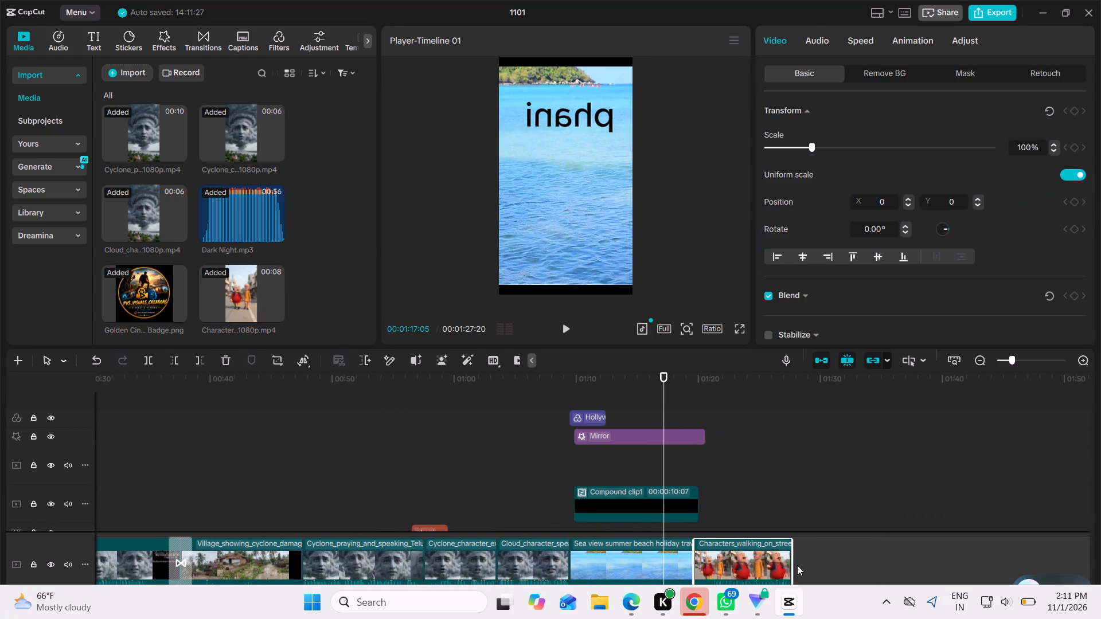
{"action": "left_click_drag", "start_coordinate": [659, 379], "coordinate": [659, 379]}
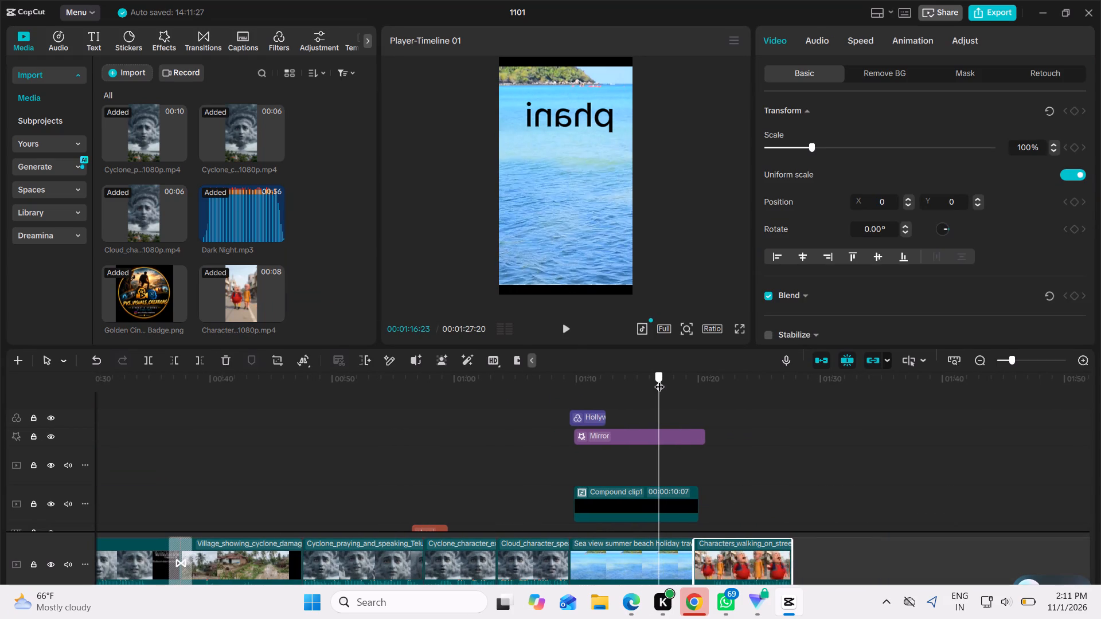
{"action": "left_click_drag", "start_coordinate": [659, 379], "coordinate": [688, 381]}
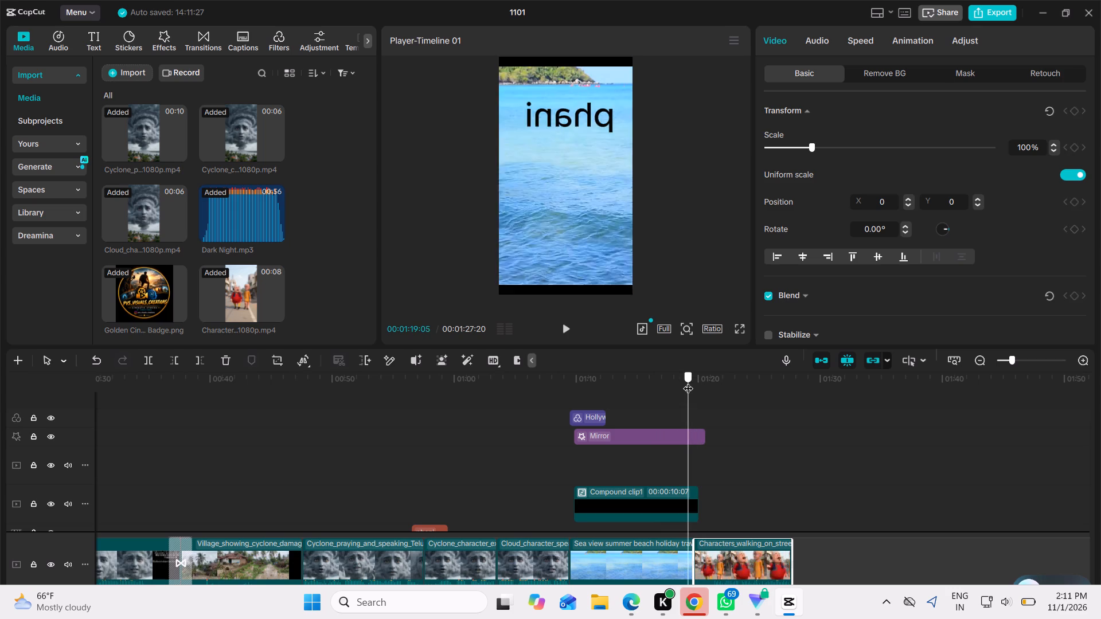
{"action": "left_click_drag", "start_coordinate": [688, 381], "coordinate": [698, 381]}
{"action": "left_click_drag", "start_coordinate": [621, 428], "coordinate": [583, 440]}
{"action": "left_click_drag", "start_coordinate": [597, 437], "coordinate": [576, 435]}
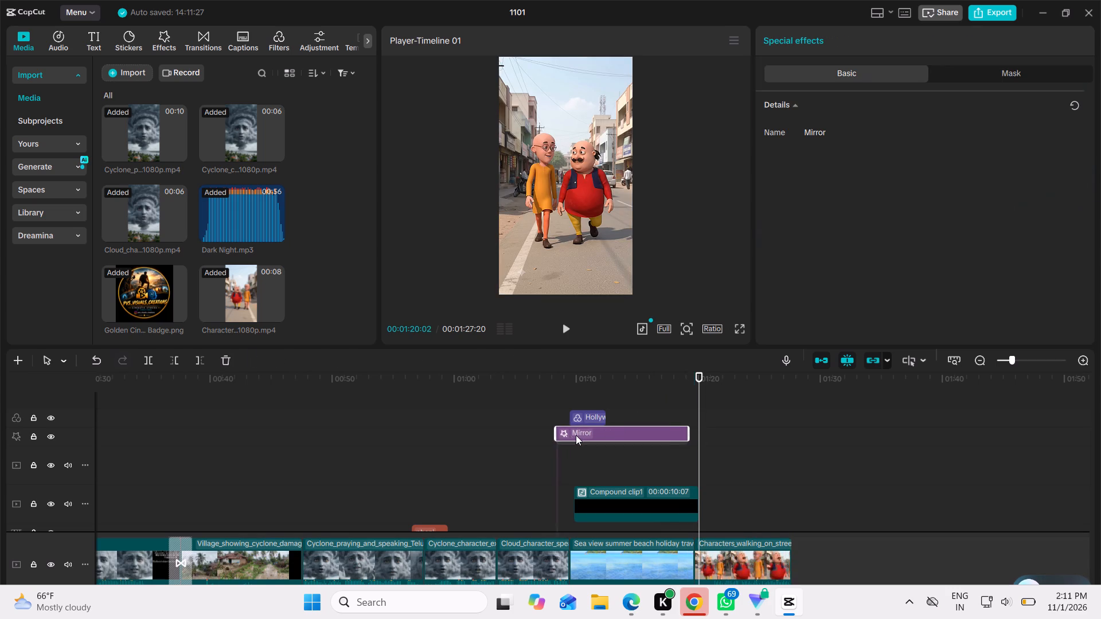
{"action": "left_click_drag", "start_coordinate": [576, 435], "coordinate": [569, 435]}
{"action": "left_click_drag", "start_coordinate": [579, 418], "coordinate": [556, 417]}
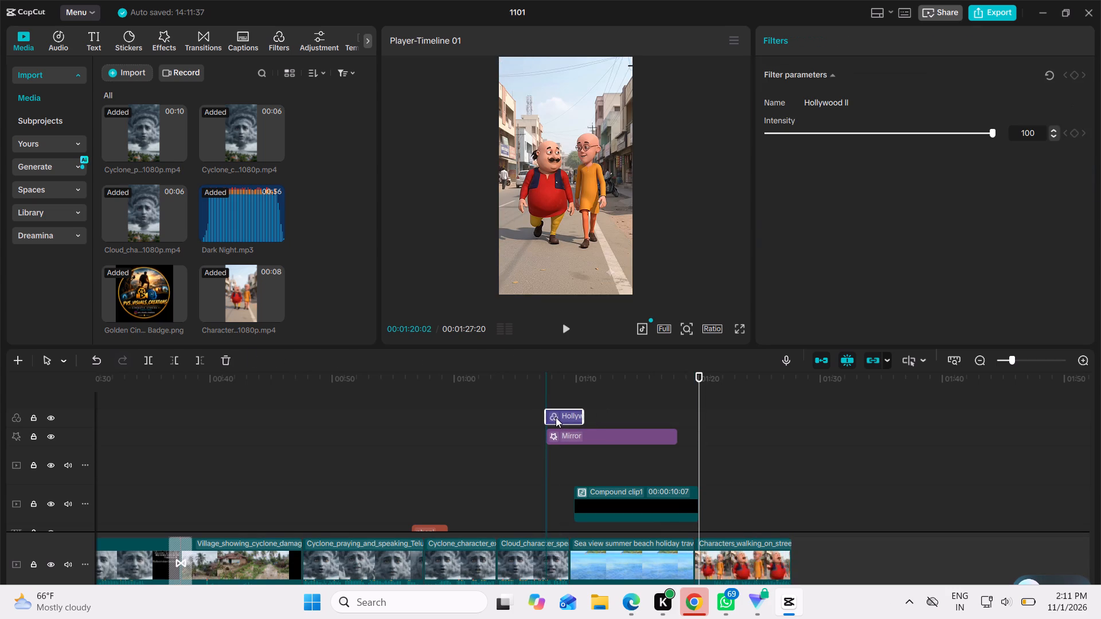
Play the walking characters clip from 00:01:19:21 to its end, and return the playhead to the clip's start.
{"action": "left_click", "coordinate": [701, 378]}
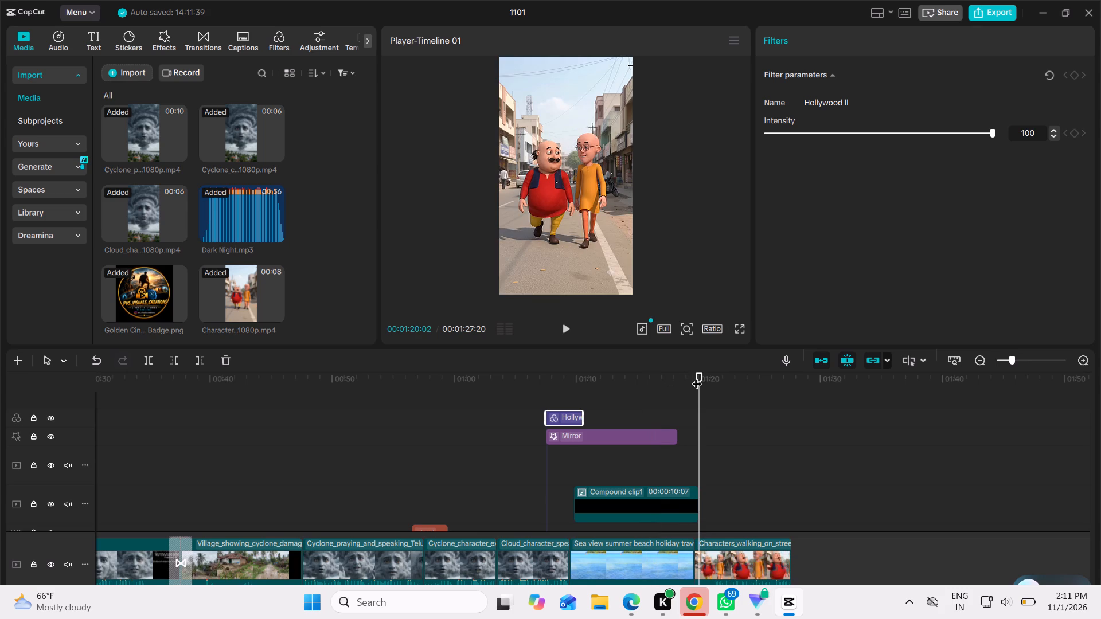
{"action": "left_click_drag", "start_coordinate": [700, 374], "coordinate": [701, 367]}
{"action": "left_click_drag", "start_coordinate": [701, 367], "coordinate": [698, 364]}
{"action": "left_click_drag", "start_coordinate": [698, 364], "coordinate": [697, 363]}
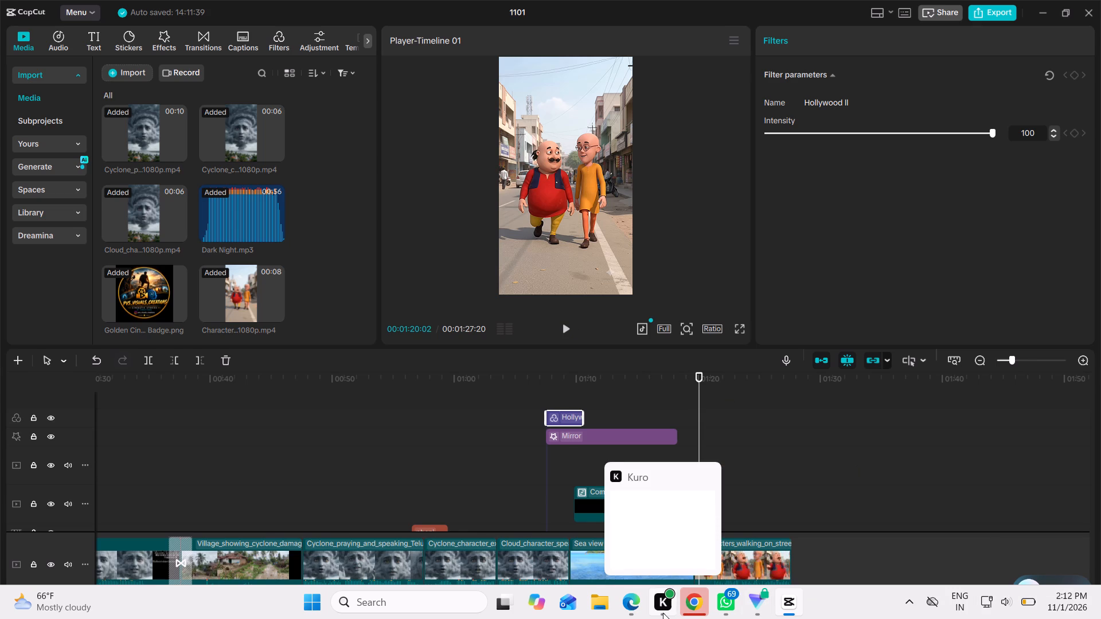
{"action": "left_click", "coordinate": [695, 401]}
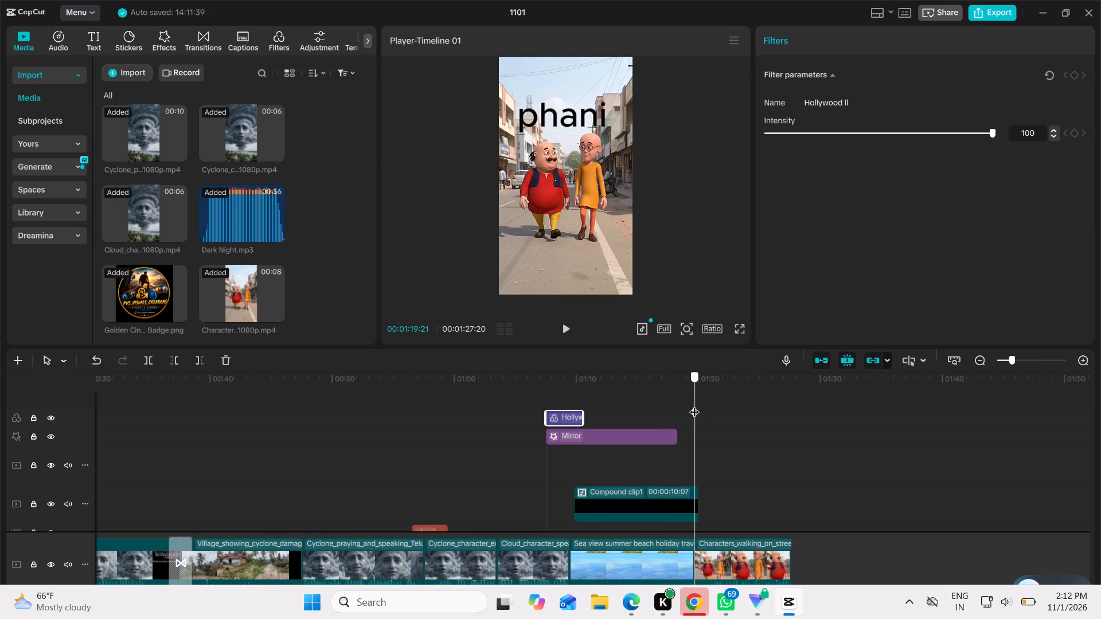
{"action": "left_click", "coordinate": [566, 333]}
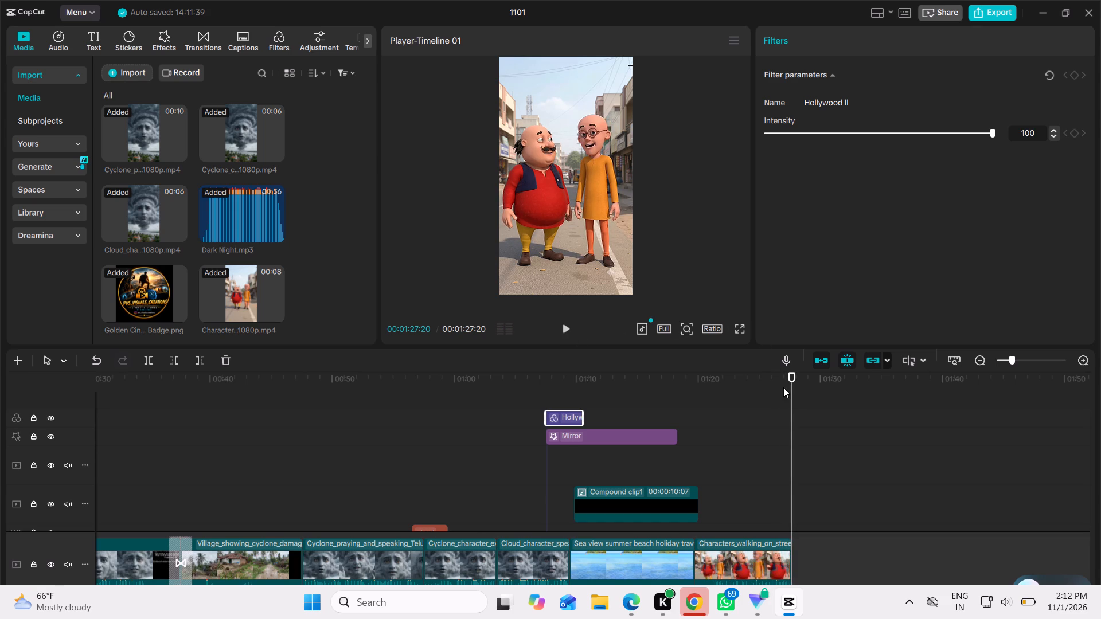
{"action": "left_click_drag", "start_coordinate": [795, 395], "coordinate": [702, 358]}
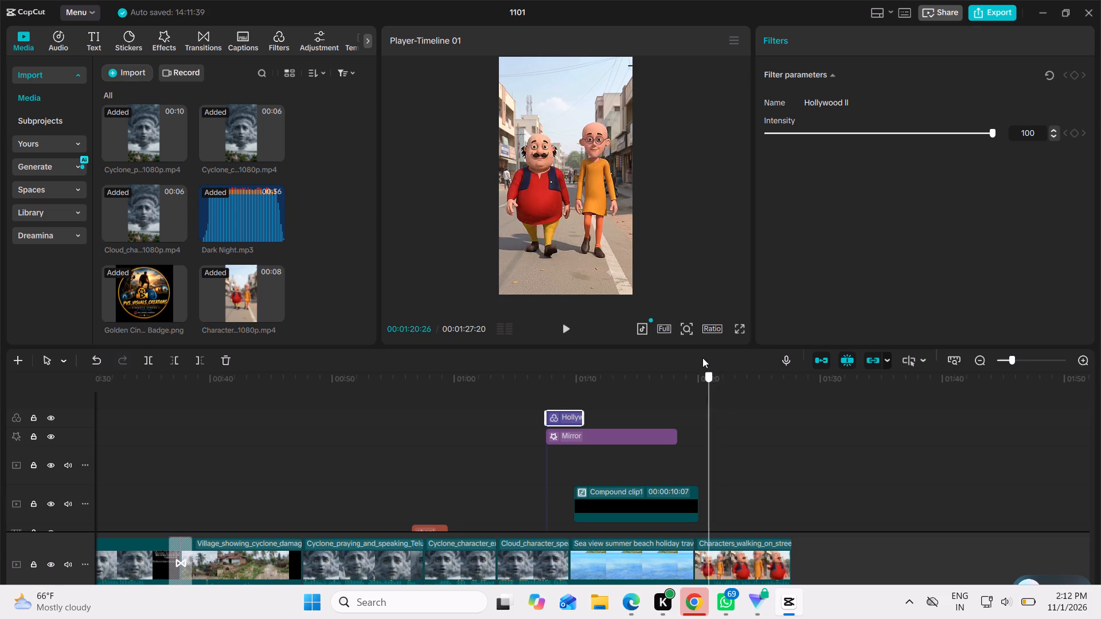
{"action": "left_click_drag", "start_coordinate": [702, 358], "coordinate": [693, 353]}
Move Compound clip1 earlier so the "phani" title ends before the walking characters clip begins.
{"action": "left_click_drag", "start_coordinate": [628, 494], "coordinate": [606, 490]}
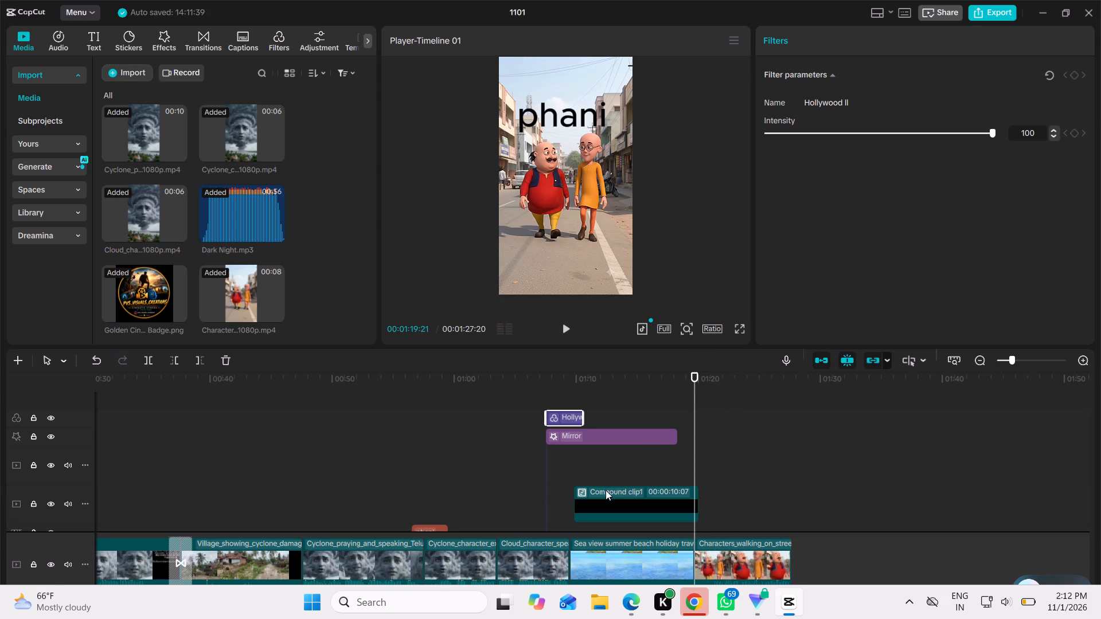
{"action": "left_click_drag", "start_coordinate": [606, 490], "coordinate": [595, 488]}
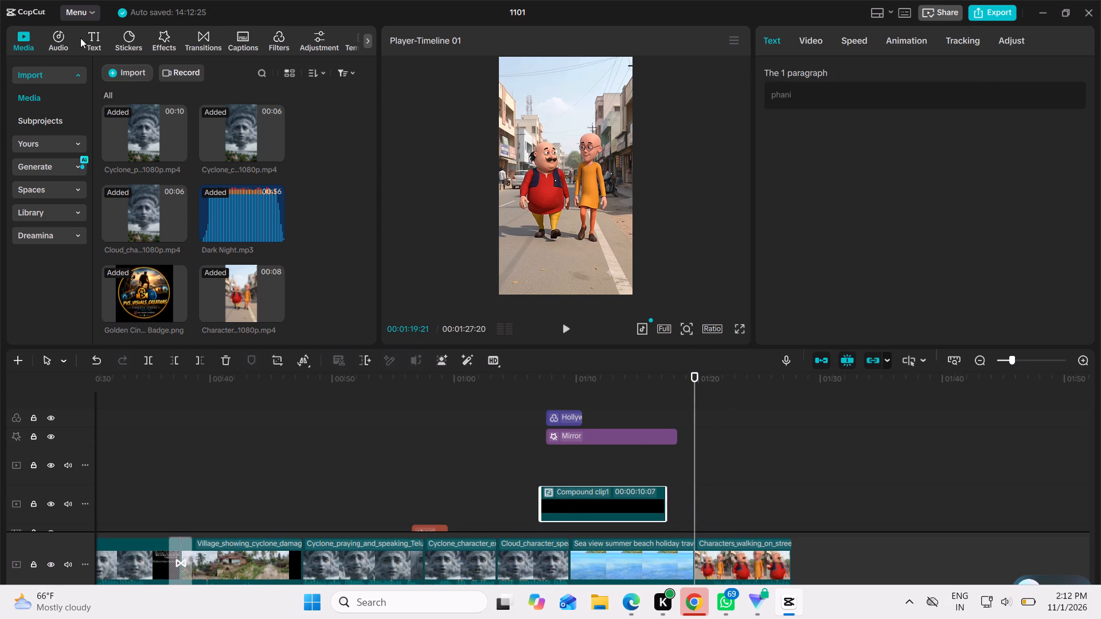
Add a default text clip on the text track at the start of the walking characters clip, 00:01:19:21.
{"action": "left_click", "coordinate": [96, 31]}
{"action": "left_click_drag", "start_coordinate": [96, 31], "coordinate": [313, 147]}
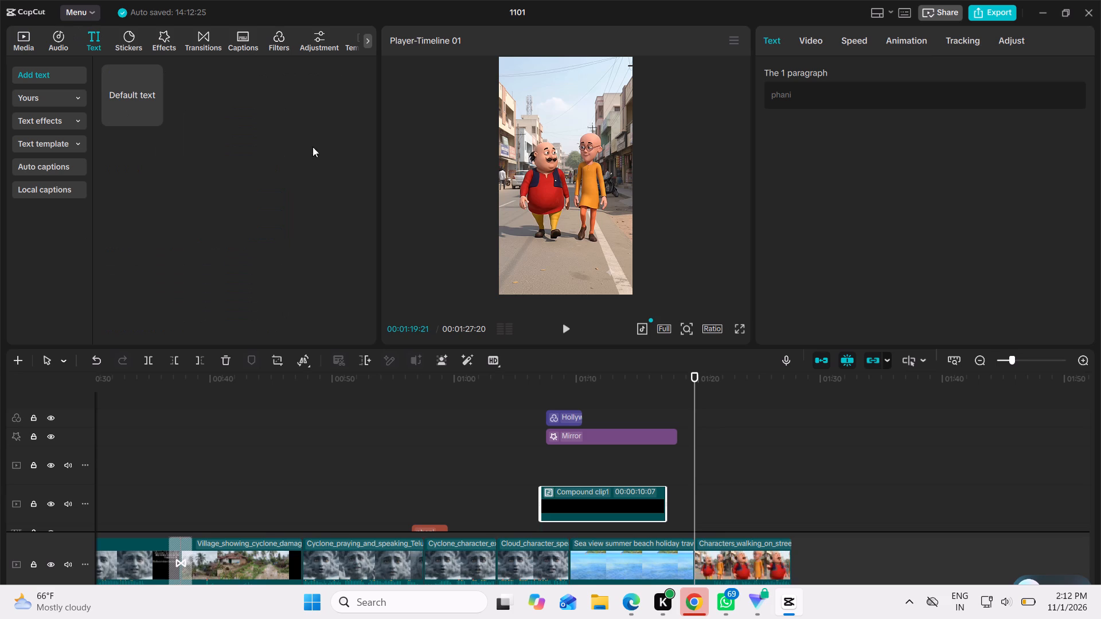
{"action": "left_click_drag", "start_coordinate": [313, 147], "coordinate": [135, 100]}
{"action": "left_click_drag", "start_coordinate": [135, 100], "coordinate": [684, 506]}
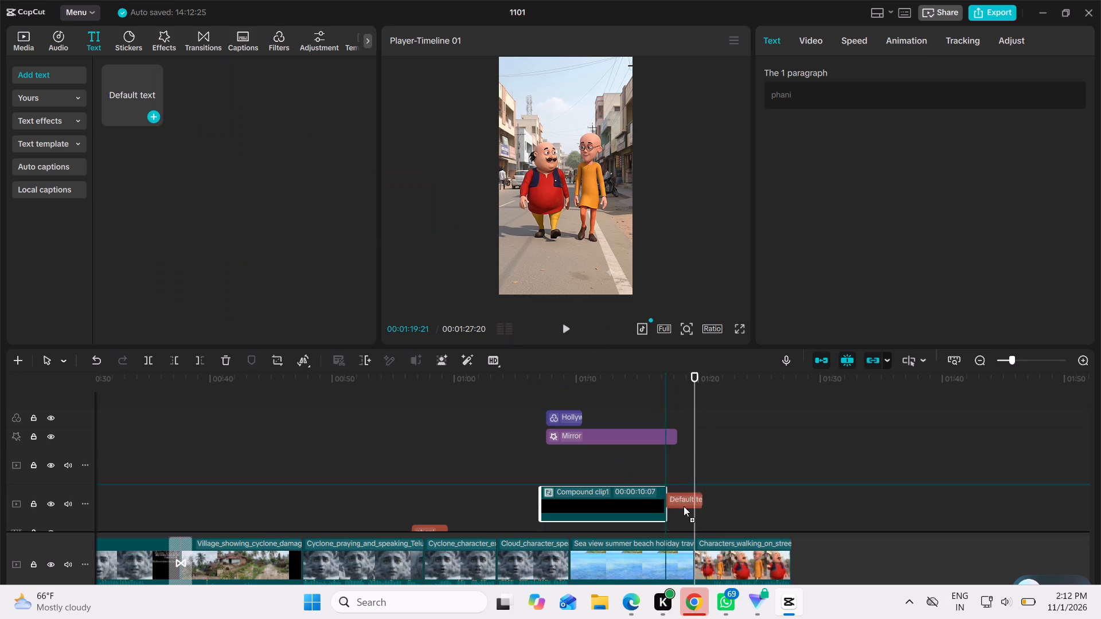
{"action": "left_click_drag", "start_coordinate": [684, 506], "coordinate": [694, 527]}
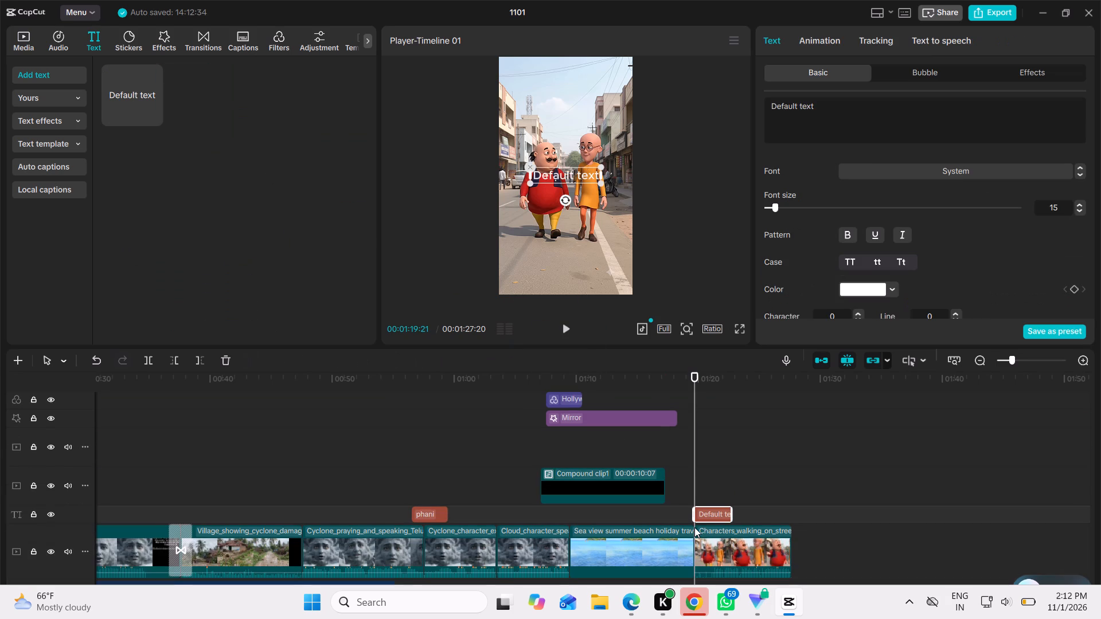
Replace the new text clip's wording with "motu".
{"action": "left_click", "coordinate": [567, 174]}
{"action": "left_click_drag", "start_coordinate": [821, 99], "coordinate": [740, 83]}
{"action": "left_click_drag", "start_coordinate": [740, 83], "coordinate": [818, 105]}
{"action": "double_click", "coordinate": [818, 105]}
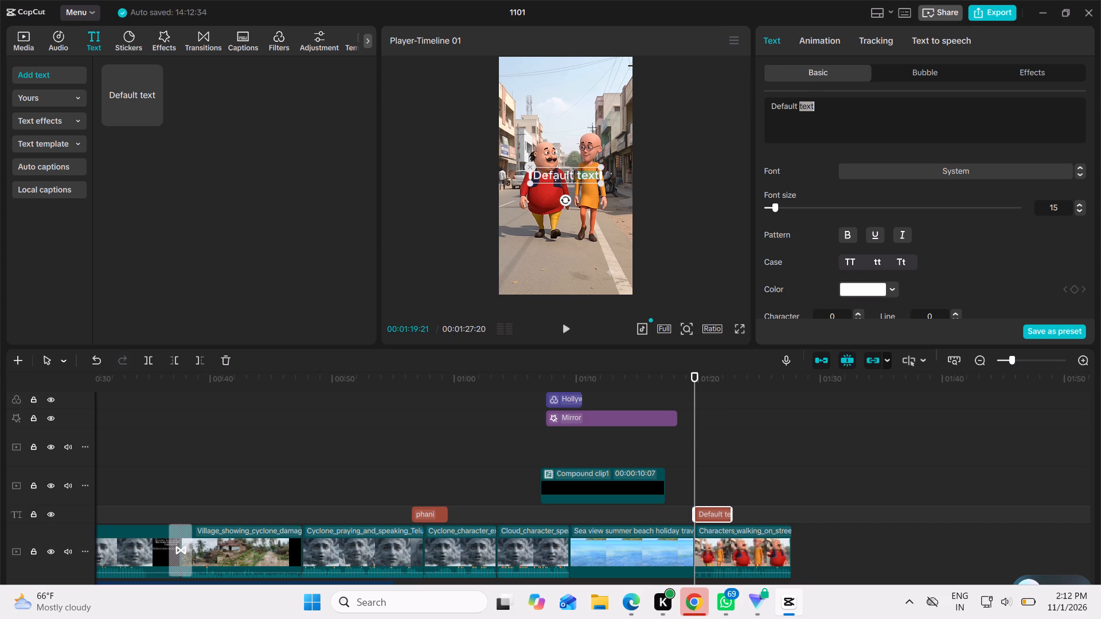
{"action": "key", "text": "BackSpace"}
{"action": "key", "text": "BackSpace"}
{"action": "key", "text": "BackSpace"}
{"action": "key", "text": "BackSpace"}
{"action": "key", "text": "BackSpace"}
{"action": "key", "text": "BackSpace"}
{"action": "key", "text": "BackSpace"}
{"action": "key", "text": "BackSpace"}
{"action": "key", "text": "BackSpace"}
{"action": "key", "text": "BackSpace"}
{"action": "key", "text": "BackSpace"}
{"action": "key", "text": "BackSpace"}
{"action": "key", "text": "BackSpace"}
{"action": "key", "text": "BackSpace"}
{"action": "key", "text": "BackSpace"}
{"action": "key", "text": "BackSpace"}
{"action": "key", "text": "BackSpace"}
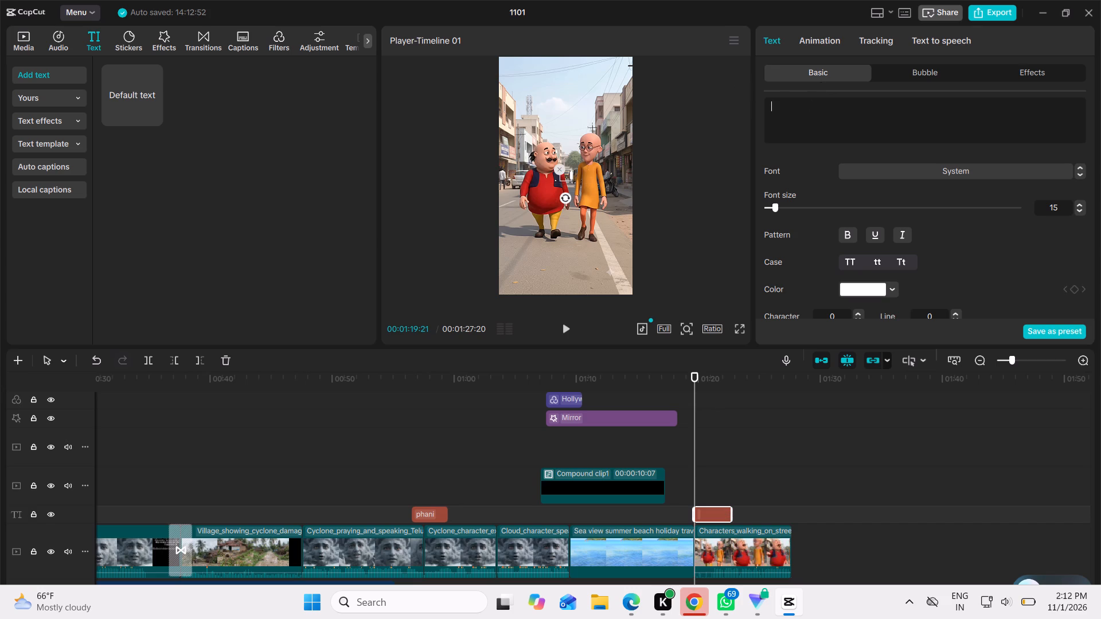
{"action": "type", "text": "mo"}
{"action": "type", "text": "tu"}
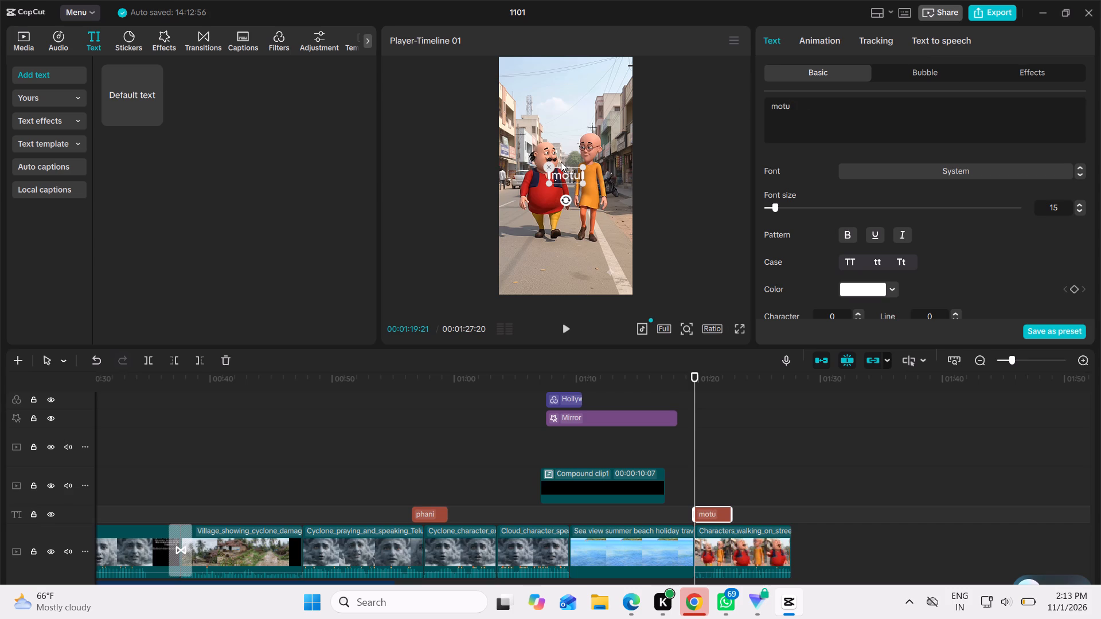
Move the "motu" text in the frame to just above the head of the character in red.
{"action": "left_click_drag", "start_coordinate": [562, 178], "coordinate": [540, 132]}
{"action": "left_click_drag", "start_coordinate": [540, 132], "coordinate": [534, 130]}
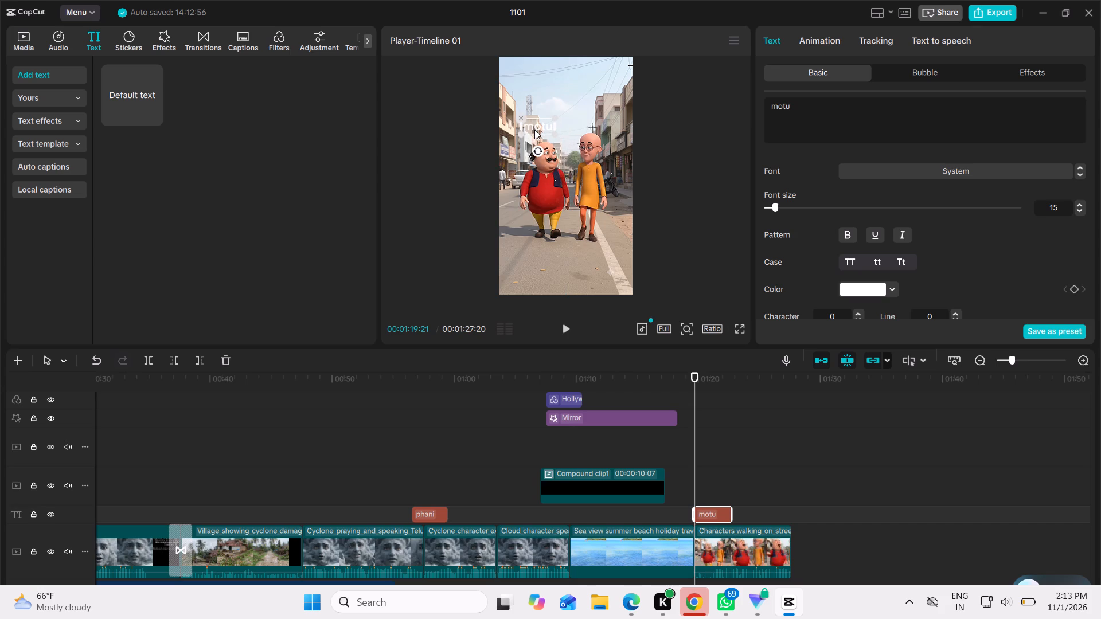
Set the "motu" text colour to dark red, B61B1C.
{"action": "left_click", "coordinate": [888, 292]}
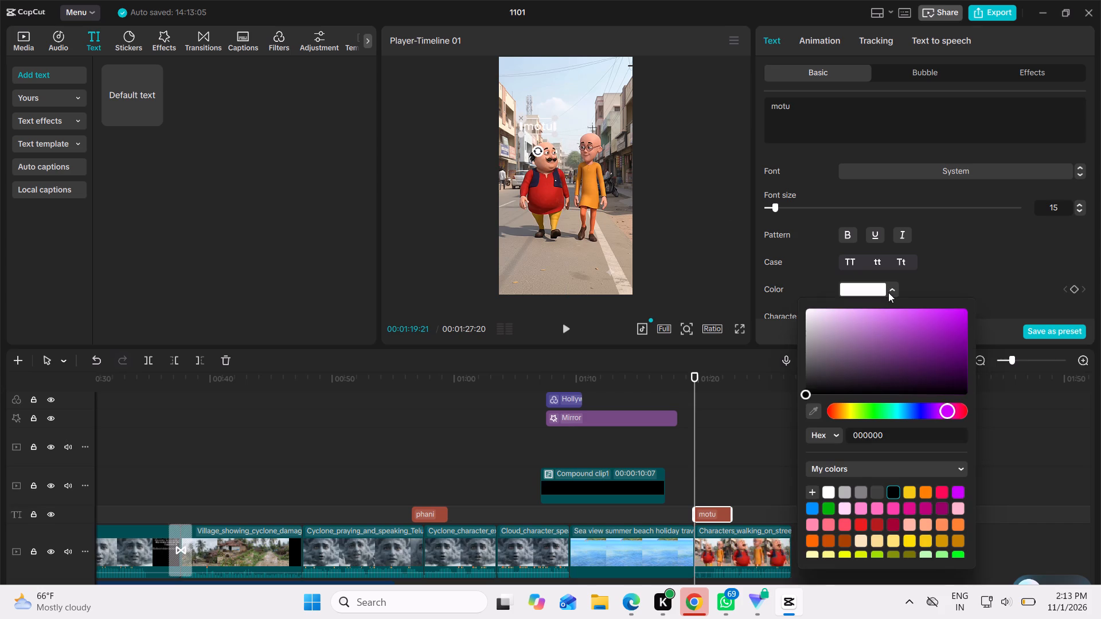
{"action": "left_click", "coordinate": [873, 522]}
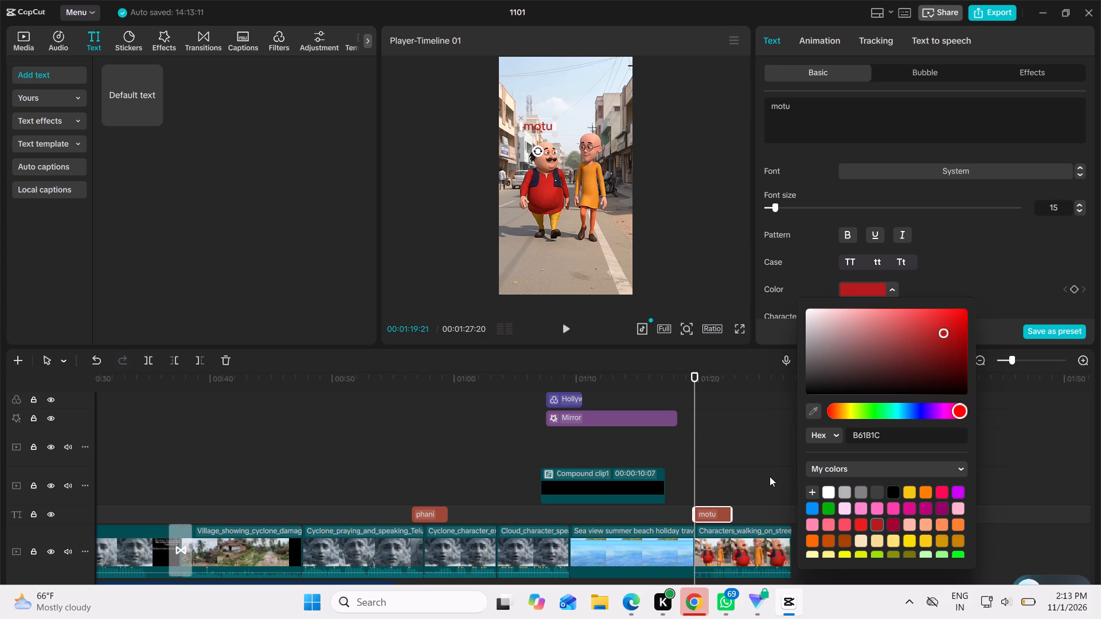
{"action": "left_click", "coordinate": [739, 453]}
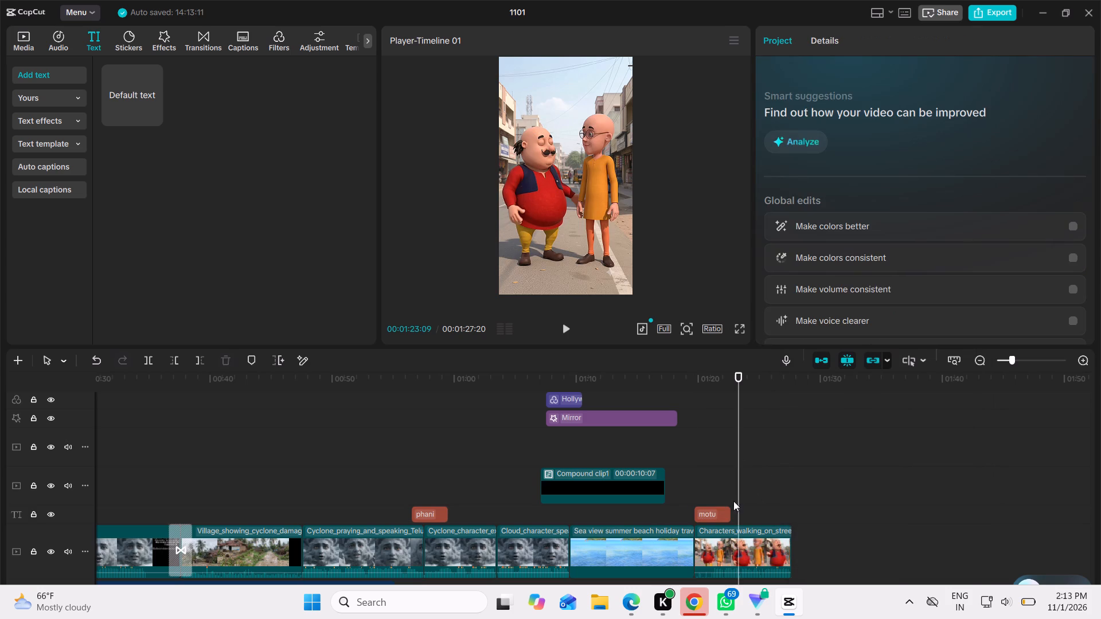
Extend the "motu" text clip to the end of the walking characters clip.
{"action": "left_click", "coordinate": [726, 509]}
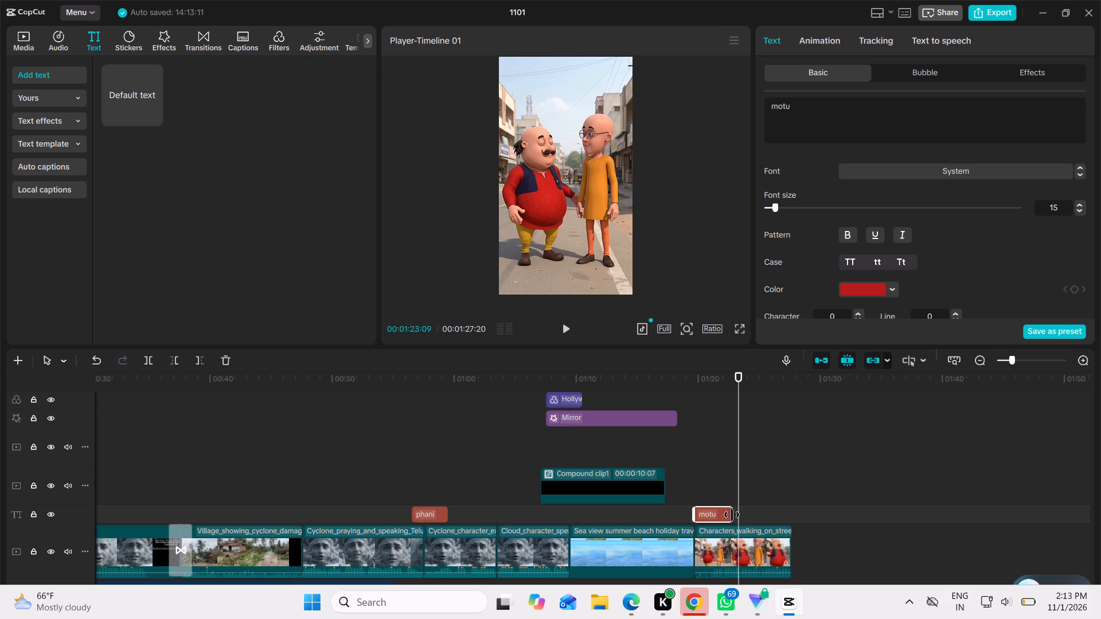
{"action": "left_click_drag", "start_coordinate": [733, 513], "coordinate": [791, 503]}
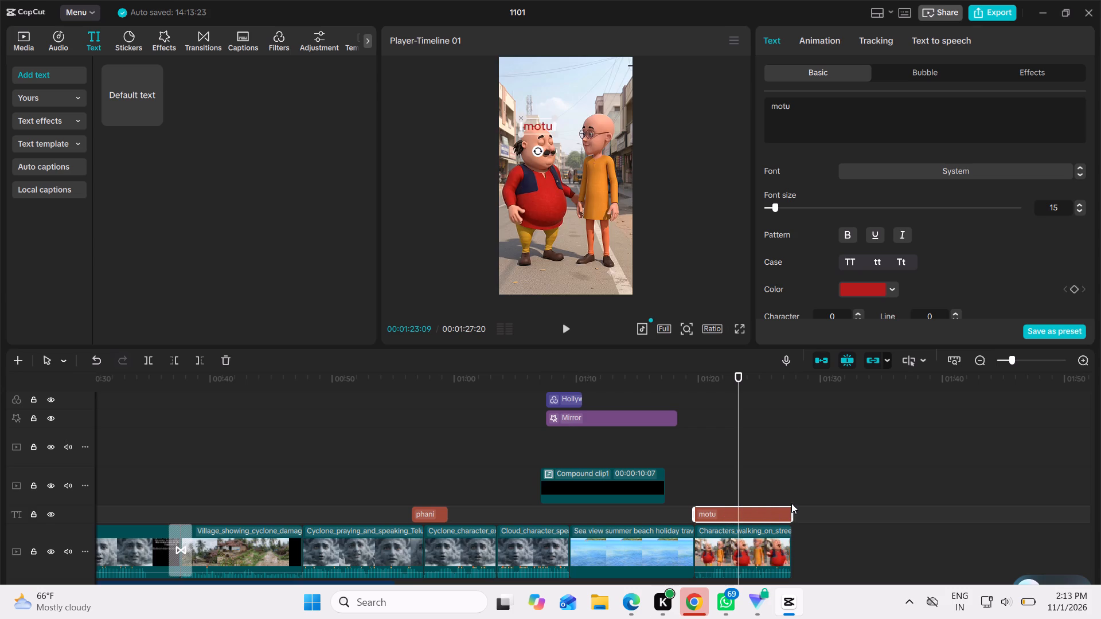
Scrub back through the sea view clip and set the playhead at the start of the "motu" text, 00:01:19:21.
{"action": "left_click_drag", "start_coordinate": [740, 381], "coordinate": [686, 398]}
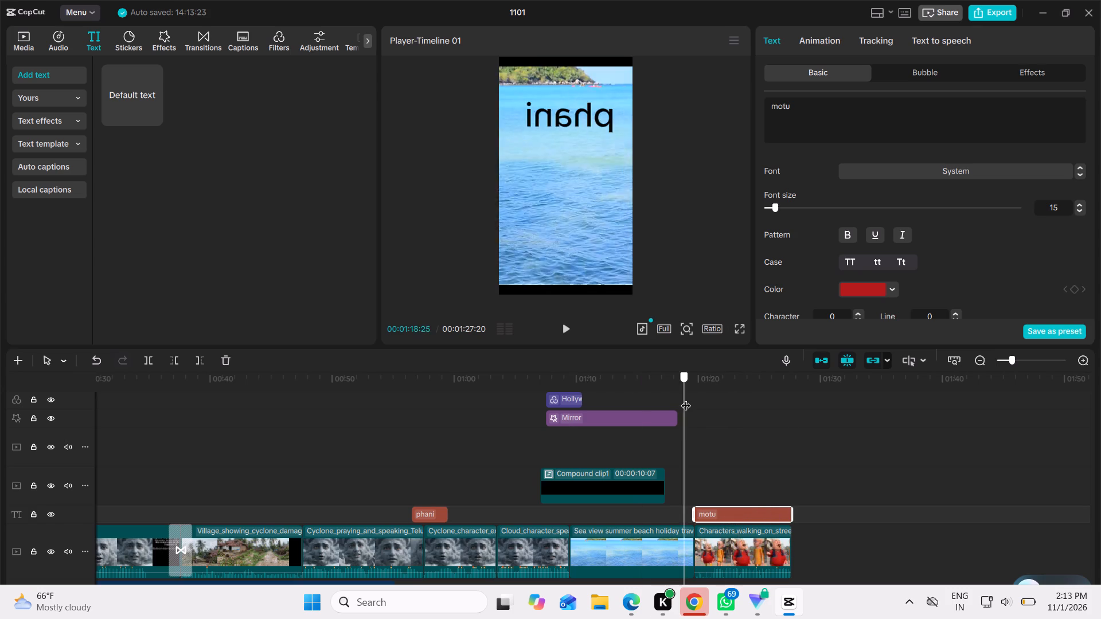
{"action": "left_click_drag", "start_coordinate": [686, 398], "coordinate": [645, 413]}
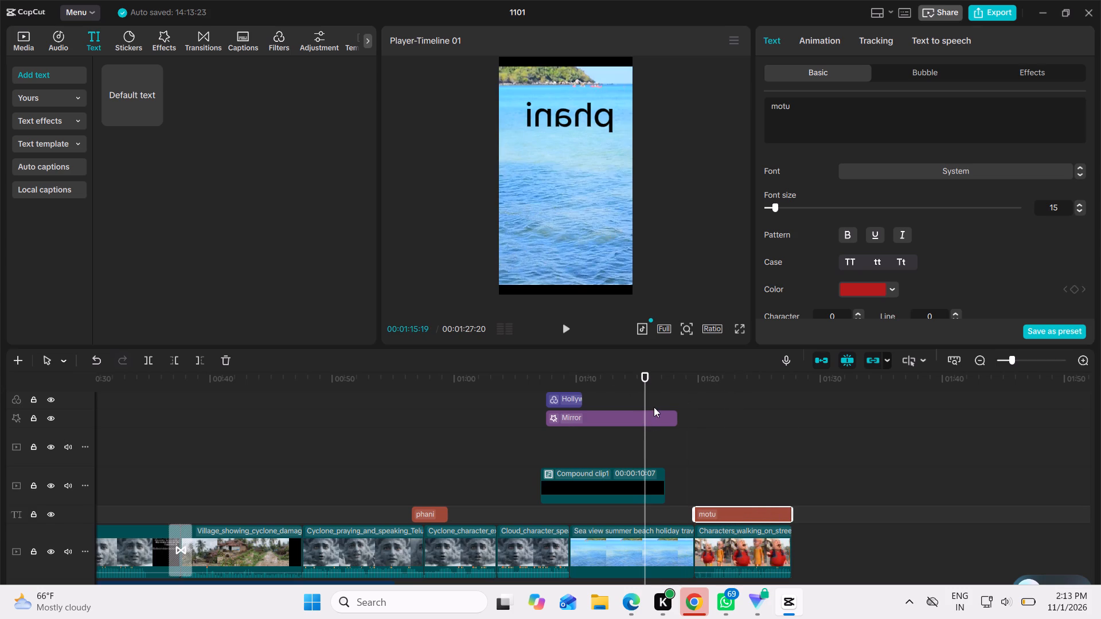
{"action": "left_click_drag", "start_coordinate": [643, 386], "coordinate": [685, 385]}
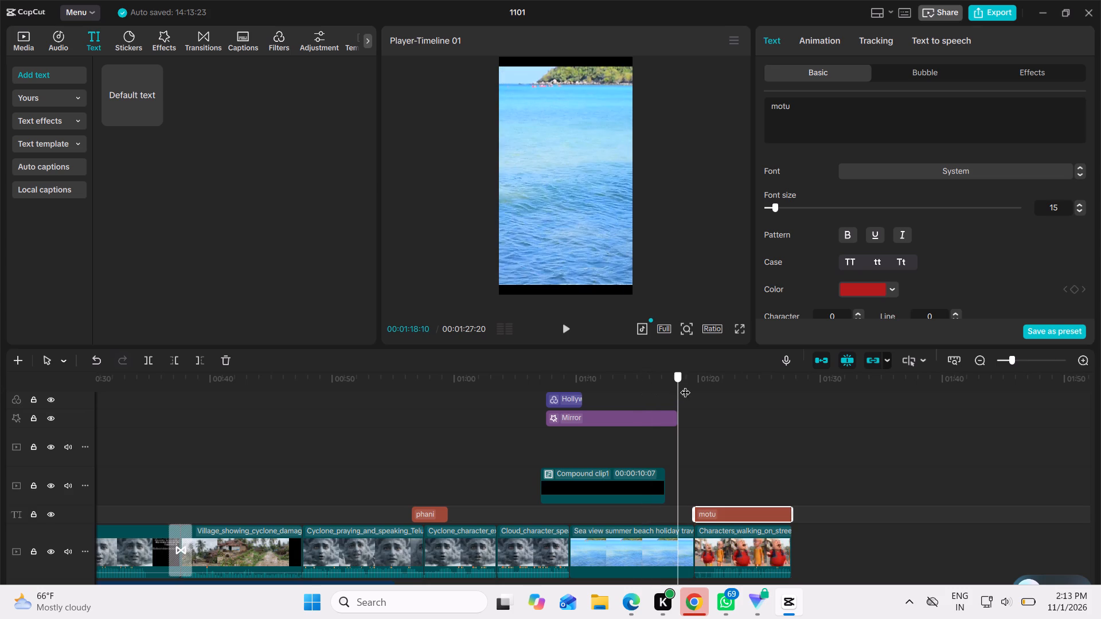
{"action": "left_click_drag", "start_coordinate": [685, 385], "coordinate": [694, 385]}
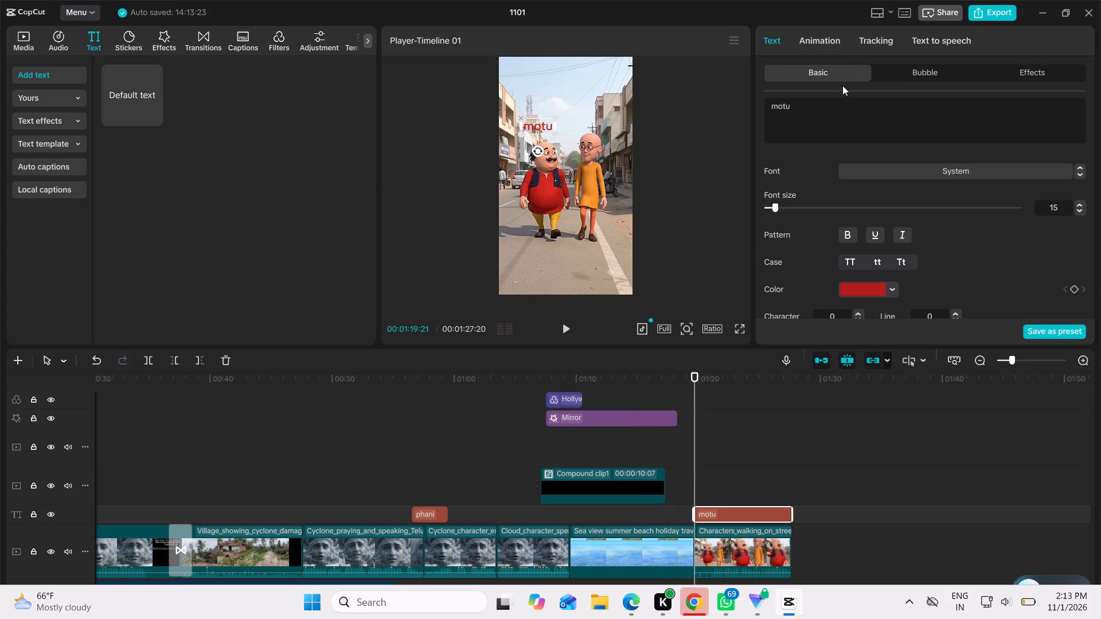
Choose motion tracking for the "motu" text, with the playhead at the text's start, 00:01:19:21.
{"action": "left_click", "coordinate": [876, 37]}
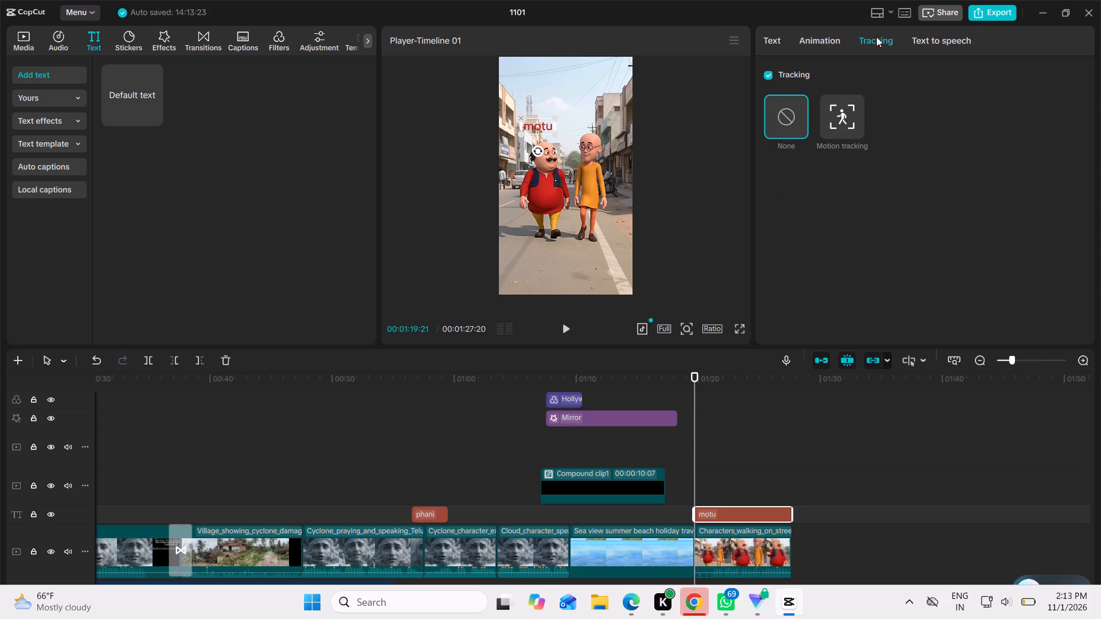
{"action": "left_click", "coordinate": [876, 37]}
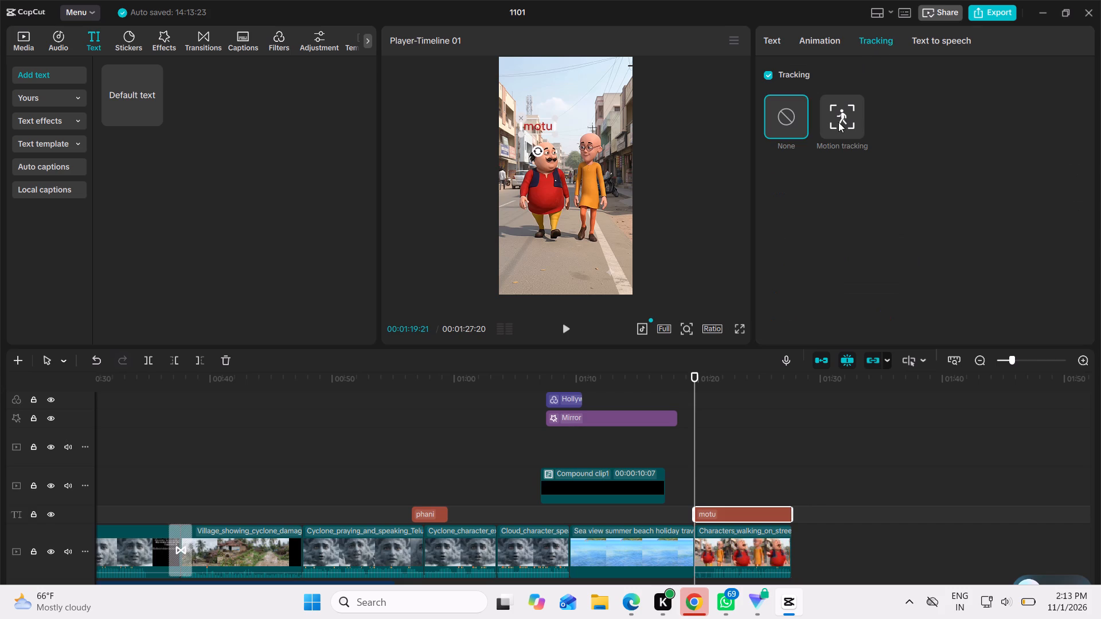
{"action": "left_click", "coordinate": [838, 122]}
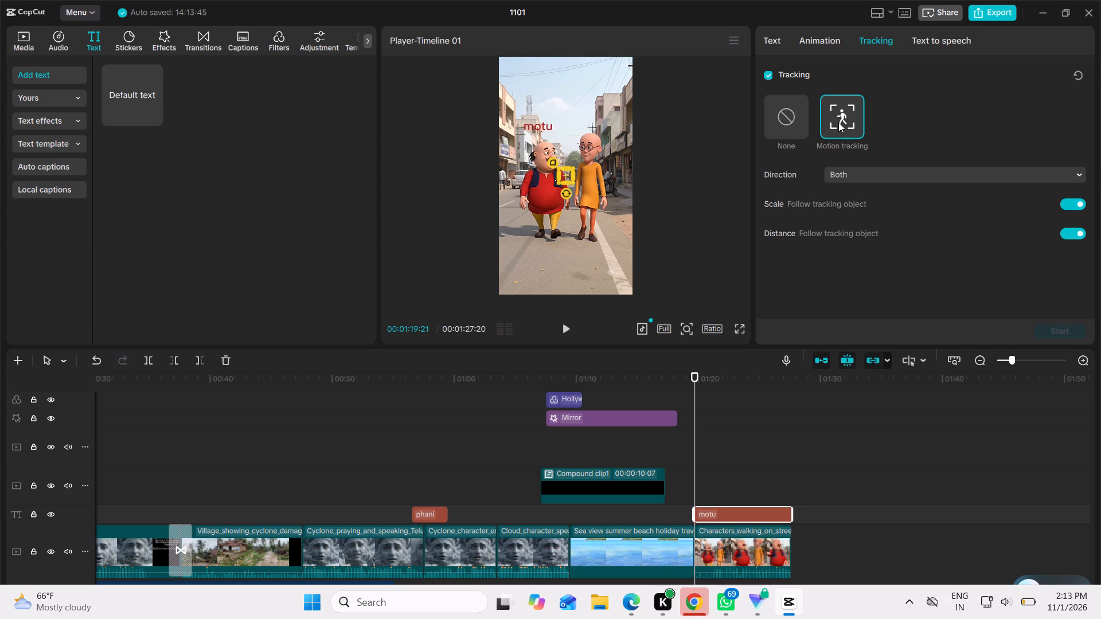
{"action": "scroll", "coordinate": [834, 135], "scroll_direction": "up", "scroll_amount": 1}
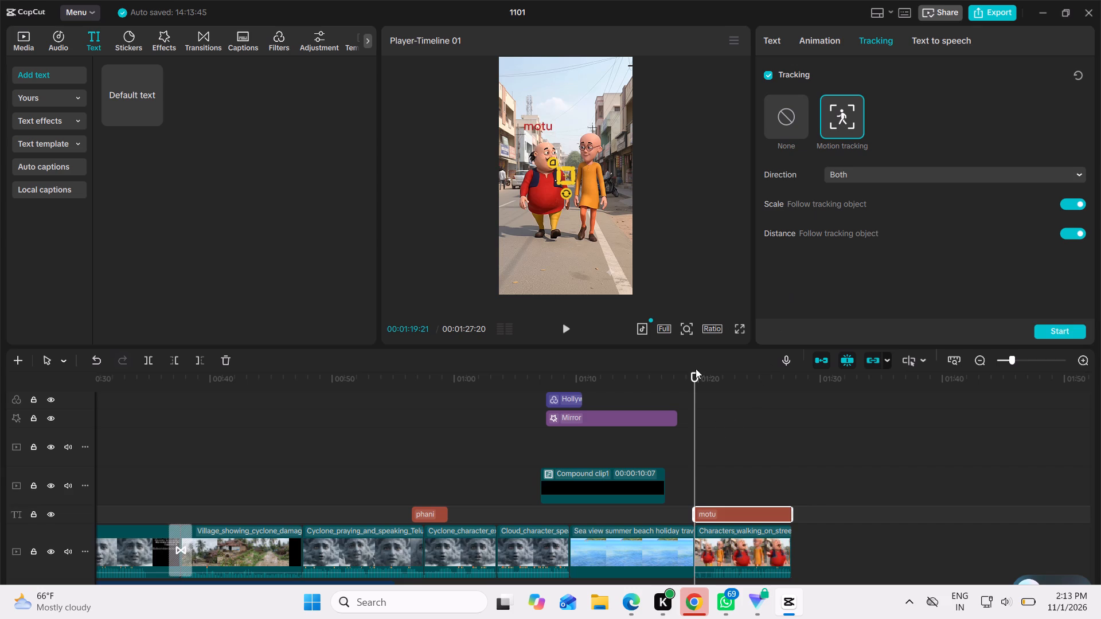
{"action": "left_click_drag", "start_coordinate": [694, 374], "coordinate": [647, 373]}
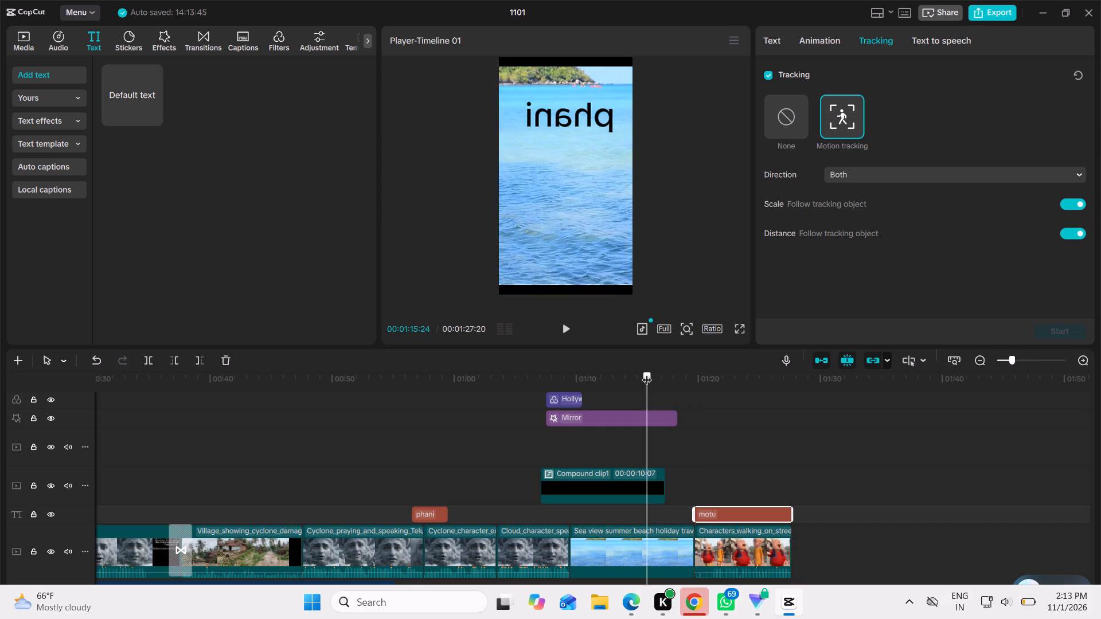
{"action": "left_click_drag", "start_coordinate": [647, 373], "coordinate": [690, 382]}
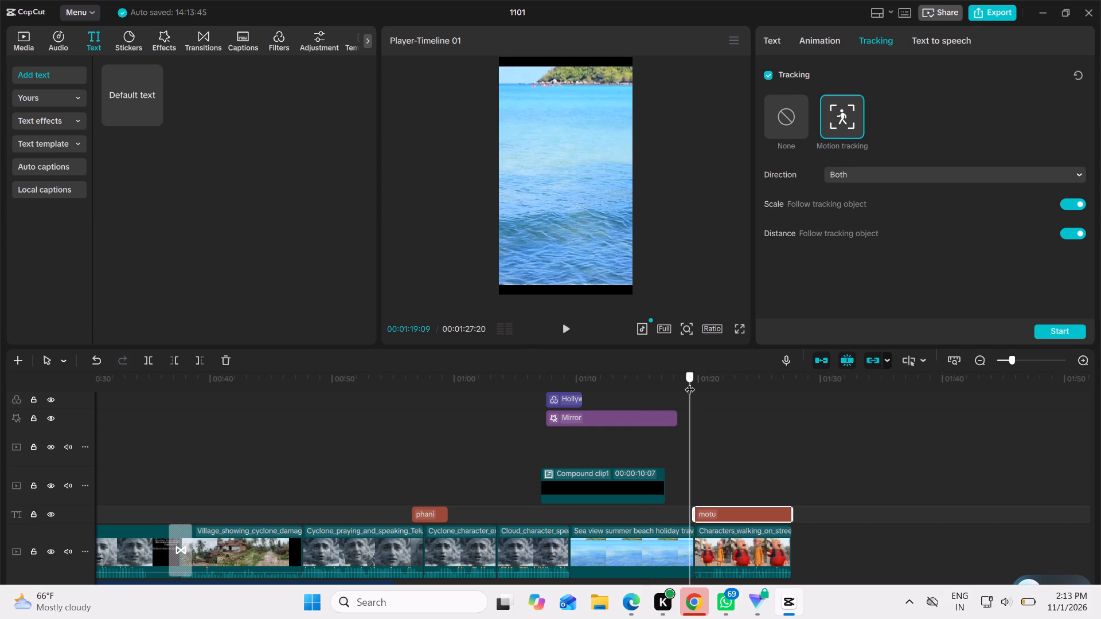
{"action": "left_click_drag", "start_coordinate": [690, 382], "coordinate": [716, 385]}
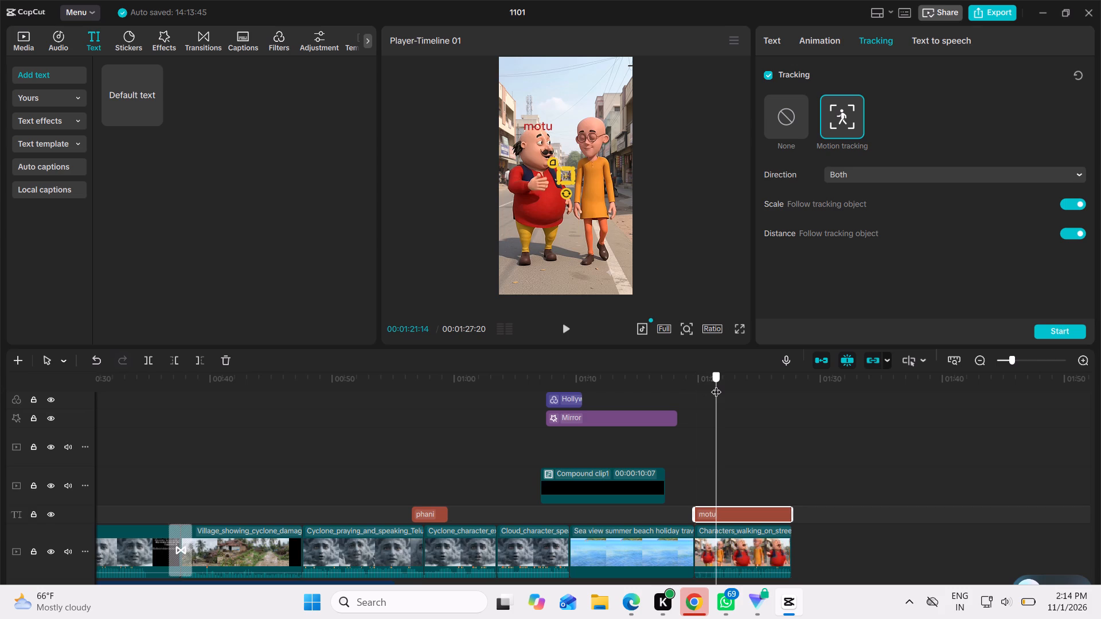
{"action": "left_click_drag", "start_coordinate": [716, 385], "coordinate": [703, 386]}
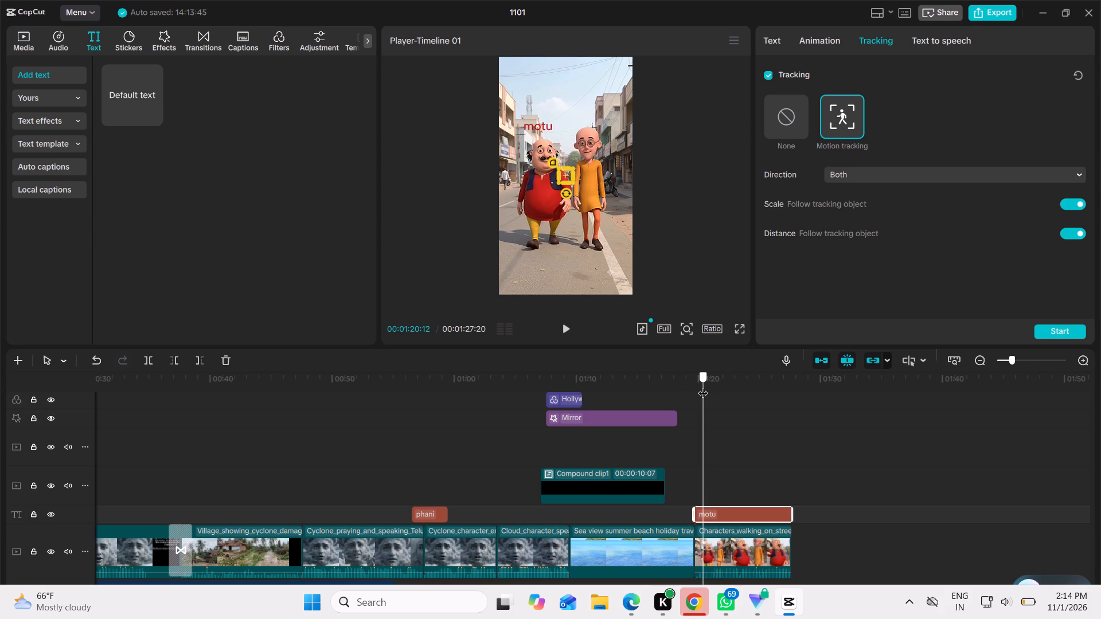
{"action": "left_click_drag", "start_coordinate": [703, 386], "coordinate": [691, 387]}
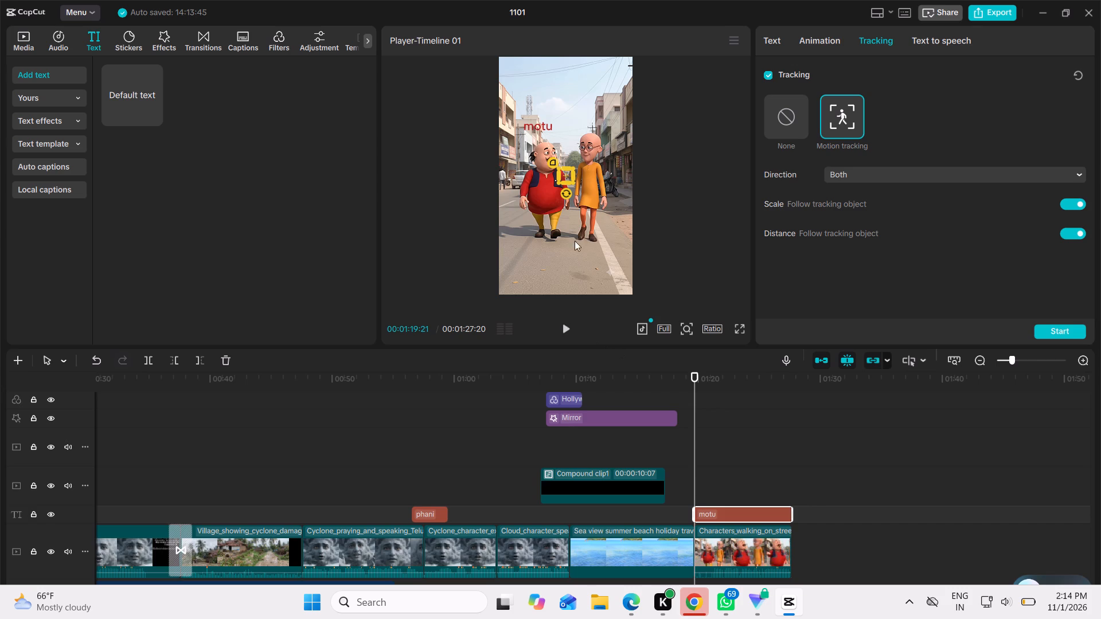
Enlarge the tracking box, place it over the head of the character in red, and run the motion tracking.
{"action": "left_click", "coordinate": [558, 178]}
{"action": "left_click_drag", "start_coordinate": [554, 163], "coordinate": [538, 155]}
{"action": "left_click_drag", "start_coordinate": [566, 174], "coordinate": [545, 153]}
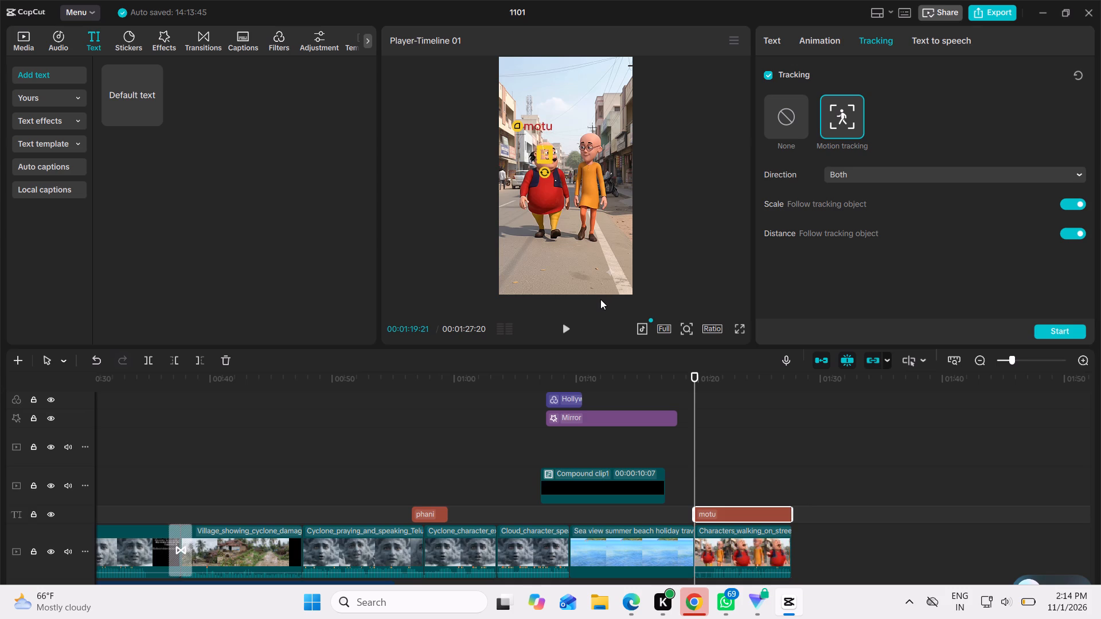
{"action": "left_click", "coordinate": [536, 161]}
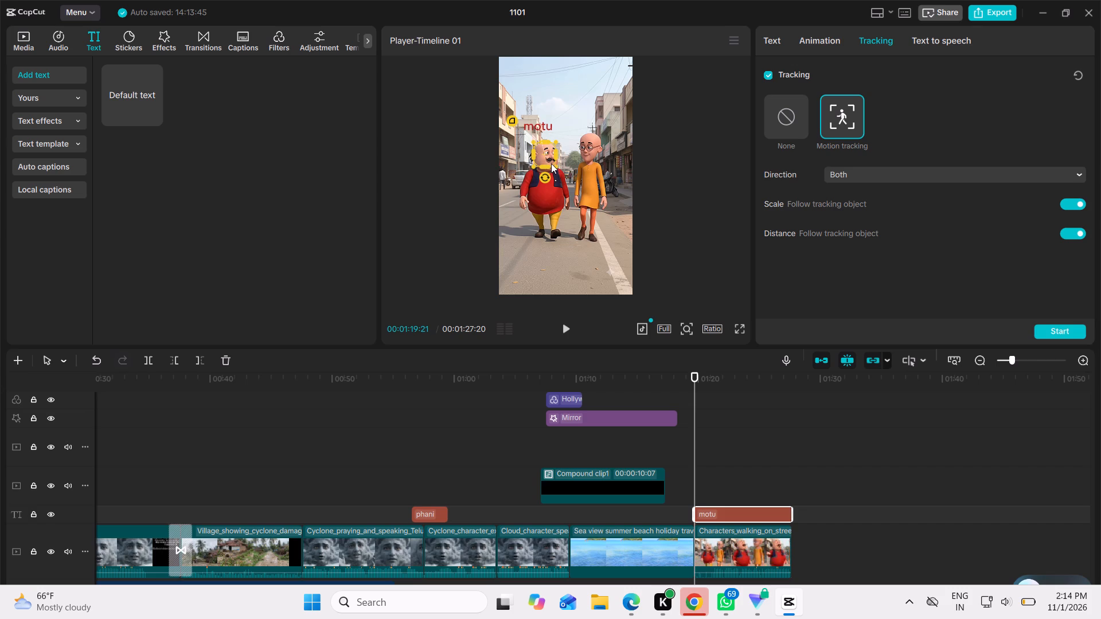
{"action": "left_click_drag", "start_coordinate": [541, 152], "coordinate": [541, 148]}
{"action": "left_click_drag", "start_coordinate": [541, 148], "coordinate": [541, 145]}
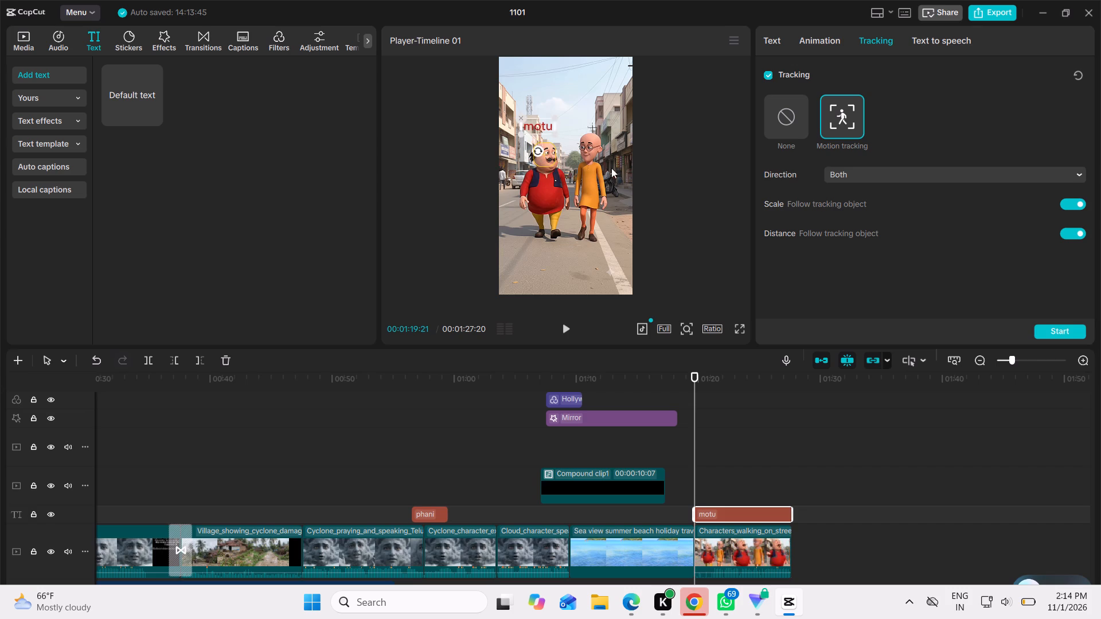
{"action": "left_click", "coordinate": [1055, 336]}
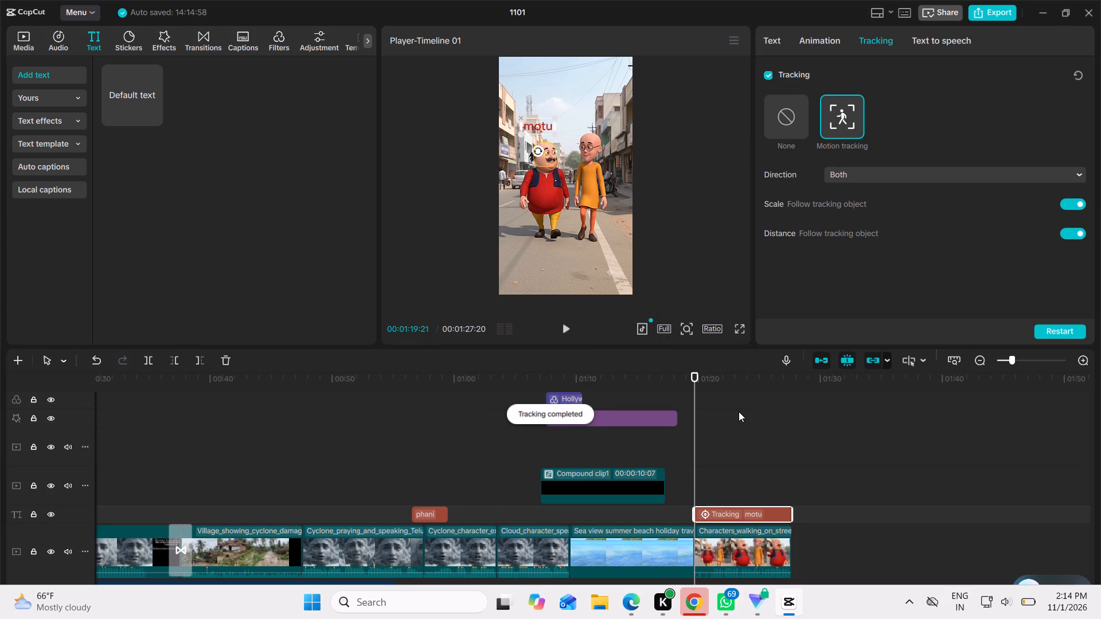
Play and scrub through the walking characters clip to check how "motu" follows the character, ending at the text's start, 00:01:19:21.
{"action": "left_click_drag", "start_coordinate": [693, 373], "coordinate": [661, 373]}
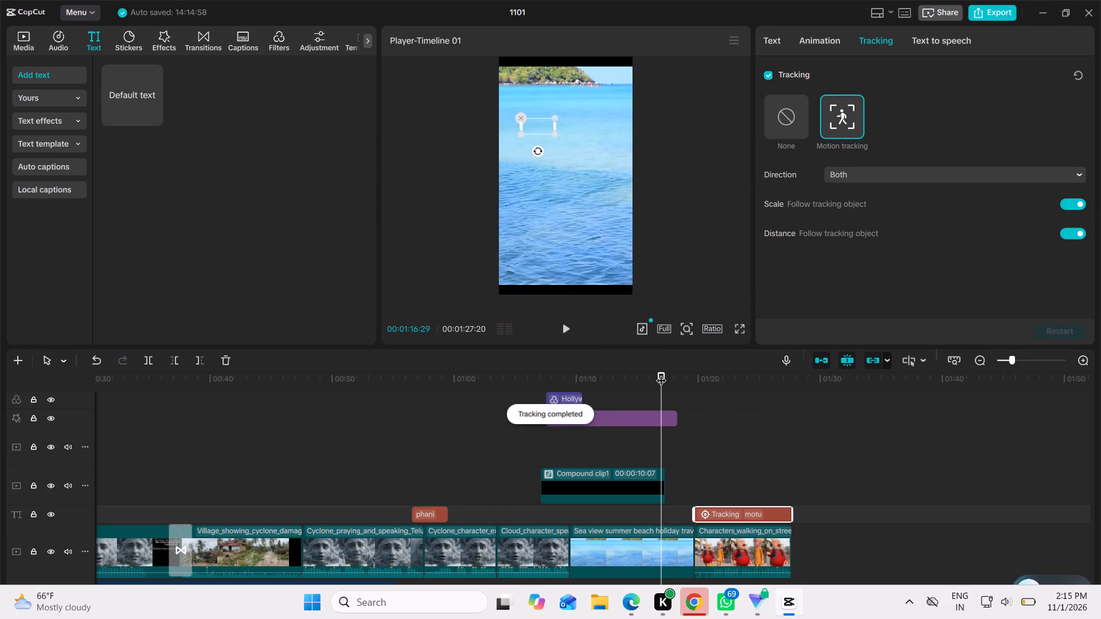
{"action": "left_click", "coordinate": [564, 326]}
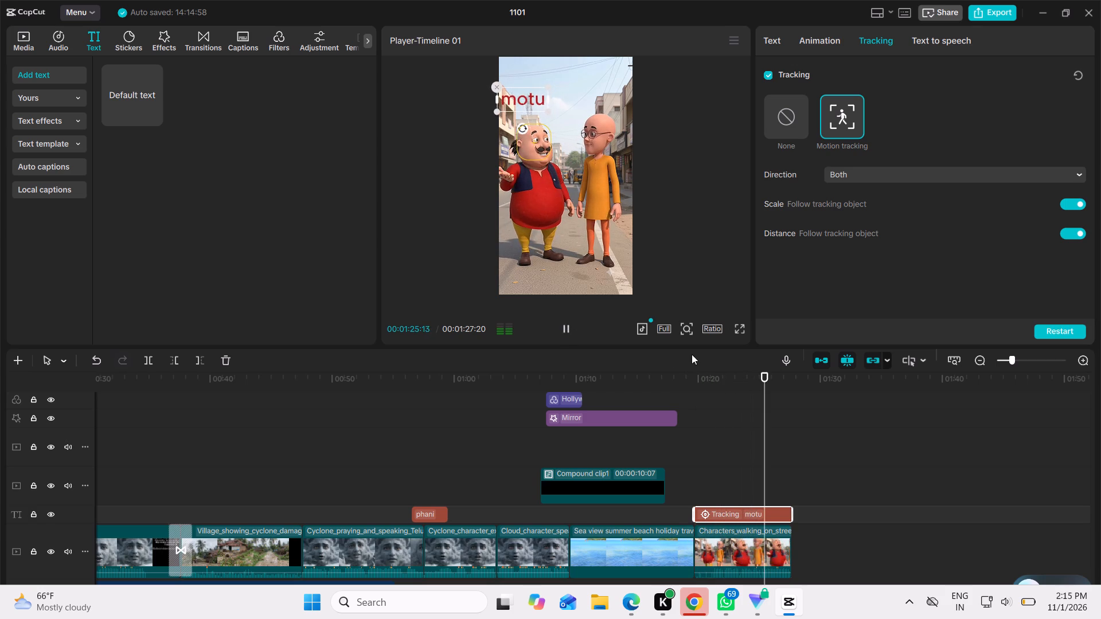
{"action": "left_click_drag", "start_coordinate": [784, 379], "coordinate": [534, 350]}
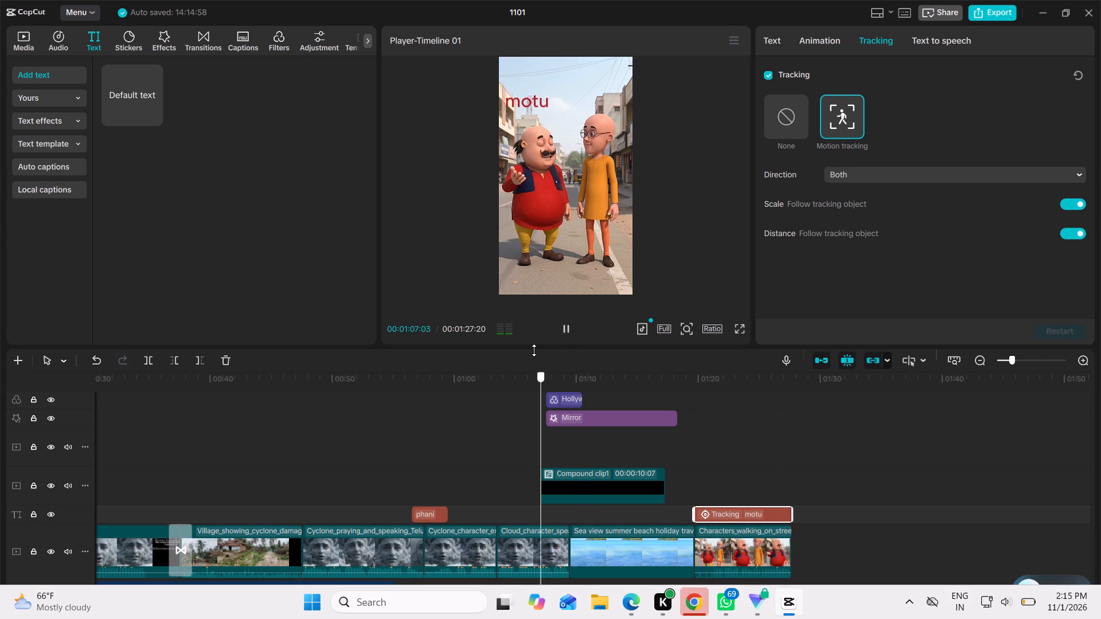
{"action": "left_click_drag", "start_coordinate": [534, 350], "coordinate": [692, 374]}
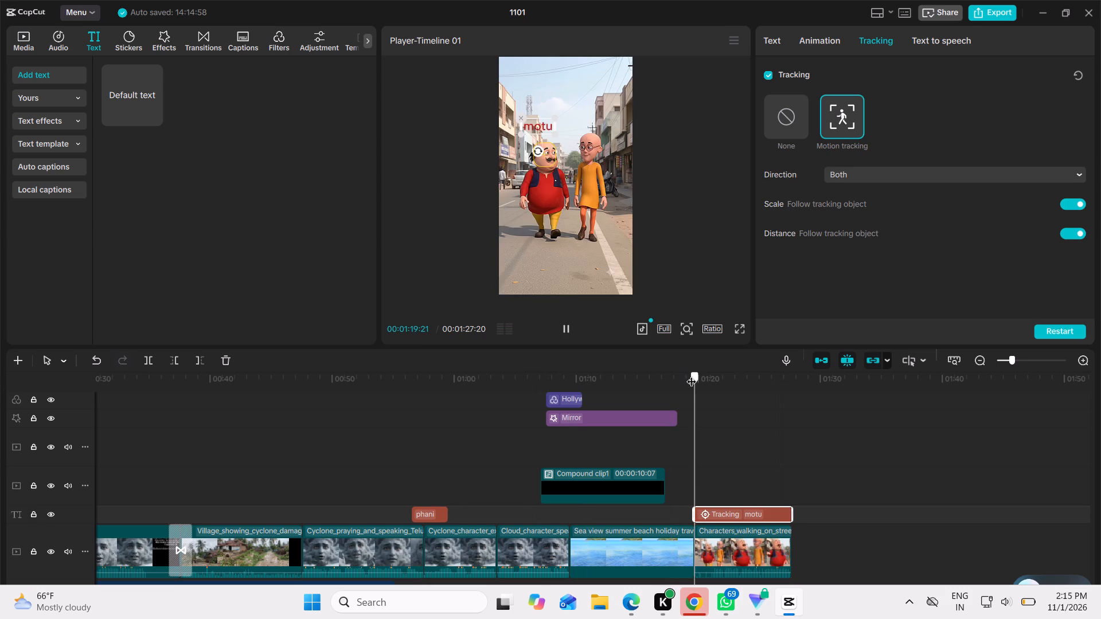
{"action": "left_click_drag", "start_coordinate": [692, 374], "coordinate": [691, 374]}
{"action": "left_click", "coordinate": [413, 461]}
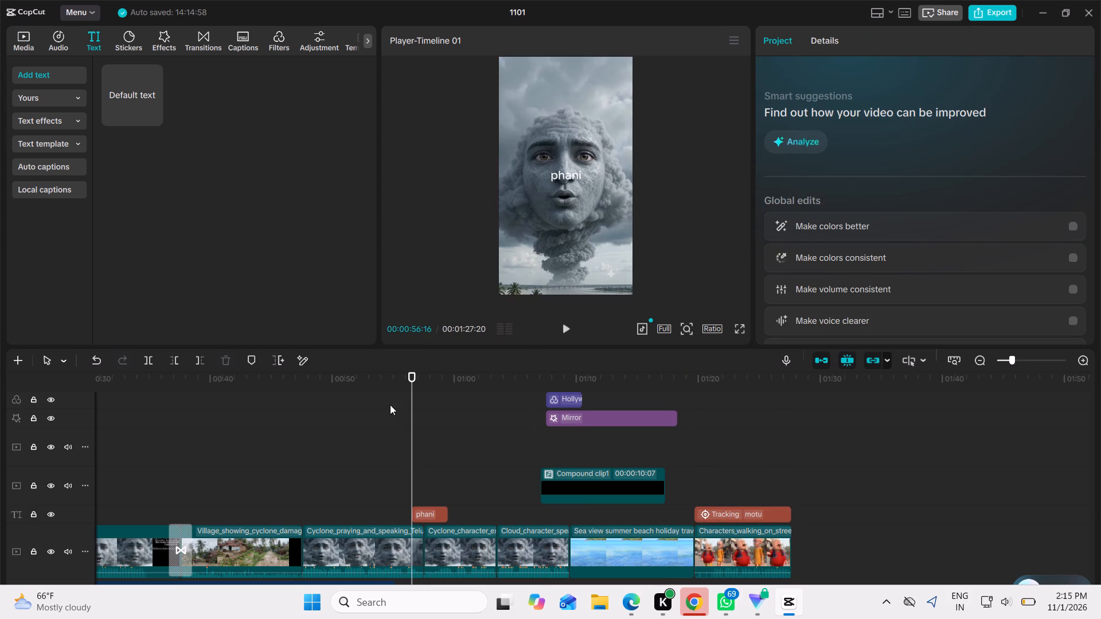
{"action": "left_click_drag", "start_coordinate": [409, 377], "coordinate": [737, 378]}
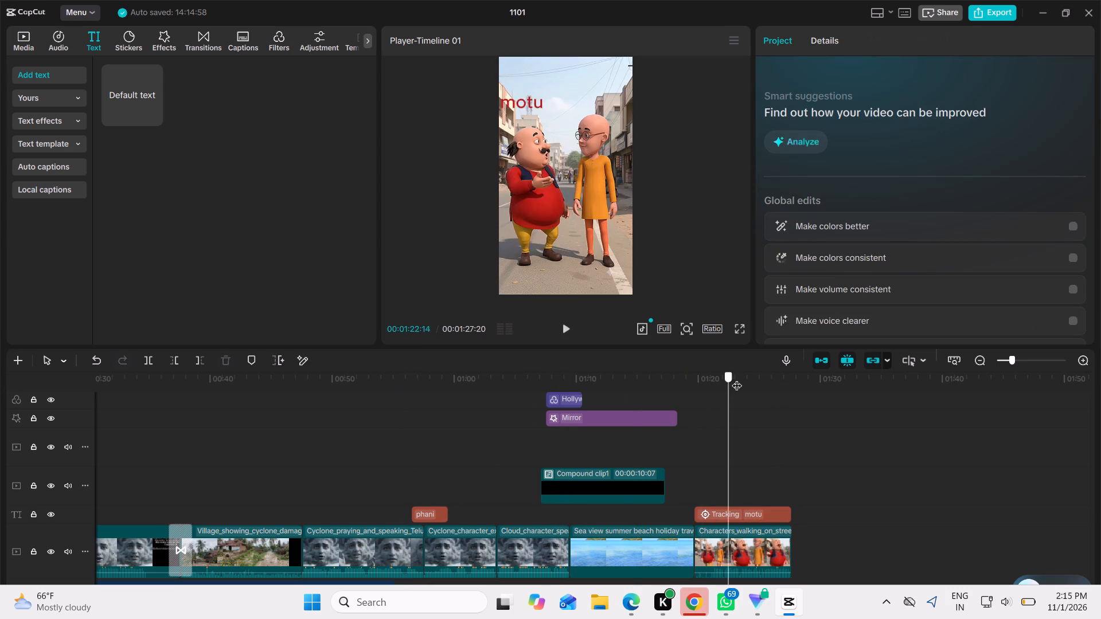
{"action": "left_click_drag", "start_coordinate": [737, 378], "coordinate": [663, 389]}
{"action": "scroll", "coordinate": [686, 386], "scroll_direction": "left", "scroll_amount": 1}
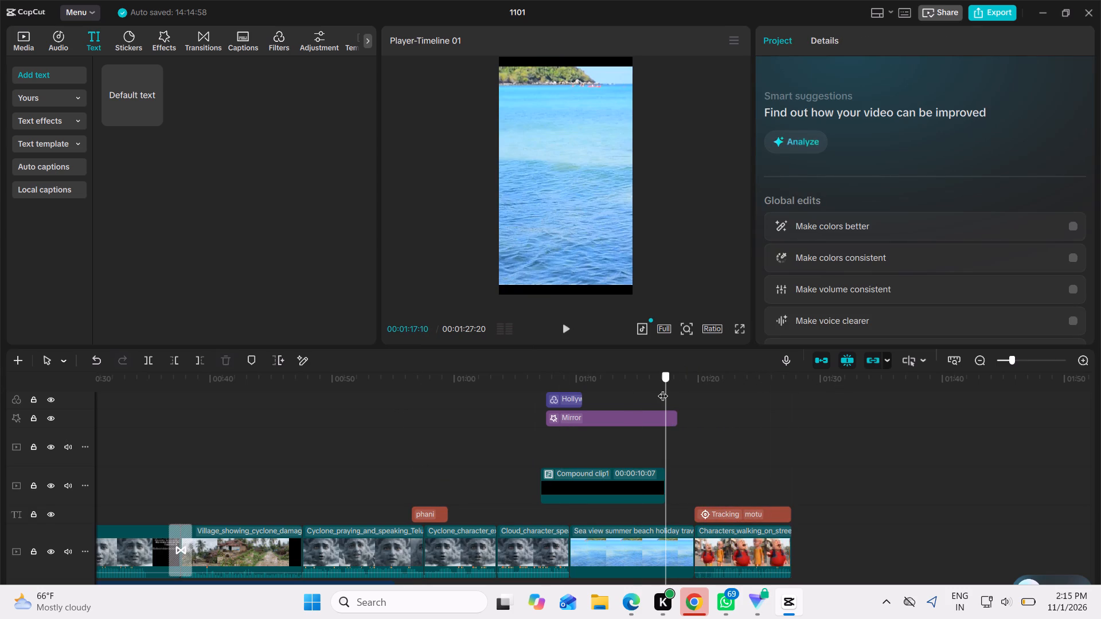
{"action": "left_click_drag", "start_coordinate": [663, 389], "coordinate": [662, 389]}
{"action": "left_click_drag", "start_coordinate": [664, 389], "coordinate": [714, 393]}
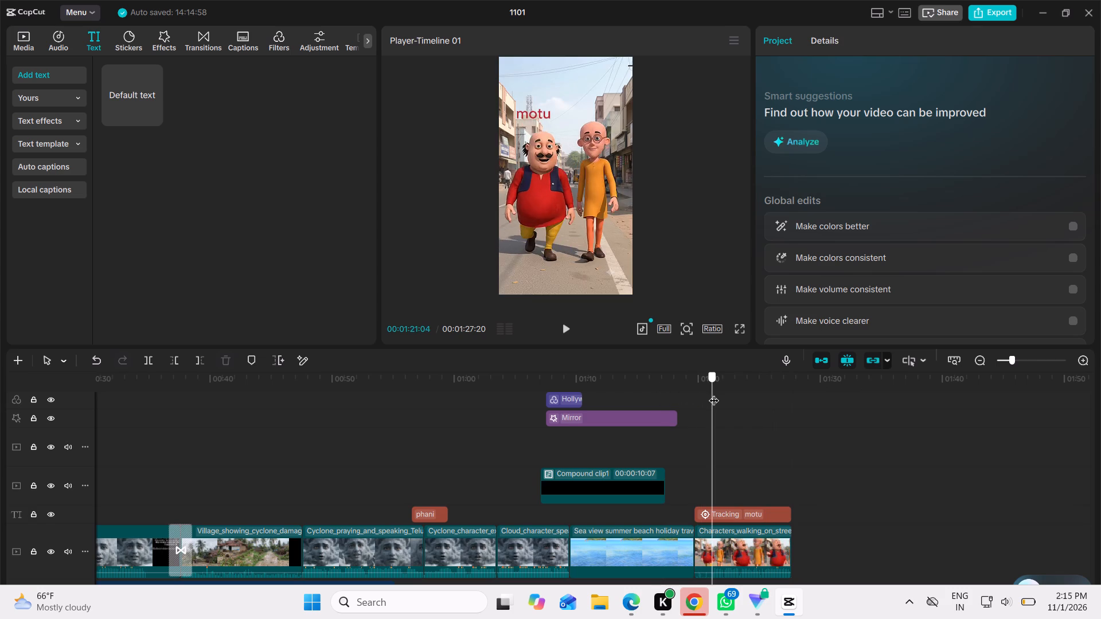
{"action": "left_click_drag", "start_coordinate": [714, 393], "coordinate": [678, 378]}
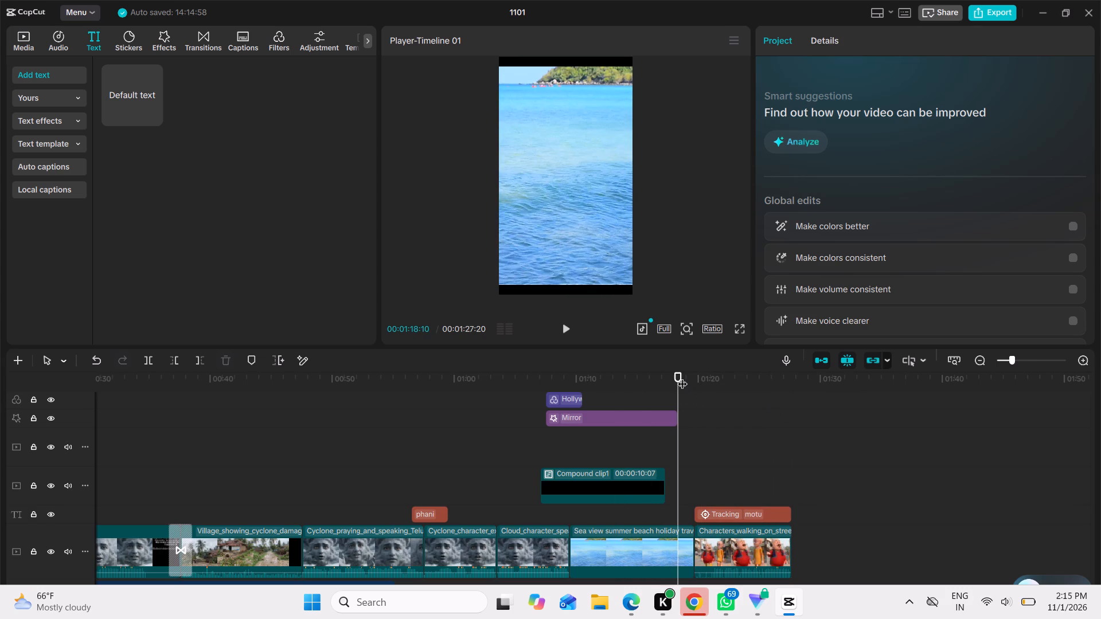
{"action": "left_click_drag", "start_coordinate": [680, 377], "coordinate": [697, 375]}
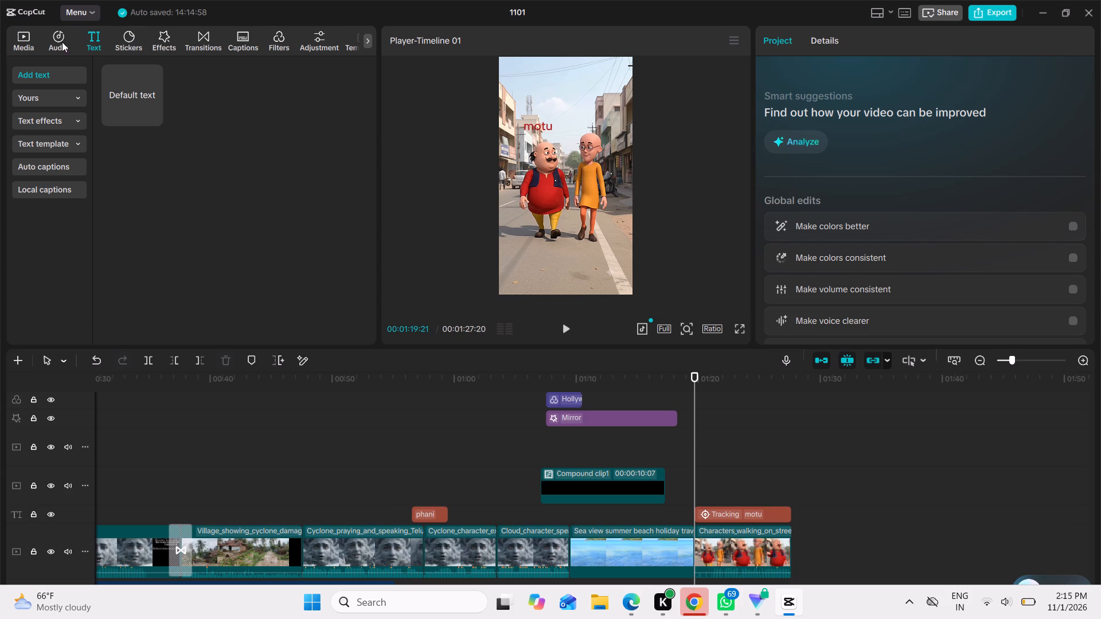
Search the sticker library for "smile" and reload the results.
{"action": "left_click", "coordinate": [163, 38]}
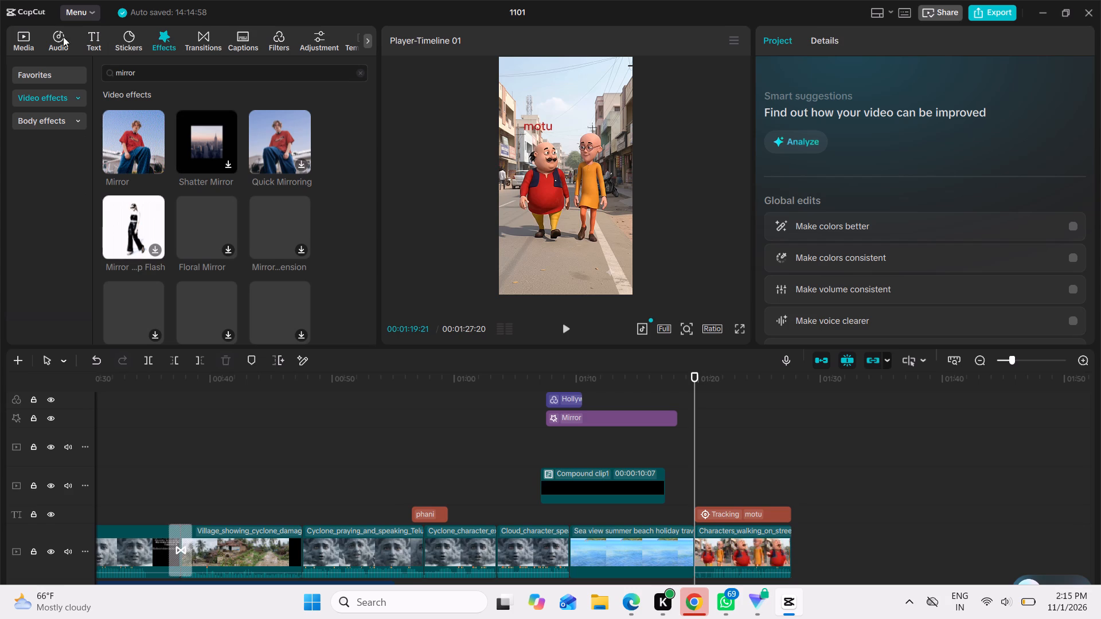
{"action": "scroll", "coordinate": [263, 37], "scroll_direction": "left", "scroll_amount": 1}
{"action": "left_click", "coordinate": [129, 34]}
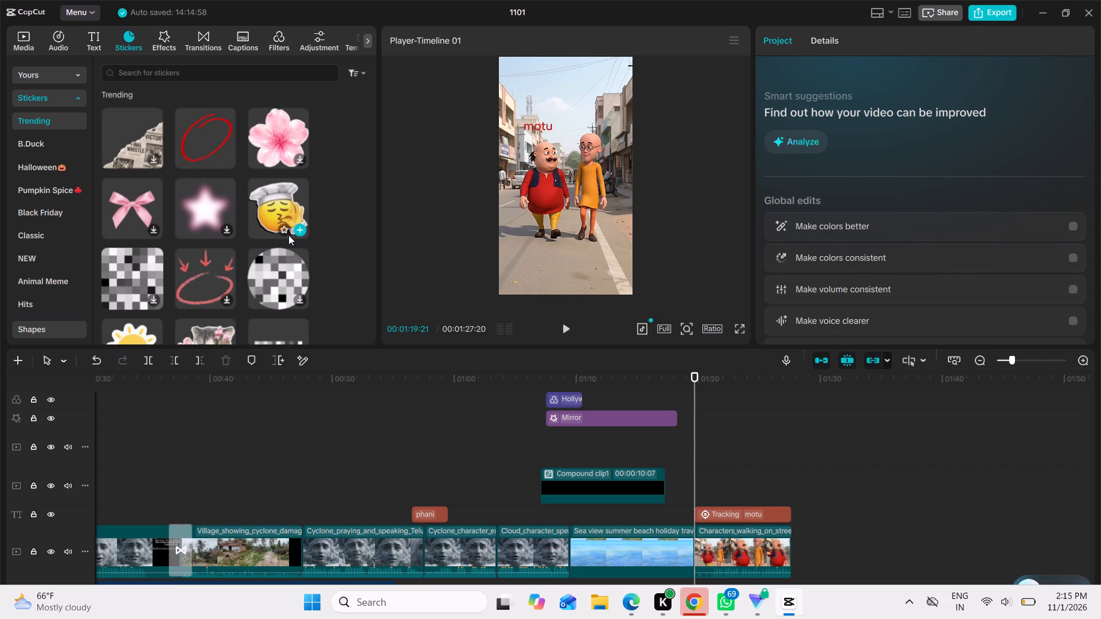
{"action": "scroll", "coordinate": [209, 150], "scroll_direction": "down", "scroll_amount": 1}
{"action": "scroll", "coordinate": [209, 150], "scroll_direction": "up", "scroll_amount": 3}
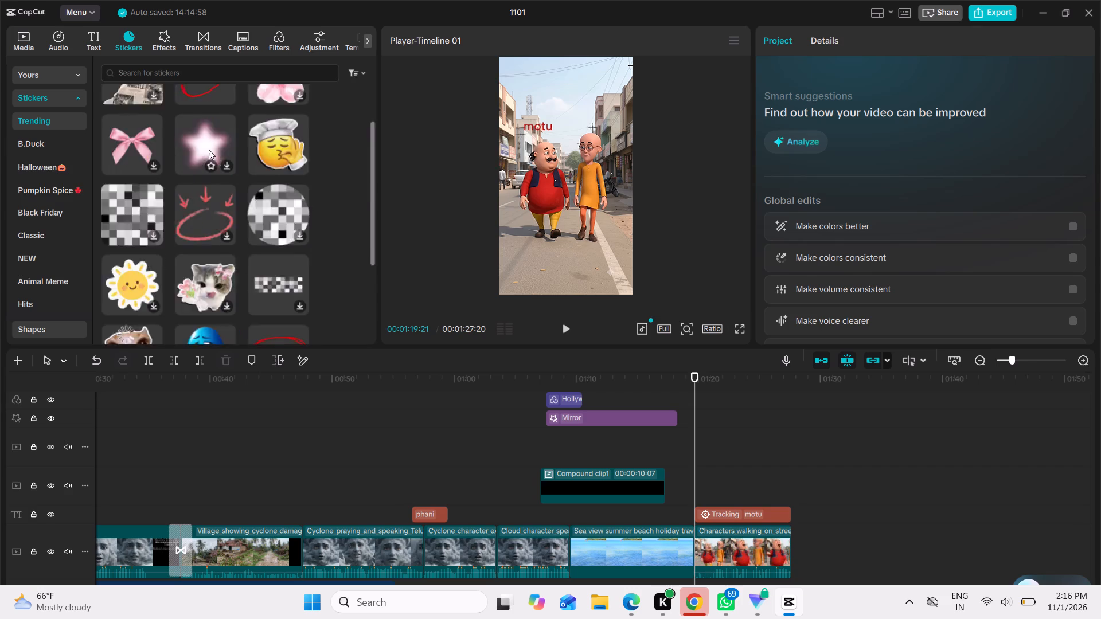
{"action": "left_click", "coordinate": [138, 73]}
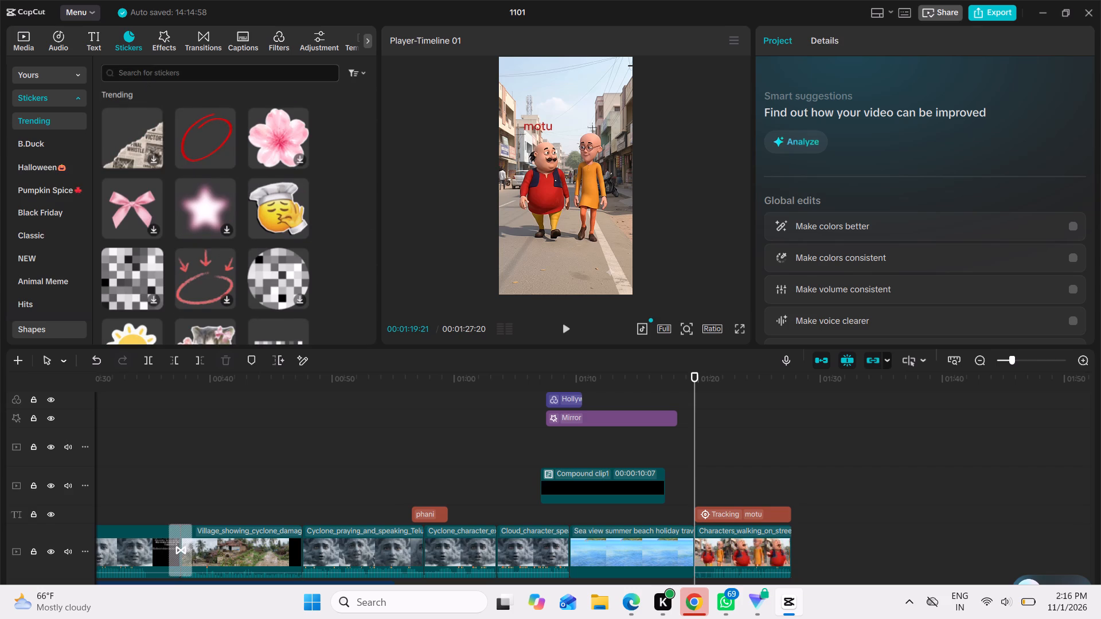
{"action": "type", "text": "sml"}
{"action": "key", "text": "BackSpace"}
{"action": "type", "text": "ile"}
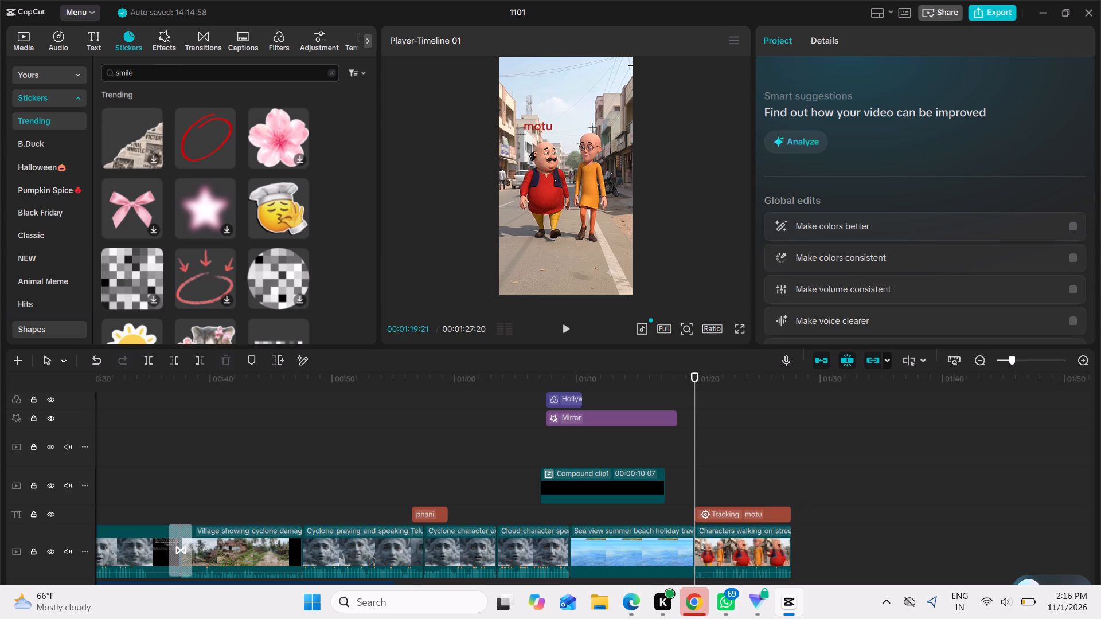
{"action": "key", "text": "Return"}
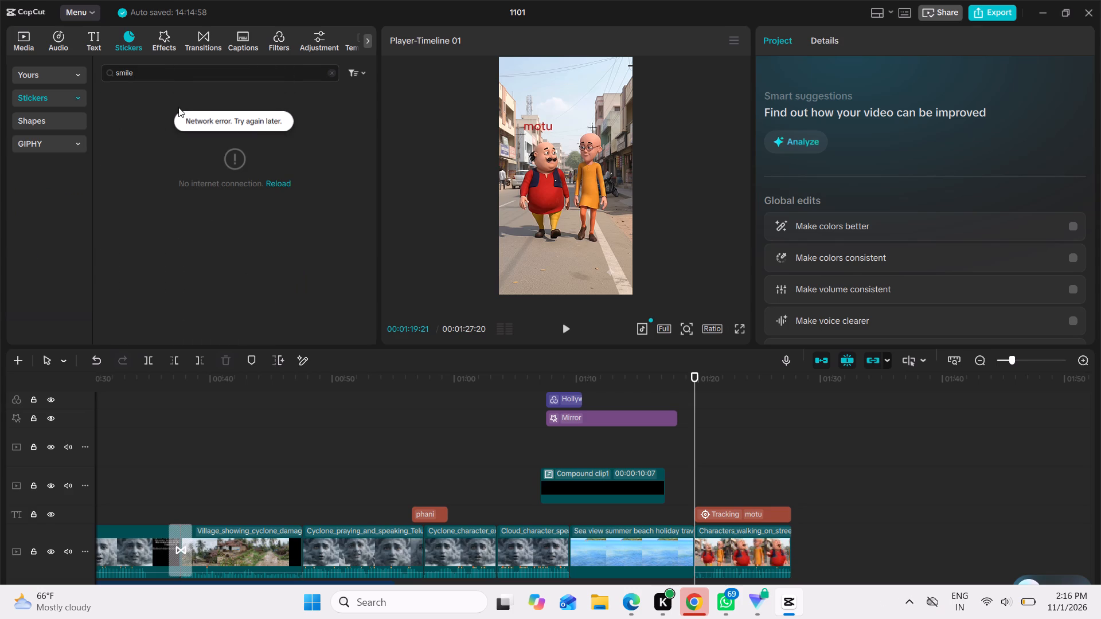
{"action": "left_click", "coordinate": [278, 186]}
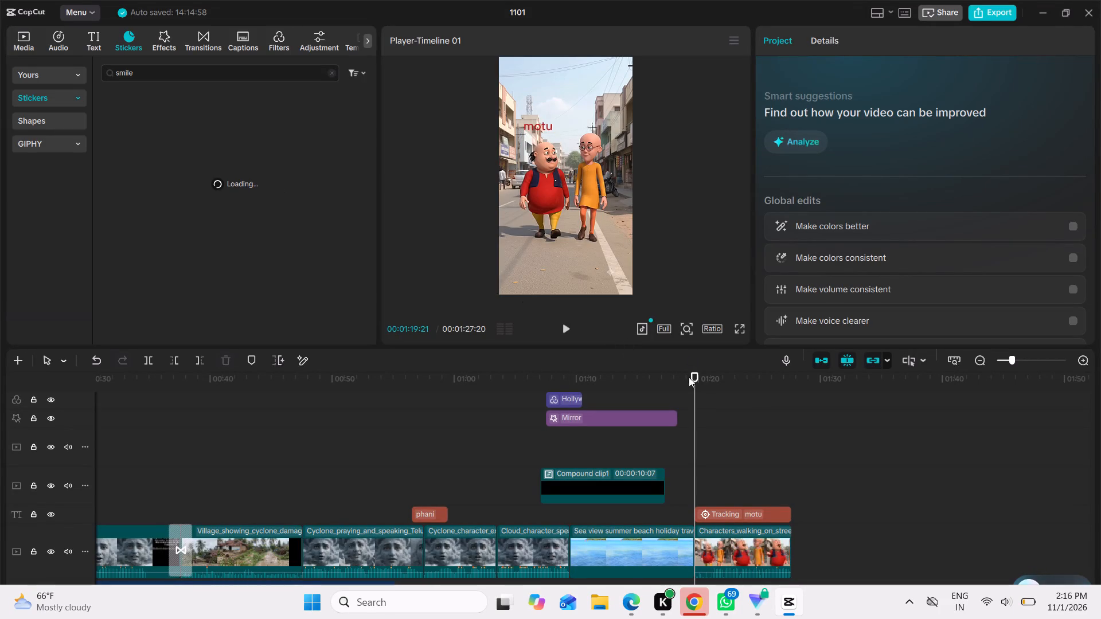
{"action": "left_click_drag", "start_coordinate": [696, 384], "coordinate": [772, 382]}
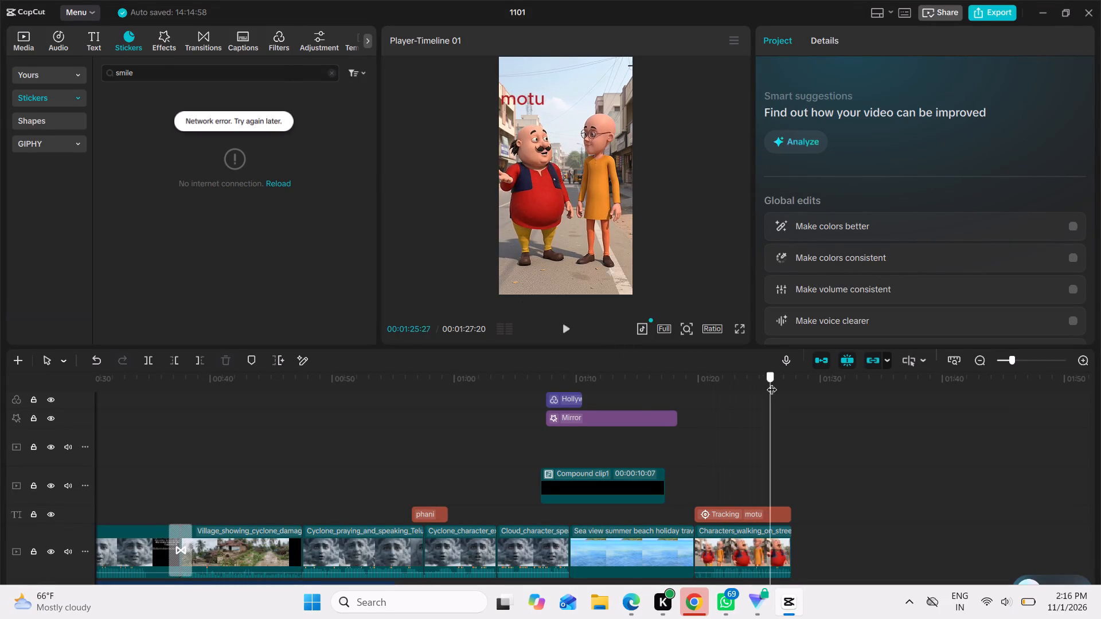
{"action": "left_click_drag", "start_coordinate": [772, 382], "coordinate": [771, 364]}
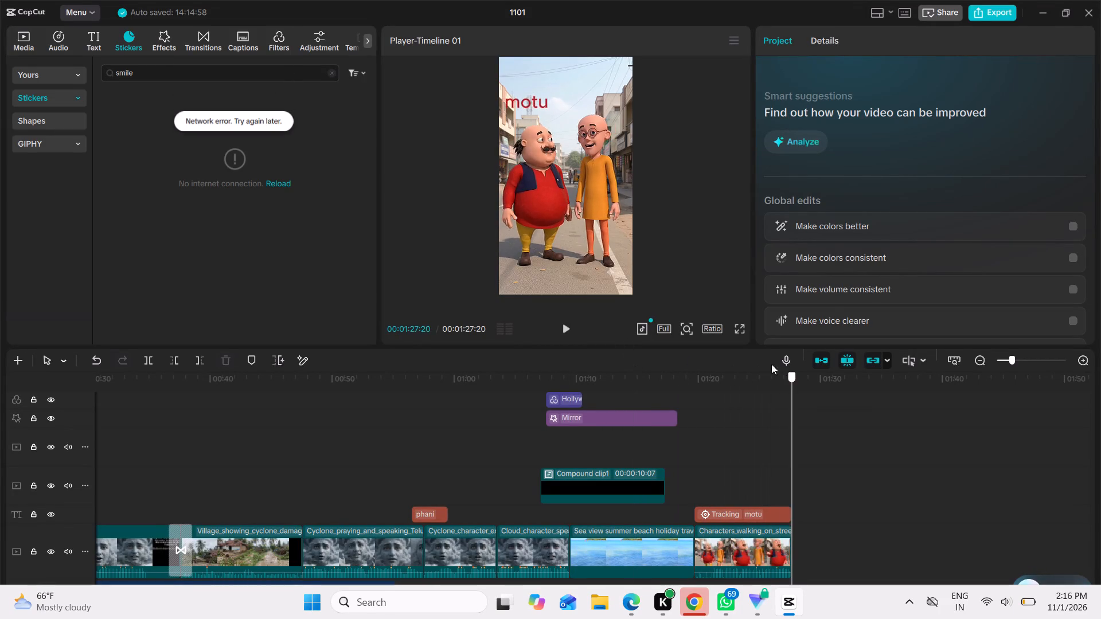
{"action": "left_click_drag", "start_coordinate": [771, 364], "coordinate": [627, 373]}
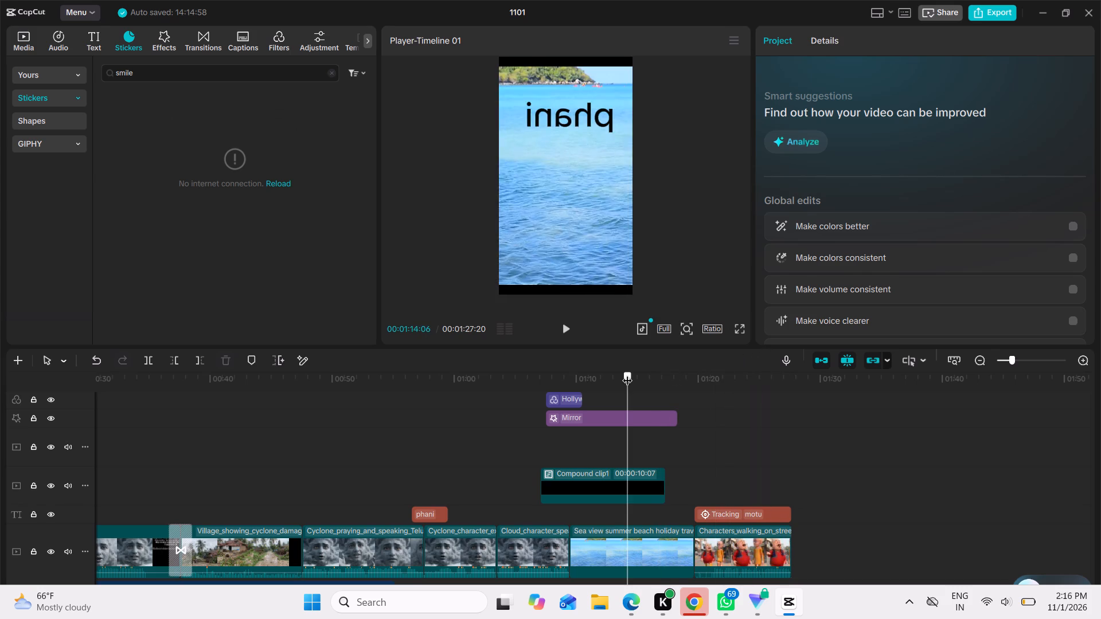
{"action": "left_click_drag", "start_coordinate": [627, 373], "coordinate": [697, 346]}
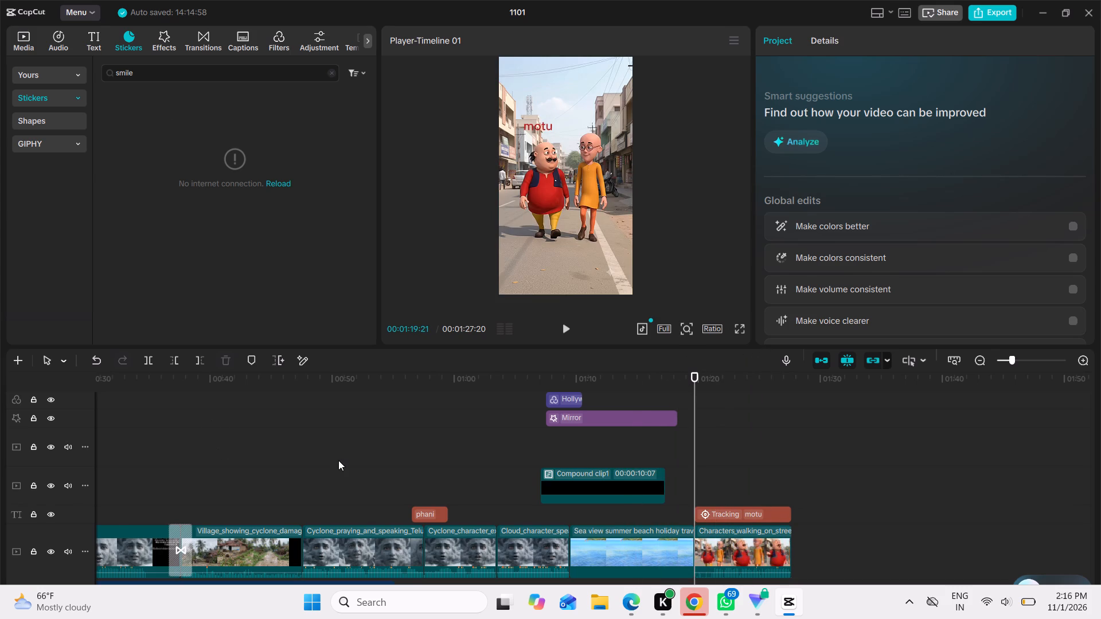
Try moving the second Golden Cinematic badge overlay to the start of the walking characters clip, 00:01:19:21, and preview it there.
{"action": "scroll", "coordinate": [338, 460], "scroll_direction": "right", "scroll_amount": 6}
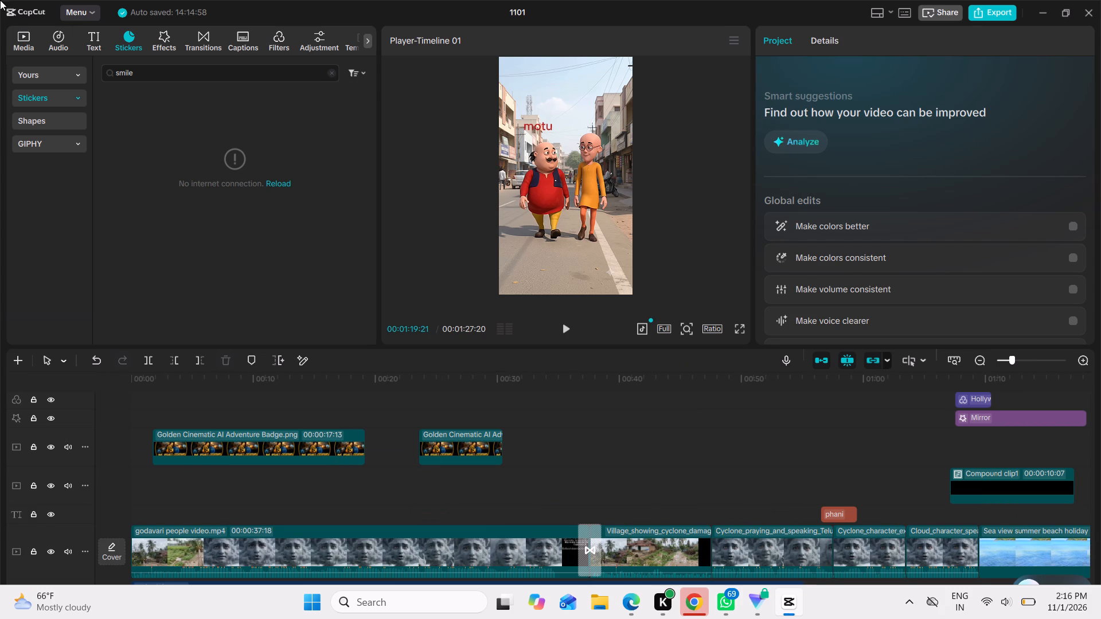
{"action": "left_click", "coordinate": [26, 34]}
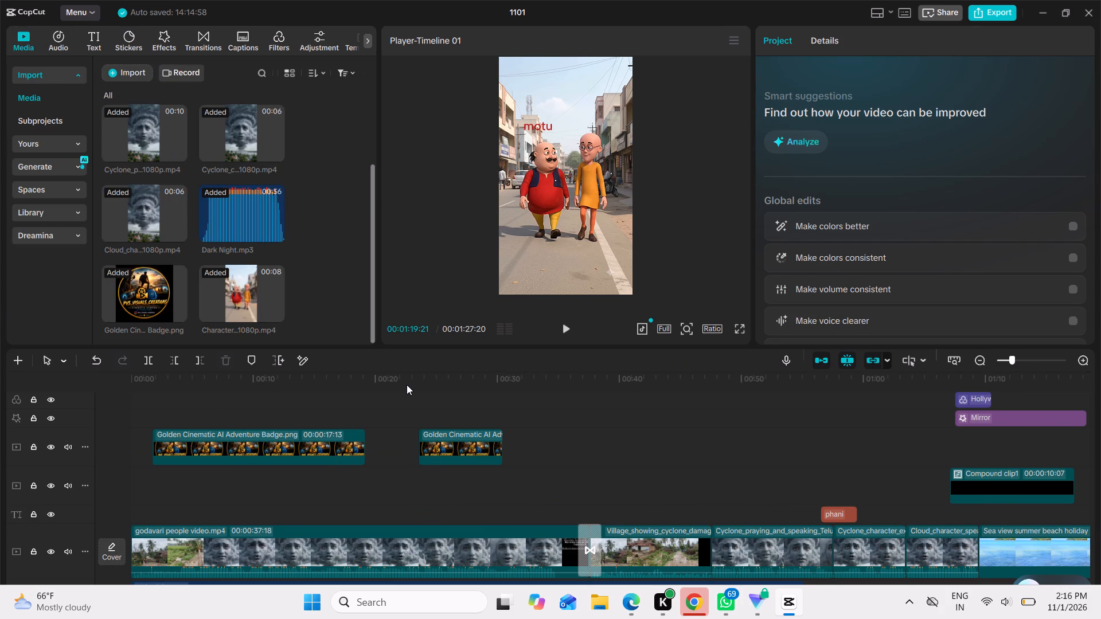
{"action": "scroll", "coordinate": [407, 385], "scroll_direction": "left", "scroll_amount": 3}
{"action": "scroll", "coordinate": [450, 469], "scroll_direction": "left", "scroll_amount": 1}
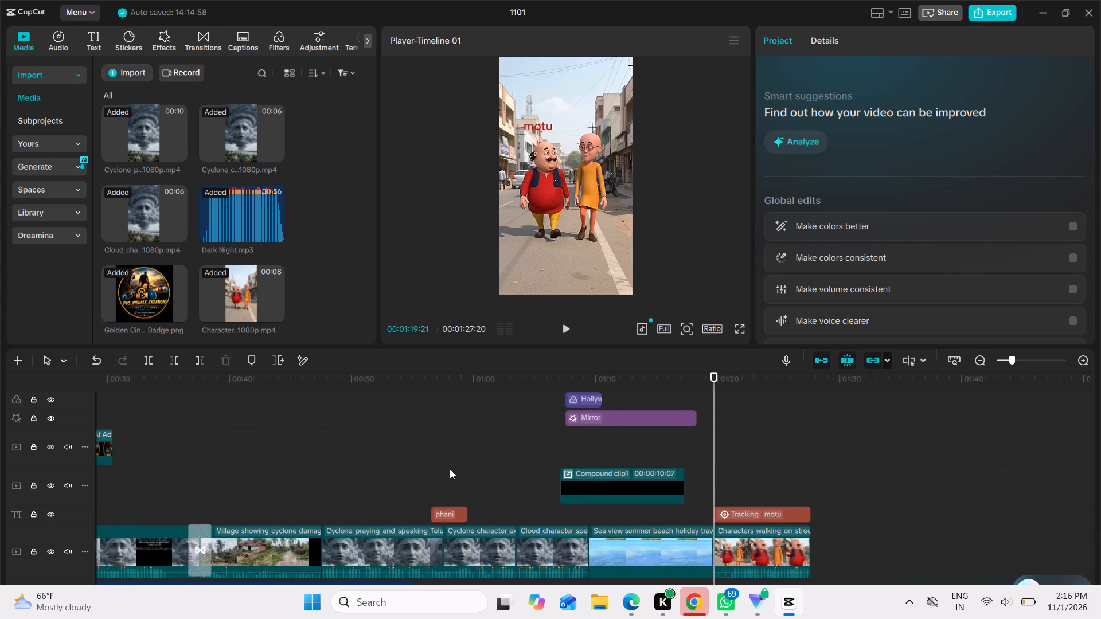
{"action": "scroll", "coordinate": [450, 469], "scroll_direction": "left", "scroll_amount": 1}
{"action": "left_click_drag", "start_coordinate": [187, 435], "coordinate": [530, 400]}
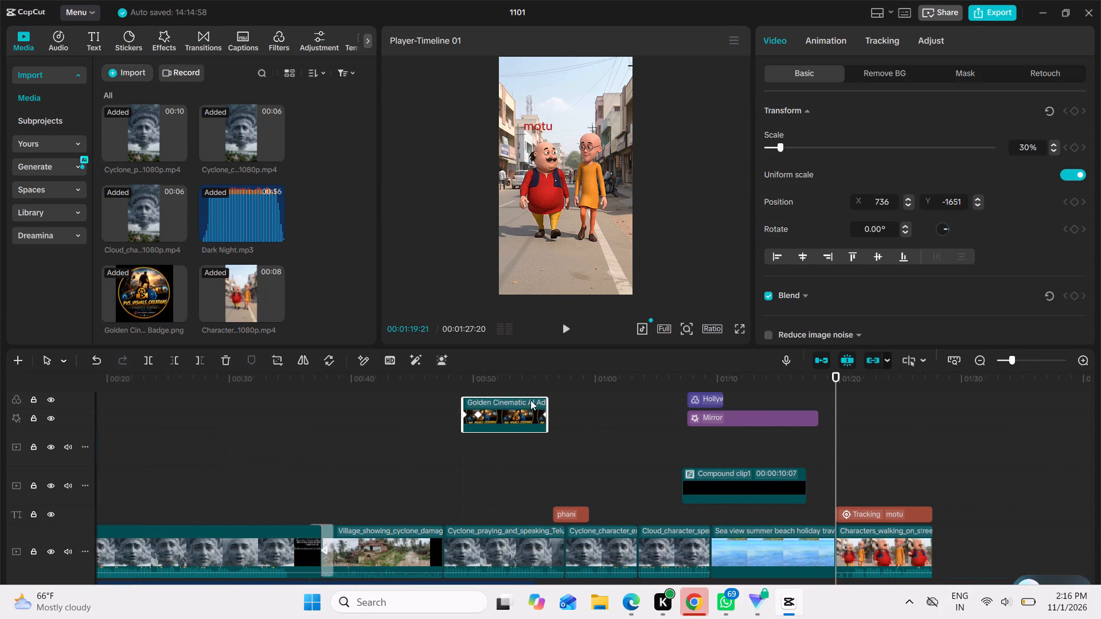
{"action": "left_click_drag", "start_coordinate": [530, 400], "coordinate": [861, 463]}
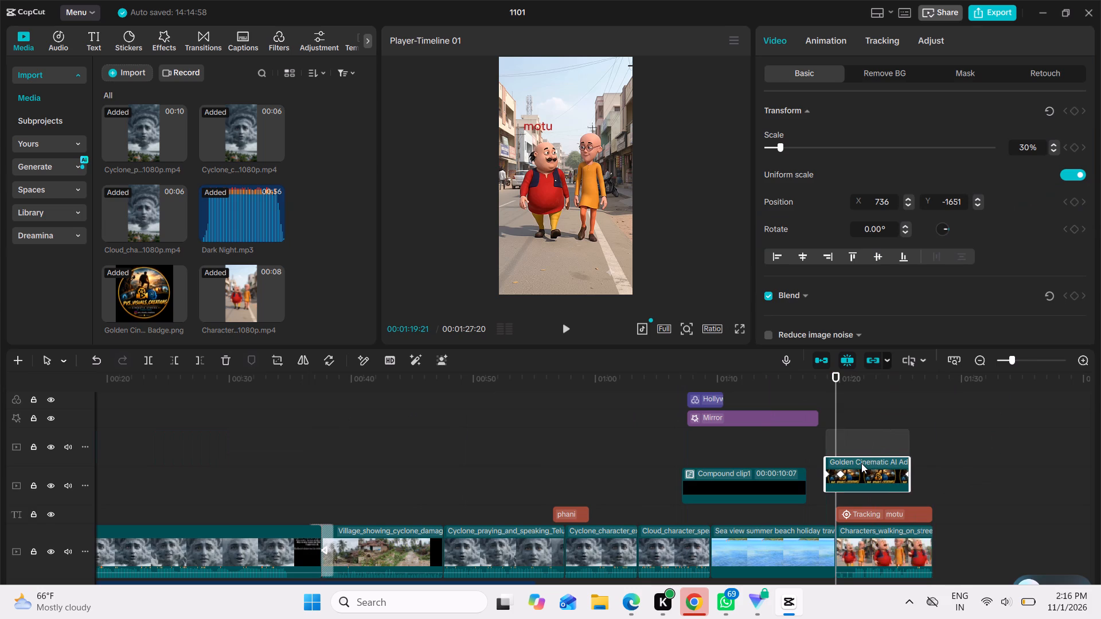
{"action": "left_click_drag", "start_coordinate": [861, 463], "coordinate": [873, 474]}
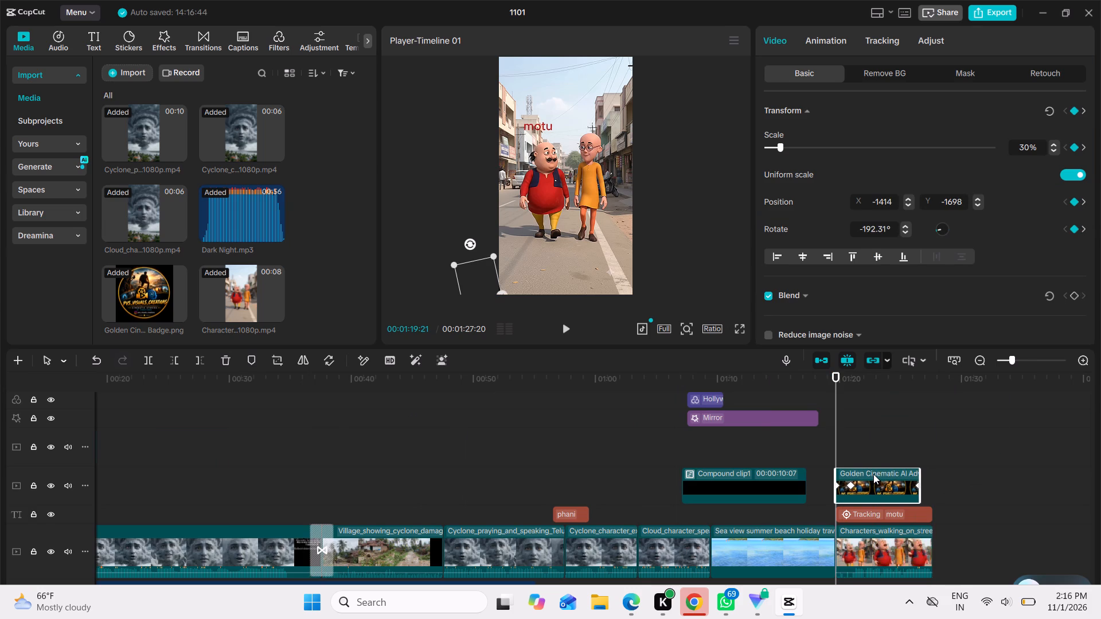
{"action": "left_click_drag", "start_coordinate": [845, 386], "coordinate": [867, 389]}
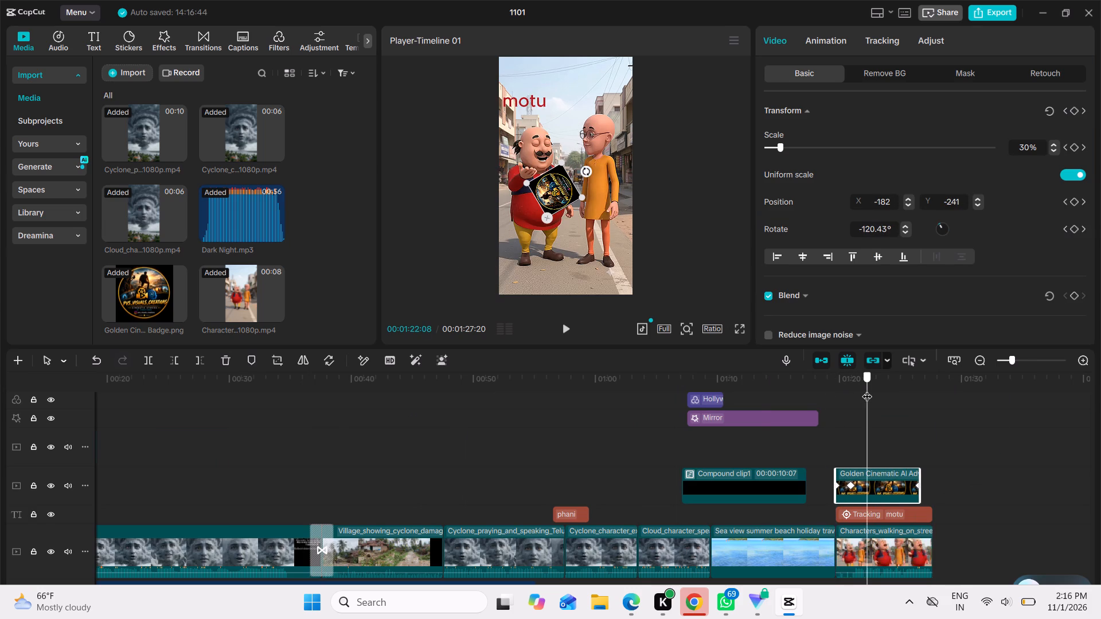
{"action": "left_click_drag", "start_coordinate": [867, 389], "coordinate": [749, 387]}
Move the badge overlay back along the timeline, across the cut between the godavari people video and the village cyclone clip.
{"action": "left_click_drag", "start_coordinate": [892, 488], "coordinate": [557, 481]}
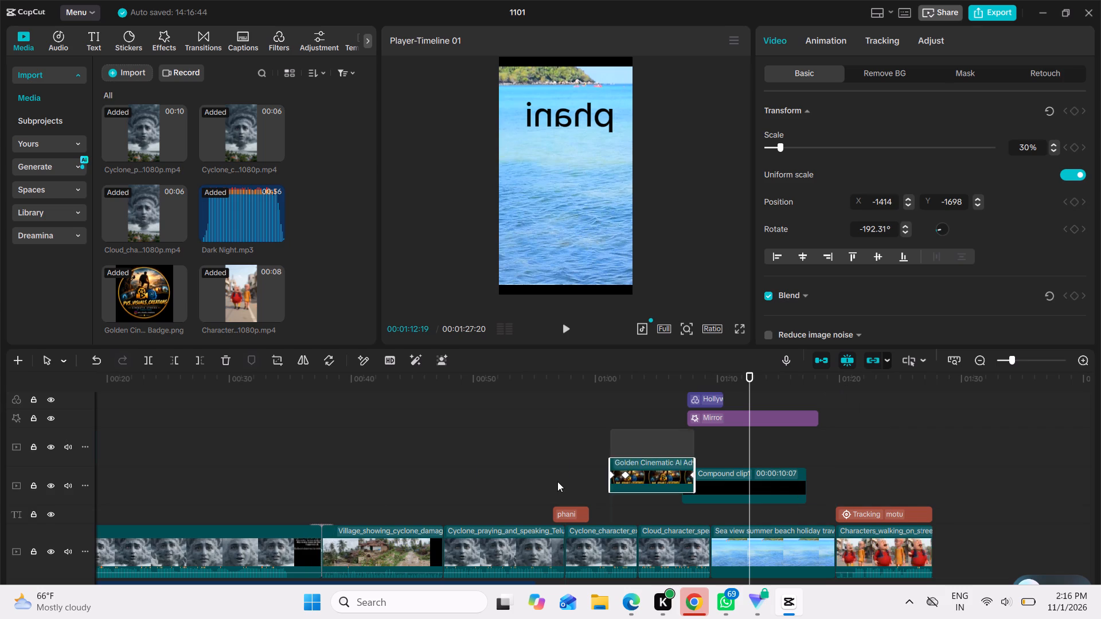
{"action": "left_click_drag", "start_coordinate": [557, 481], "coordinate": [341, 503]}
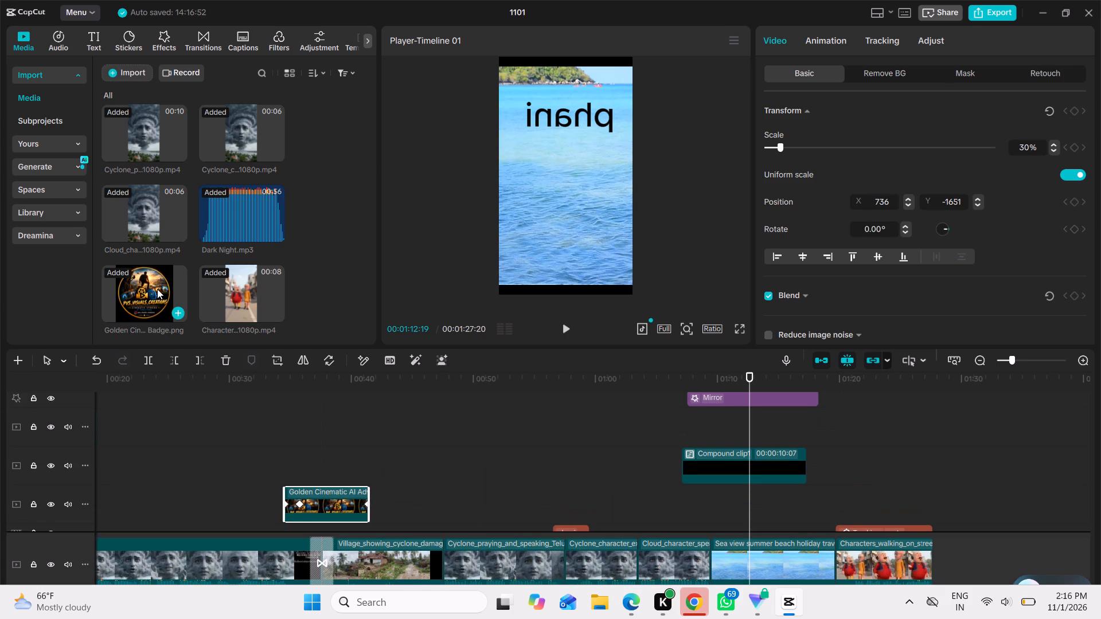
Add a fresh copy of Golden Cinematic AI Adventure Badge.png above the walking characters clip, starting at about 00:01:21:24.
{"action": "left_click_drag", "start_coordinate": [157, 289], "coordinate": [862, 511]}
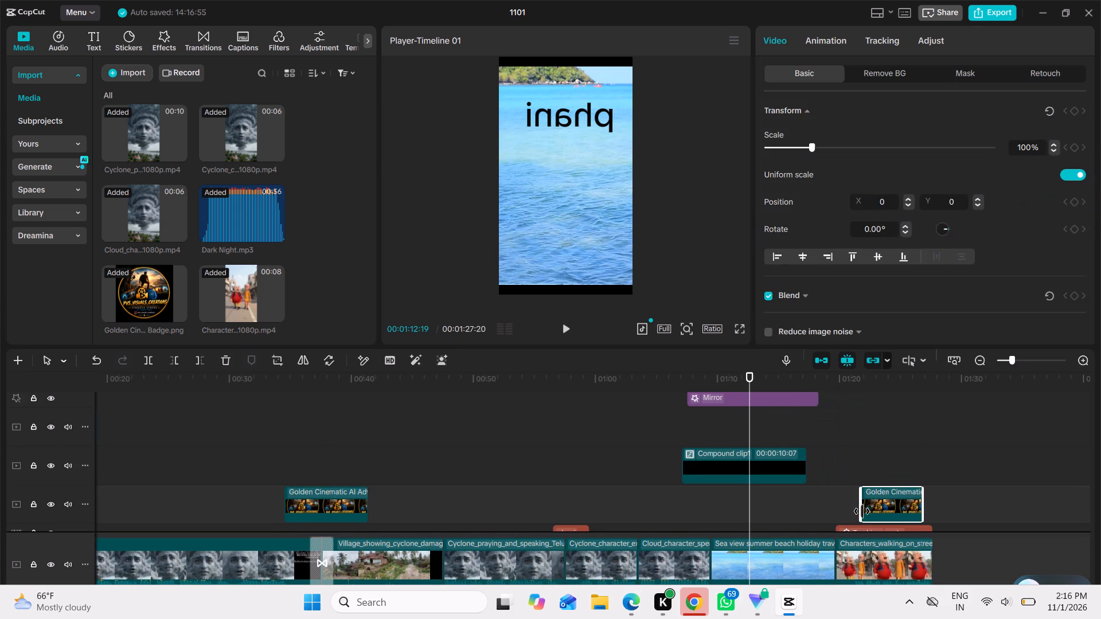
{"action": "scroll", "coordinate": [862, 511], "scroll_direction": "down", "scroll_amount": 1}
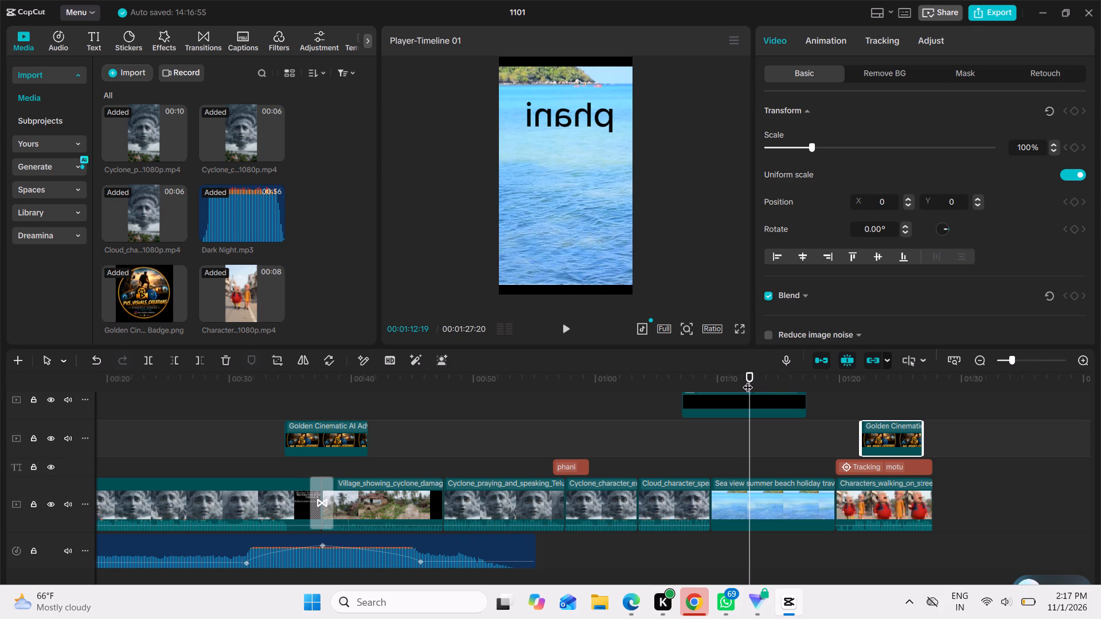
At 00:01:21:24, scale the new badge to 29% and place it over the orange-dressed character's head, at X 400, Y 677.
{"action": "left_click", "coordinate": [748, 380]}
{"action": "left_click_drag", "start_coordinate": [748, 380], "coordinate": [845, 390]}
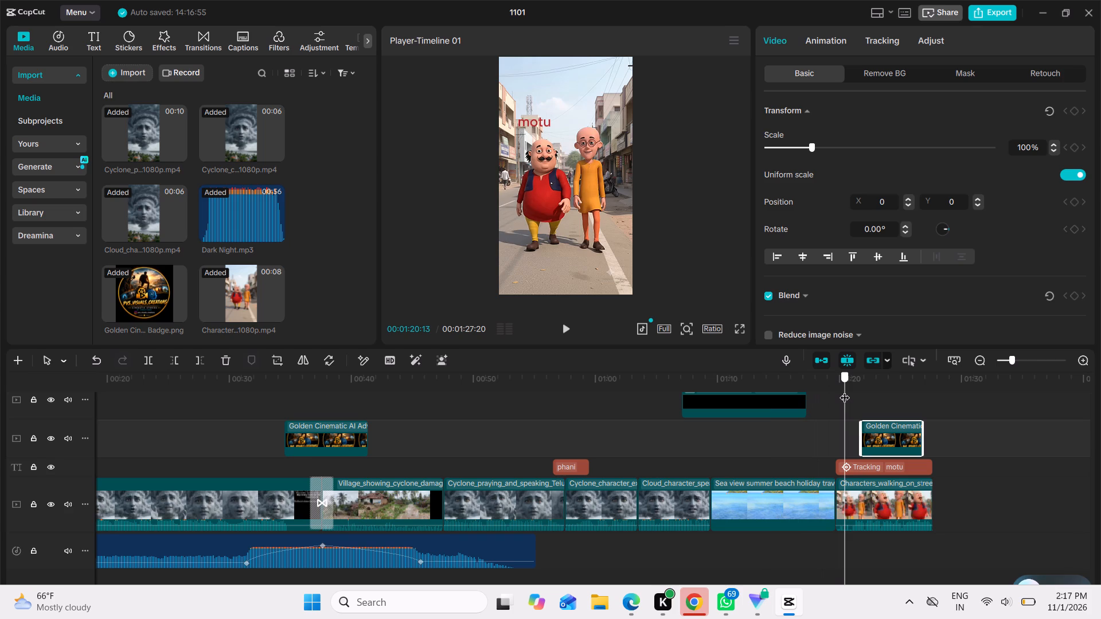
{"action": "left_click_drag", "start_coordinate": [845, 390], "coordinate": [816, 392]}
{"action": "left_click_drag", "start_coordinate": [819, 374], "coordinate": [857, 375]}
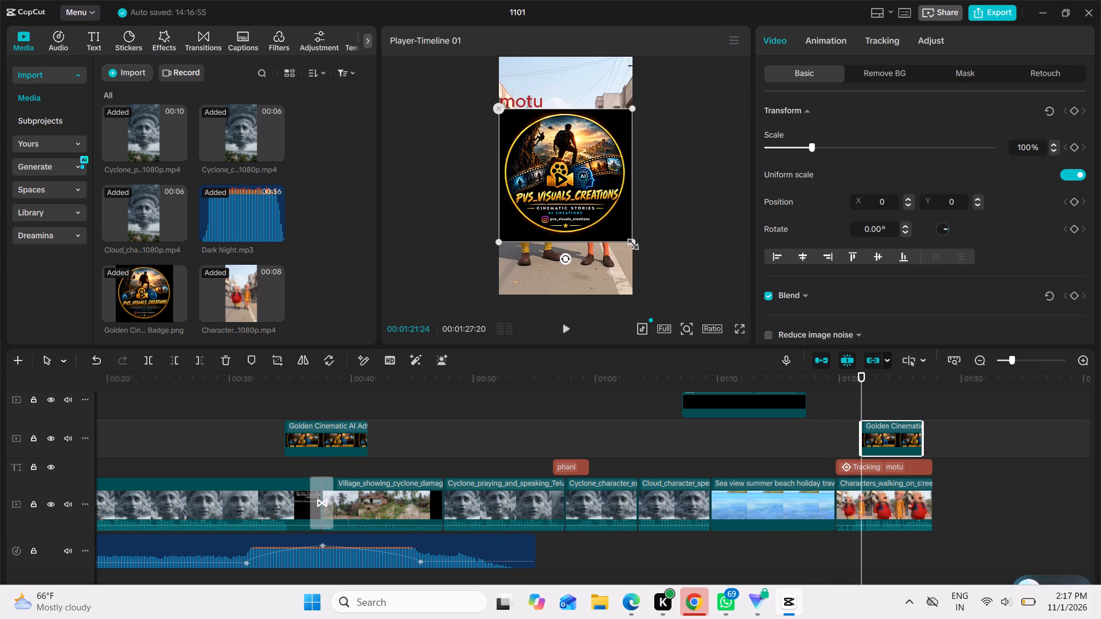
{"action": "left_click_drag", "start_coordinate": [630, 239], "coordinate": [579, 176]}
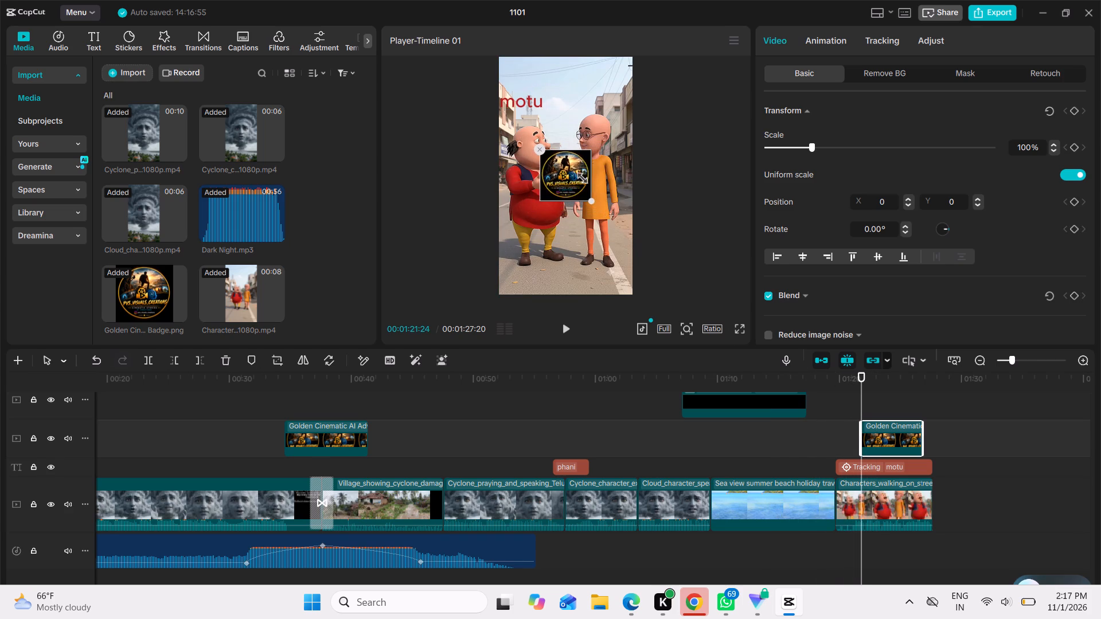
{"action": "left_click_drag", "start_coordinate": [579, 176], "coordinate": [591, 138]}
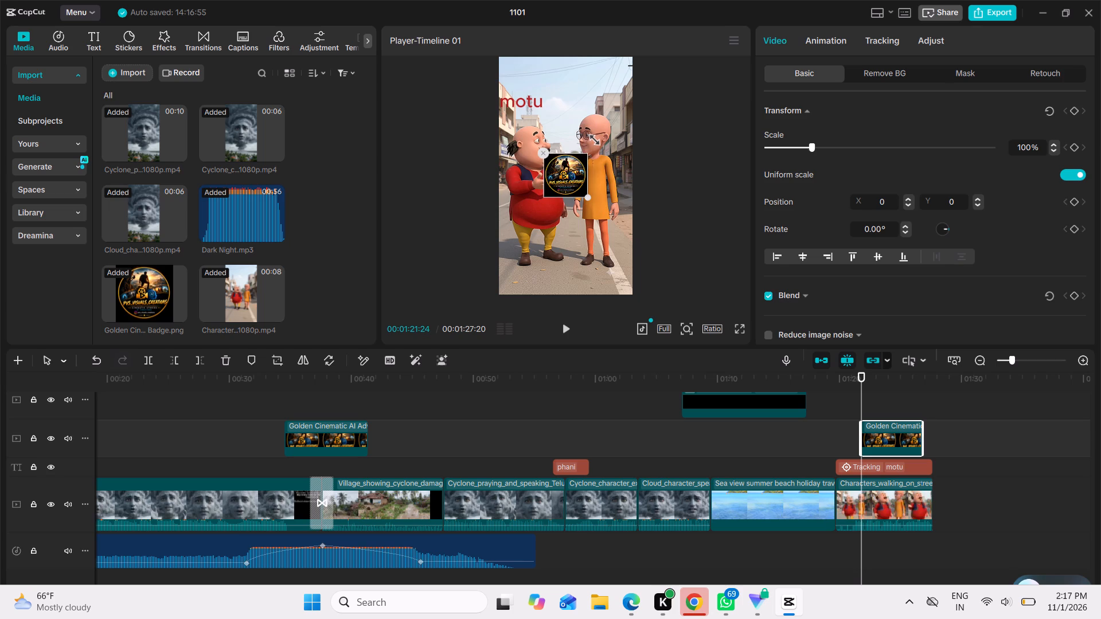
{"action": "left_click_drag", "start_coordinate": [591, 138], "coordinate": [589, 131]}
{"action": "left_click_drag", "start_coordinate": [564, 170], "coordinate": [581, 142]}
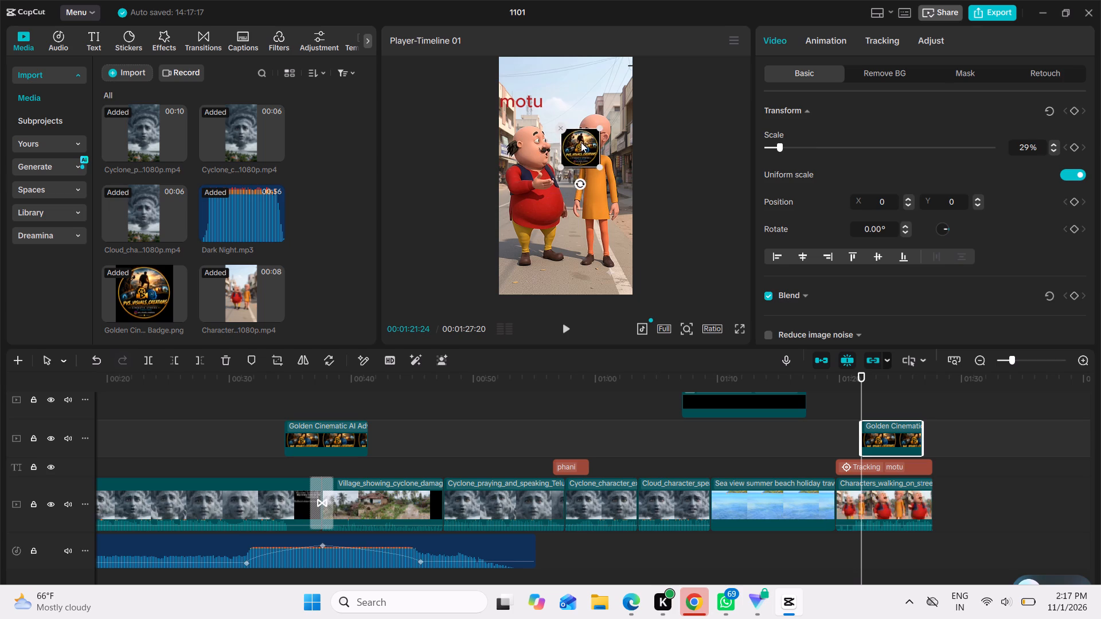
{"action": "left_click_drag", "start_coordinate": [581, 142], "coordinate": [589, 128]}
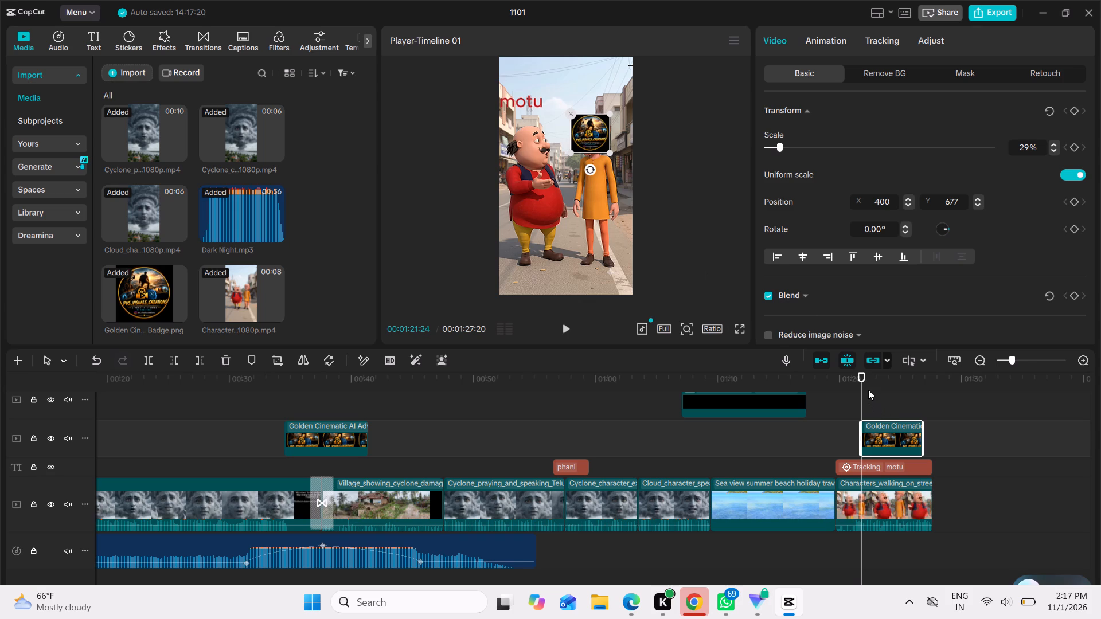
At 00:01:22:26, shift the walking characters clip within the frame to X -64, Y -98, keeping its scale at 100%.
{"action": "left_click_drag", "start_coordinate": [861, 378], "coordinate": [815, 375]}
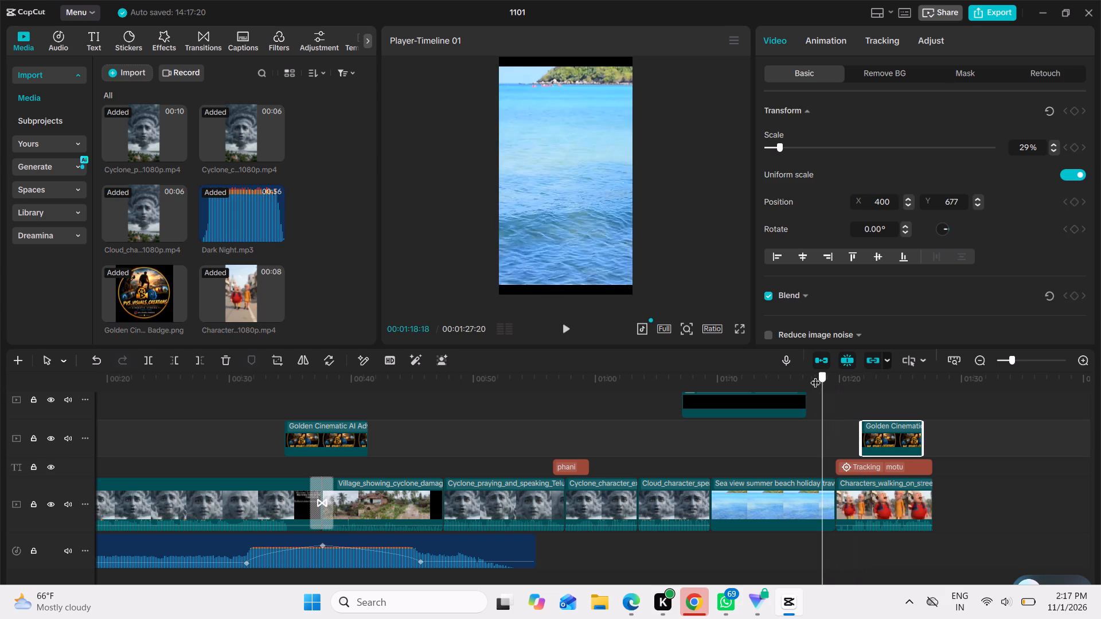
{"action": "left_click_drag", "start_coordinate": [815, 375], "coordinate": [876, 367]}
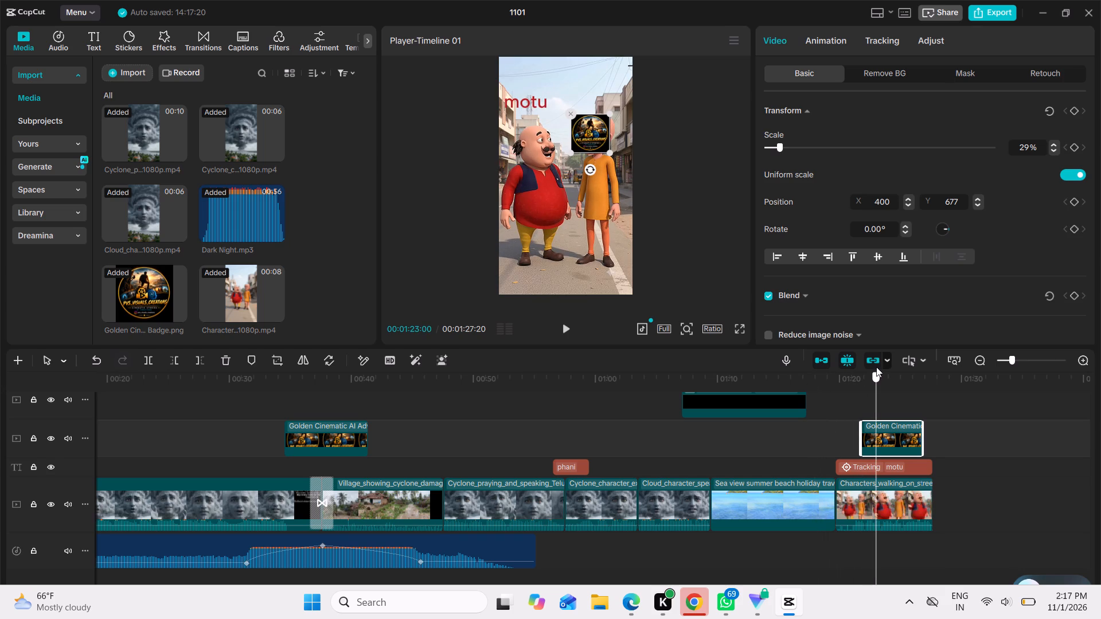
{"action": "left_click_drag", "start_coordinate": [876, 367], "coordinate": [876, 363]}
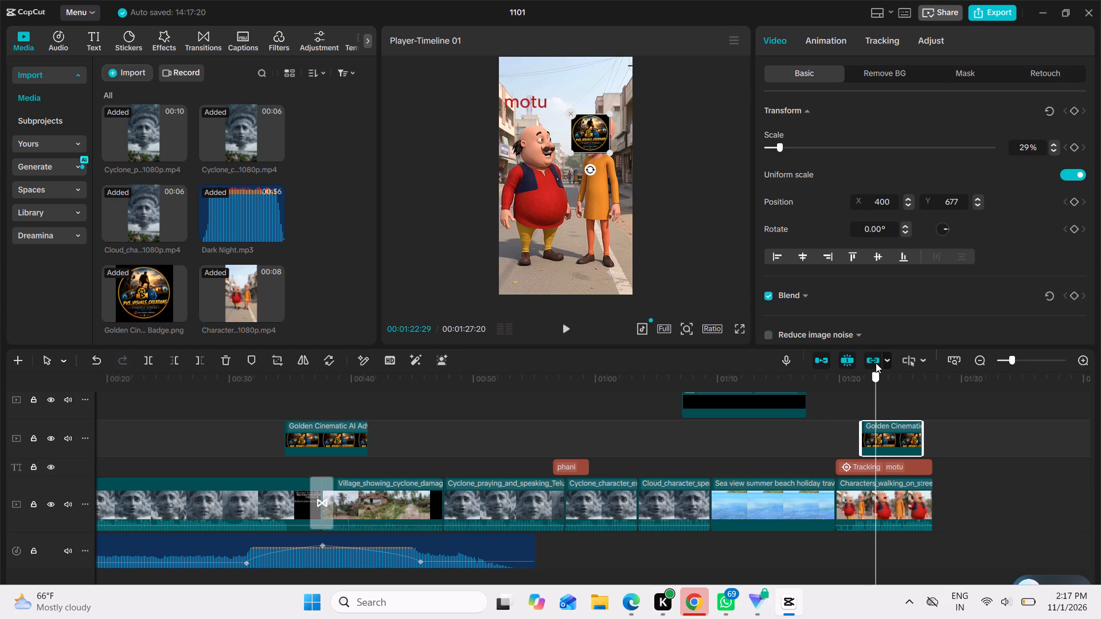
{"action": "left_click_drag", "start_coordinate": [876, 363], "coordinate": [874, 360]}
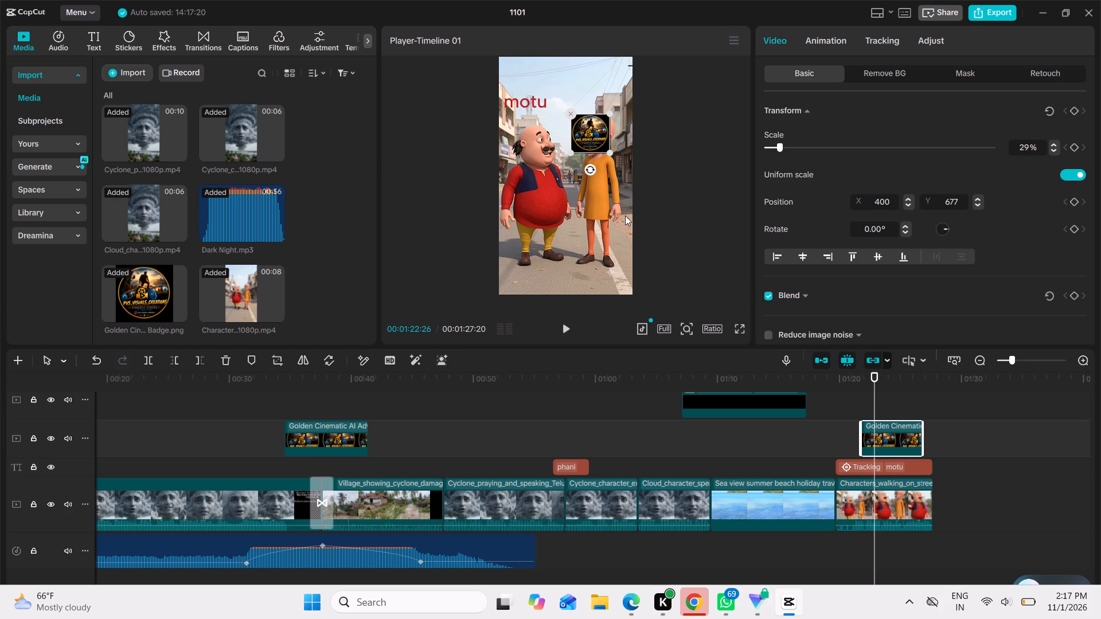
{"action": "left_click", "coordinate": [604, 206]}
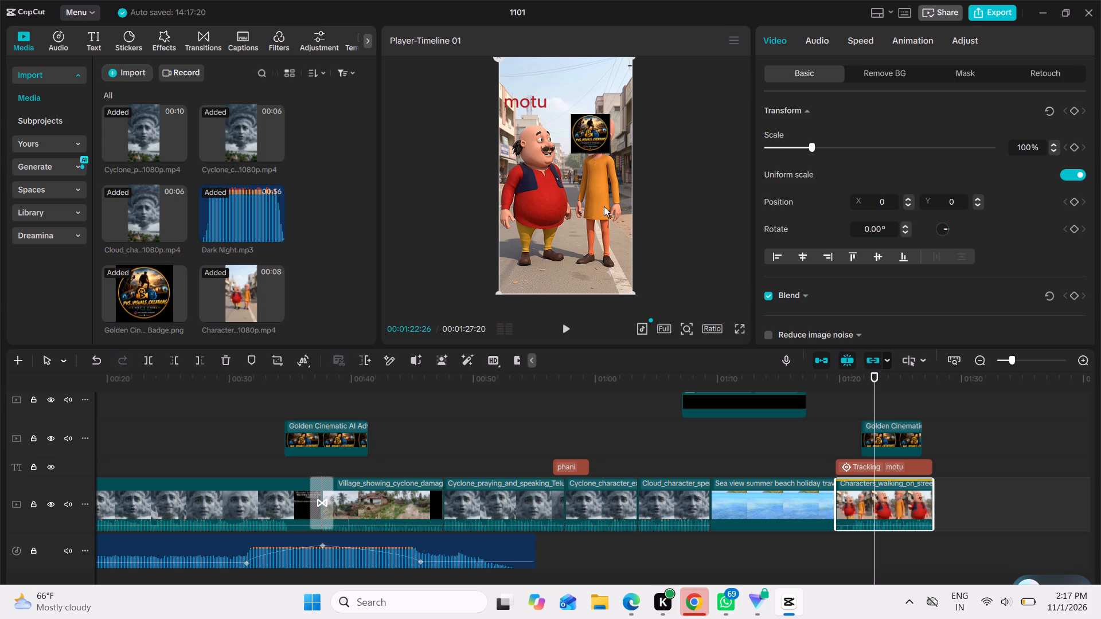
{"action": "left_click_drag", "start_coordinate": [587, 138], "coordinate": [602, 92]}
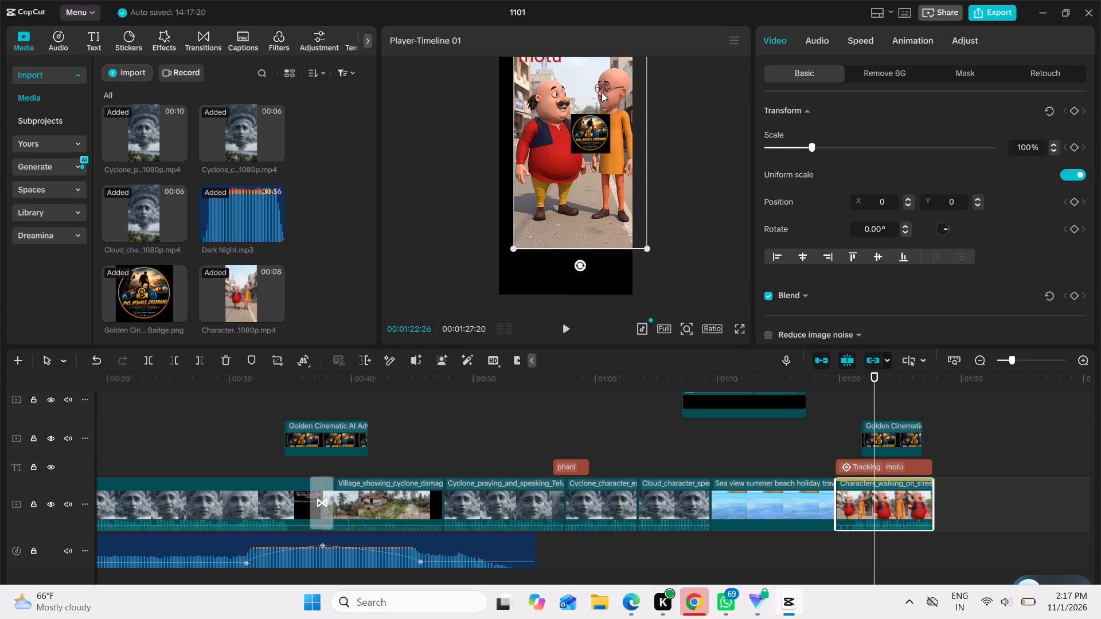
{"action": "left_click_drag", "start_coordinate": [602, 92], "coordinate": [588, 116]}
{"action": "left_click_drag", "start_coordinate": [590, 121], "coordinate": [586, 150]}
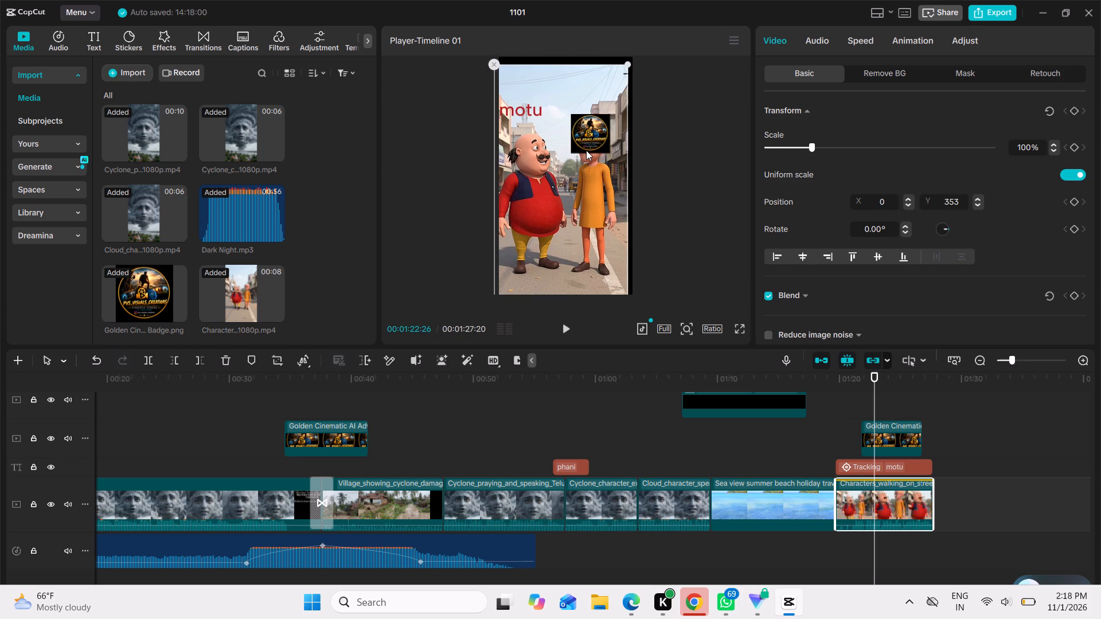
{"action": "left_click_drag", "start_coordinate": [586, 150], "coordinate": [587, 148]}
Move the badge overlay up above the orange-dressed character's head, to X 452, Y 1388, so the face is uncovered.
{"action": "left_click", "coordinate": [593, 126]}
{"action": "left_click", "coordinate": [593, 126]}
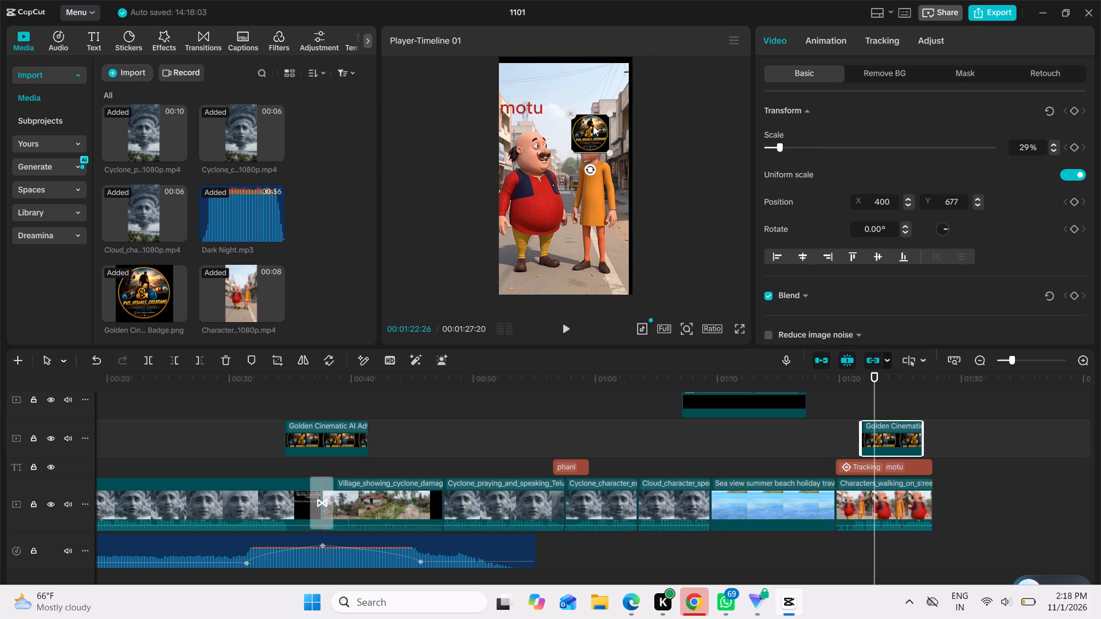
{"action": "left_click_drag", "start_coordinate": [593, 126], "coordinate": [596, 82]}
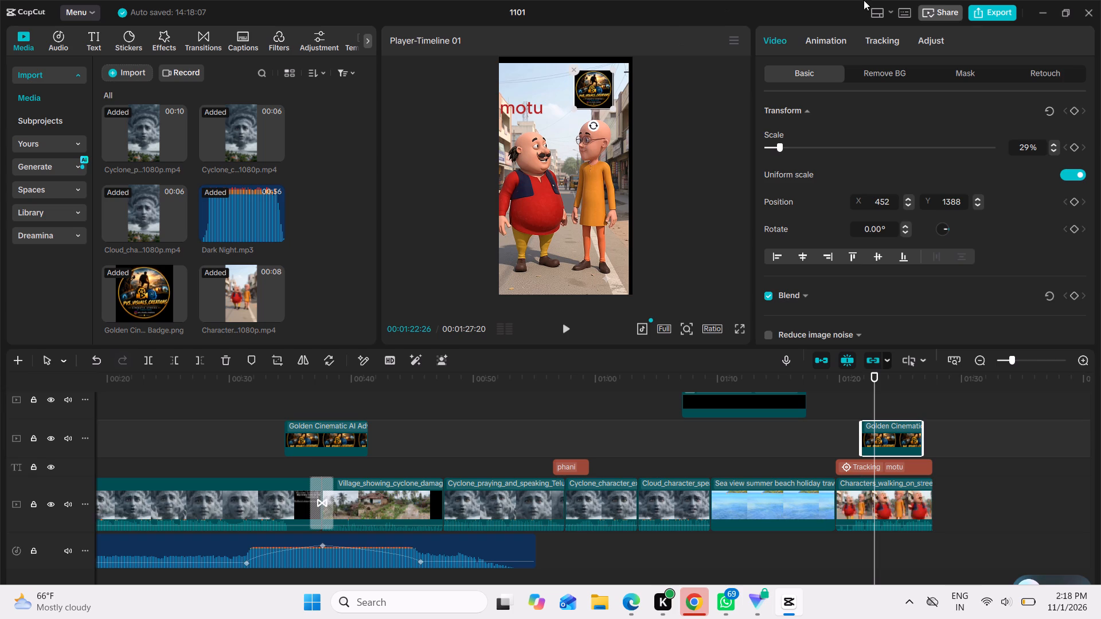
Turn on motion tracking for the badge overlay above the walking characters clip.
{"action": "left_click", "coordinate": [881, 47]}
{"action": "left_click", "coordinate": [841, 124]}
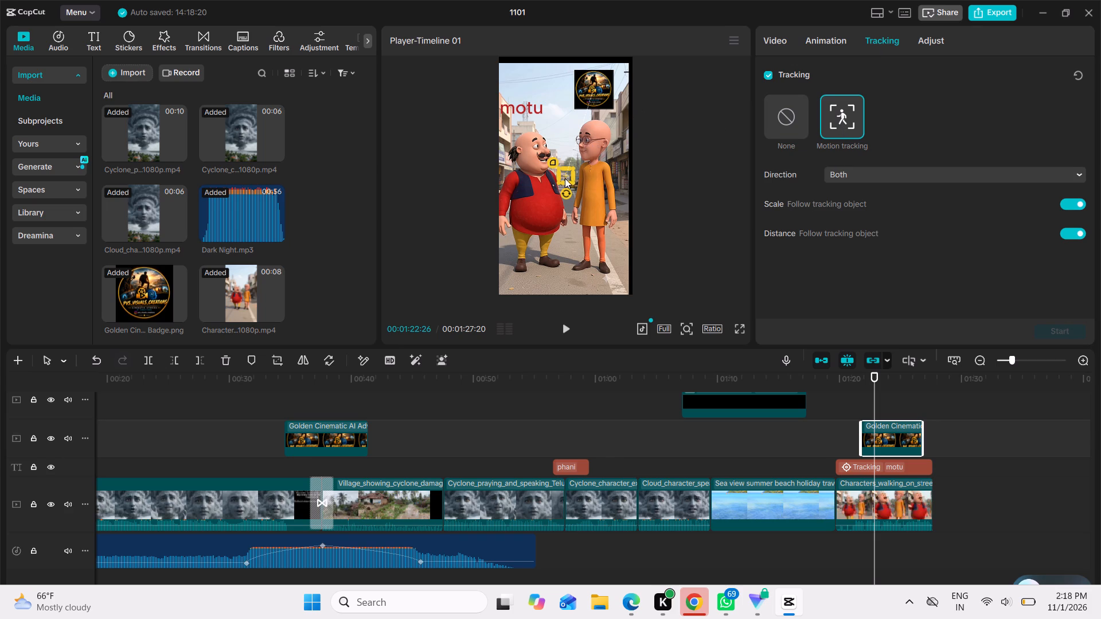
{"action": "left_click_drag", "start_coordinate": [562, 176], "coordinate": [559, 165]}
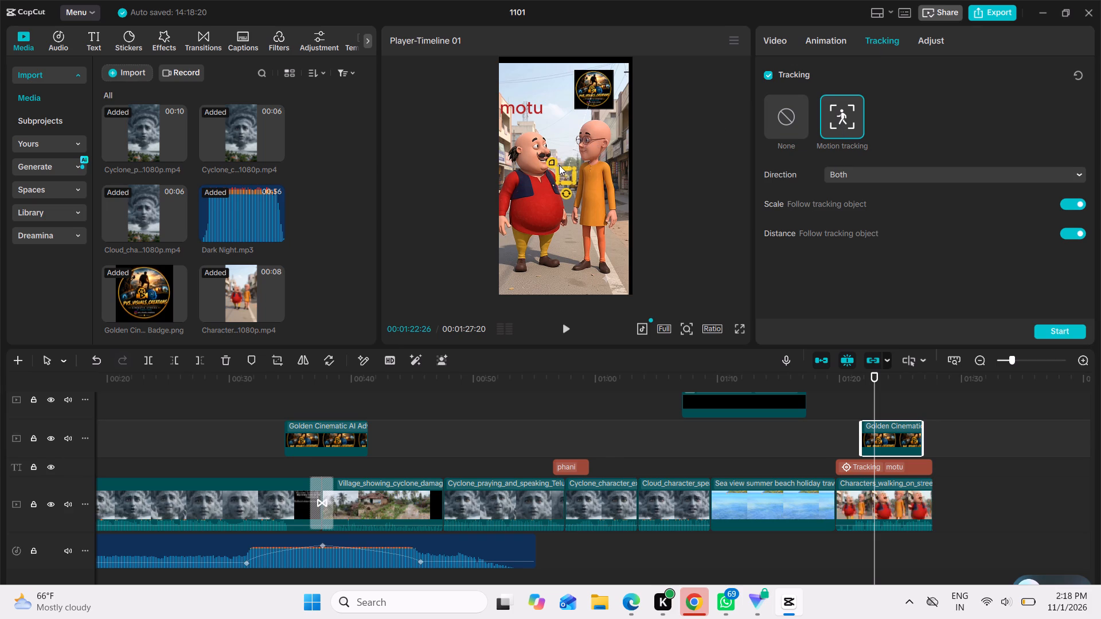
{"action": "left_click_drag", "start_coordinate": [559, 165], "coordinate": [561, 164]}
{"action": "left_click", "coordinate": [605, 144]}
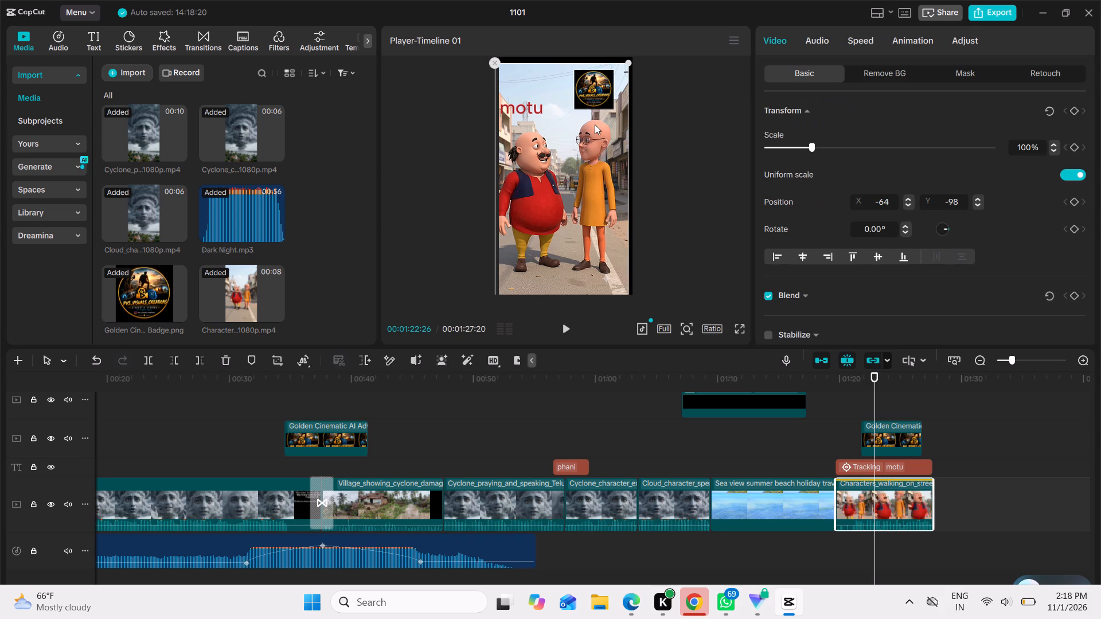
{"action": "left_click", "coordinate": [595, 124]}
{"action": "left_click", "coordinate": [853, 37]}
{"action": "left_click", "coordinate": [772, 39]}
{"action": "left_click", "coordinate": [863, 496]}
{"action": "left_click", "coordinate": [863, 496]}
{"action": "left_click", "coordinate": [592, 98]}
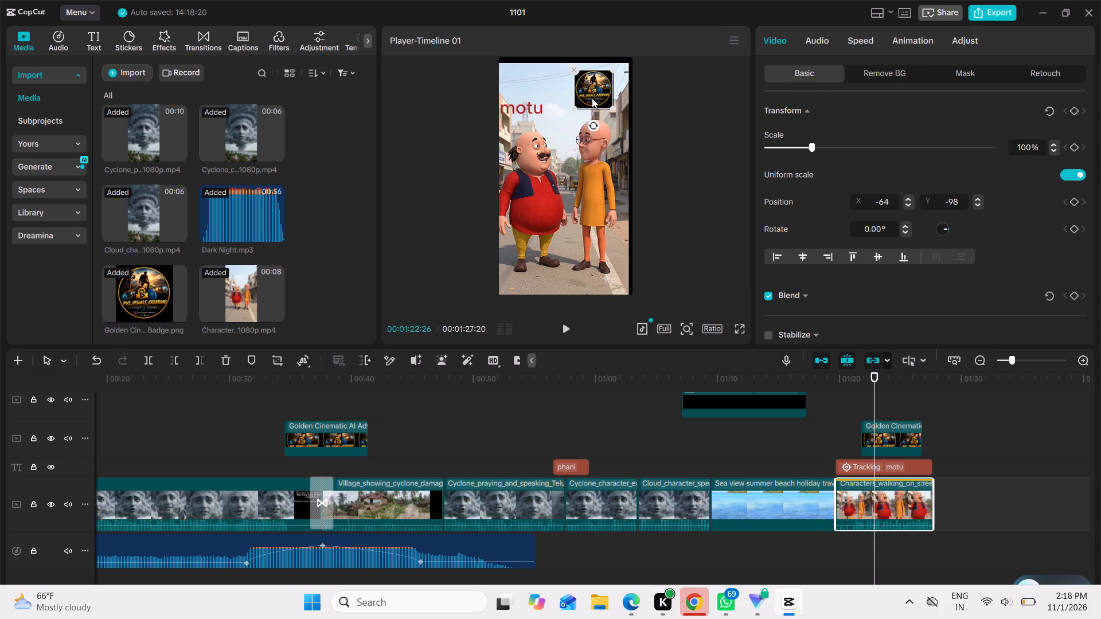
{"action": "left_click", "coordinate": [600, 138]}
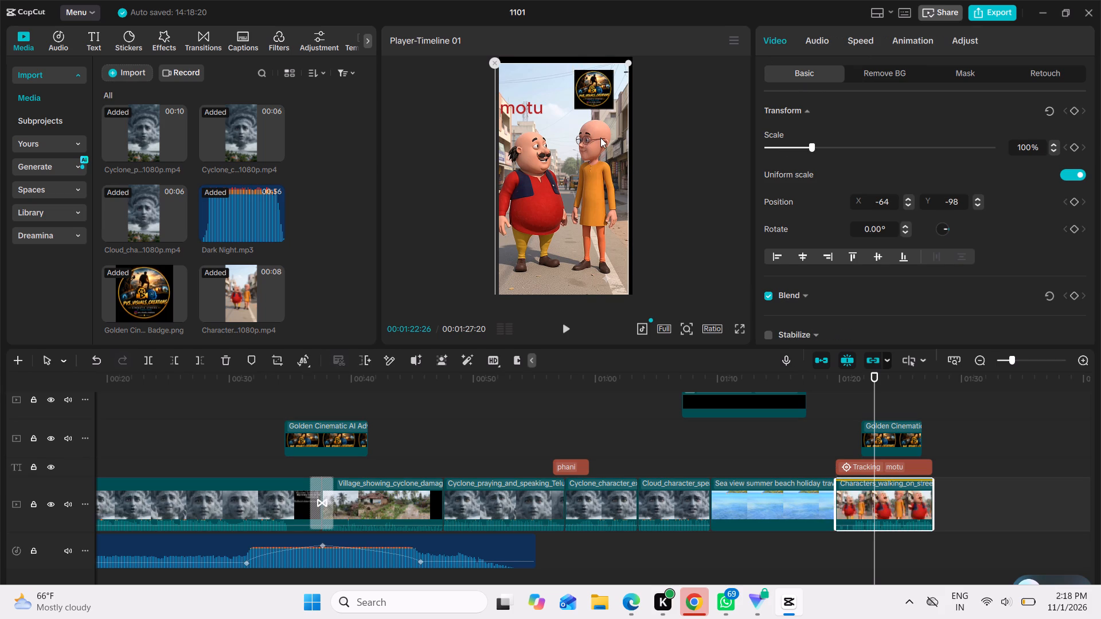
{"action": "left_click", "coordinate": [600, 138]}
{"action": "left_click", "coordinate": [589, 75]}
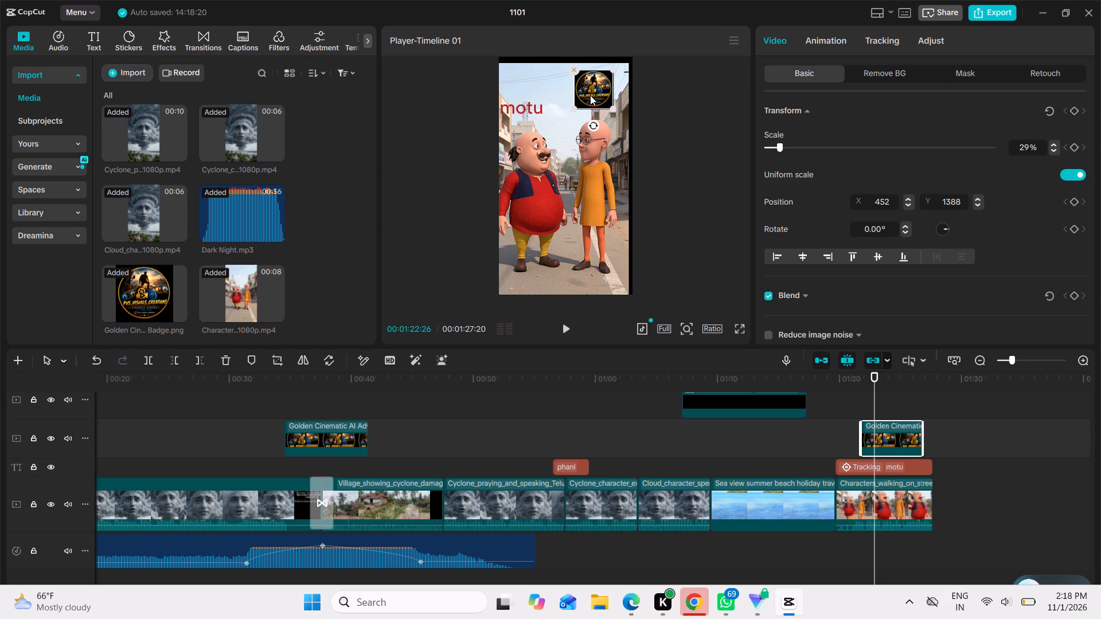
In the badge's motion tracking settings, place the tracking target box over the orange-dressed character's face and adjust its size.
{"action": "left_click", "coordinate": [876, 37]}
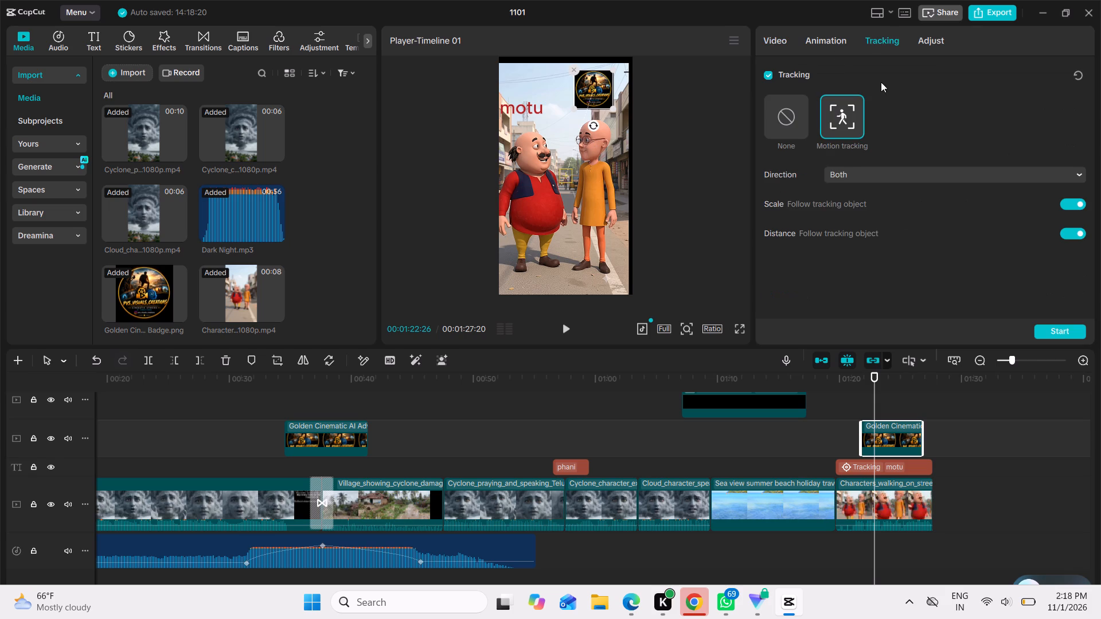
{"action": "left_click", "coordinate": [851, 114]}
{"action": "left_click_drag", "start_coordinate": [564, 173], "coordinate": [589, 139]}
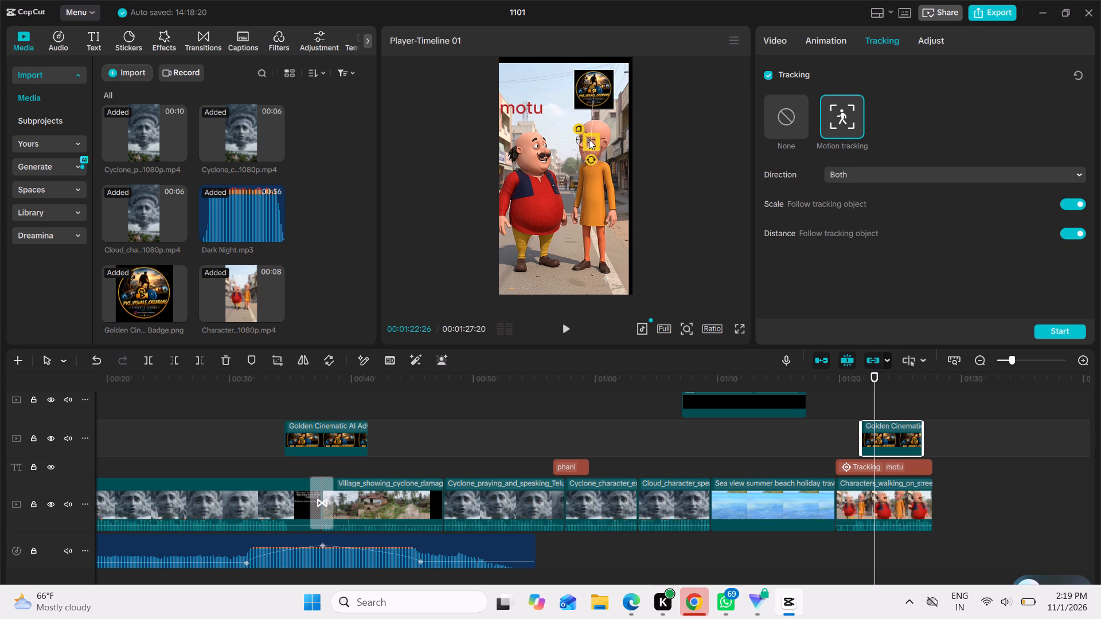
{"action": "left_click_drag", "start_coordinate": [589, 139], "coordinate": [588, 139]}
{"action": "left_click_drag", "start_coordinate": [579, 129], "coordinate": [571, 118]}
{"action": "left_click_drag", "start_coordinate": [571, 118], "coordinate": [568, 123]}
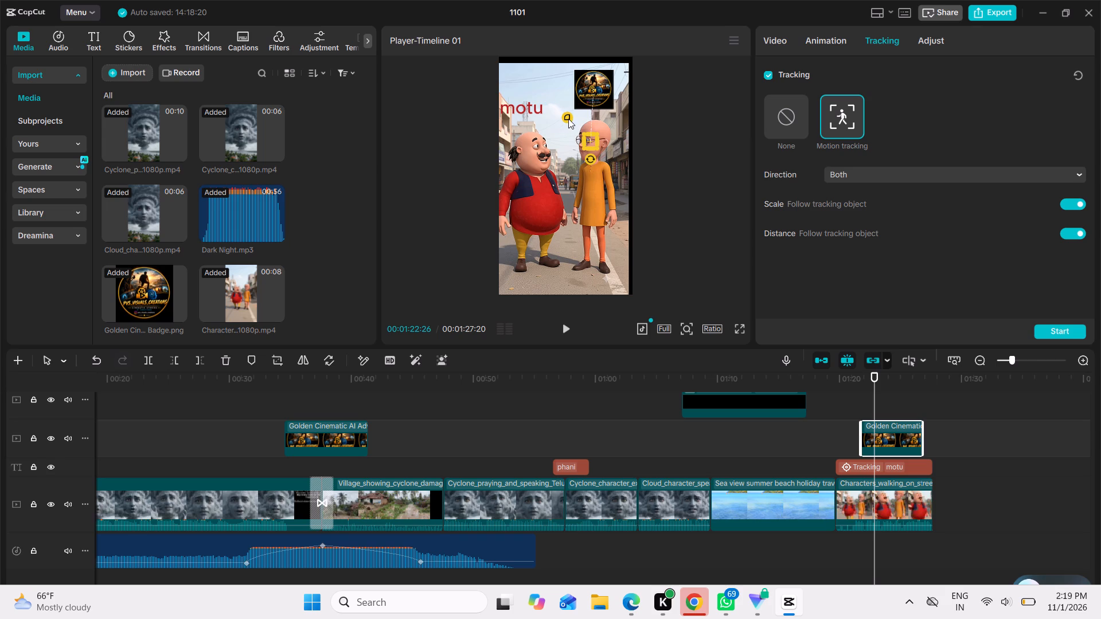
{"action": "left_click", "coordinate": [568, 117]}
{"action": "left_click_drag", "start_coordinate": [568, 117], "coordinate": [584, 144]}
{"action": "left_click_drag", "start_coordinate": [584, 144], "coordinate": [588, 158]}
{"action": "left_click_drag", "start_coordinate": [588, 158], "coordinate": [584, 156]}
{"action": "left_click_drag", "start_coordinate": [577, 131], "coordinate": [573, 119]}
Move the badge back over the orange-dressed character's head and run its motion tracking in both directions, following scale and distance.
{"action": "left_click_drag", "start_coordinate": [587, 83], "coordinate": [585, 141]}
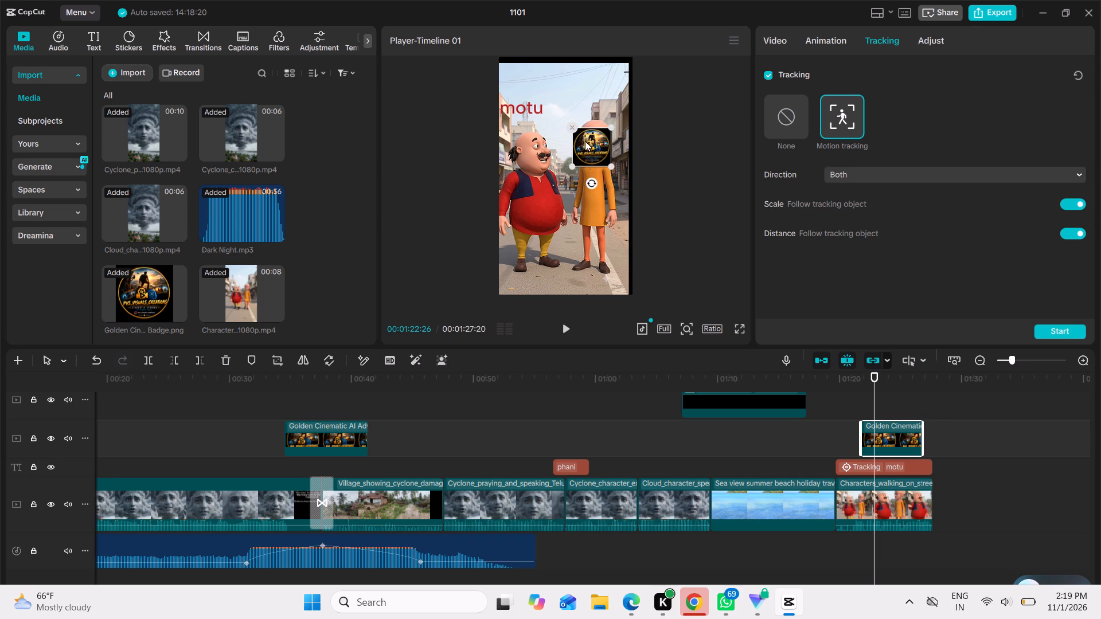
{"action": "left_click_drag", "start_coordinate": [585, 141], "coordinate": [584, 135]}
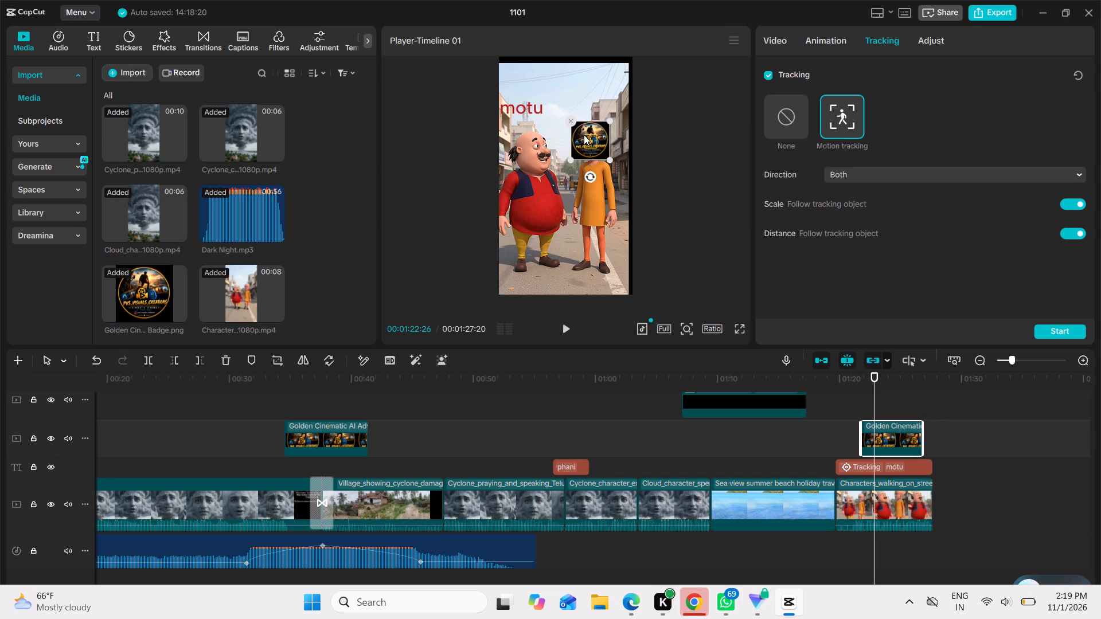
{"action": "left_click_drag", "start_coordinate": [584, 135], "coordinate": [584, 136]}
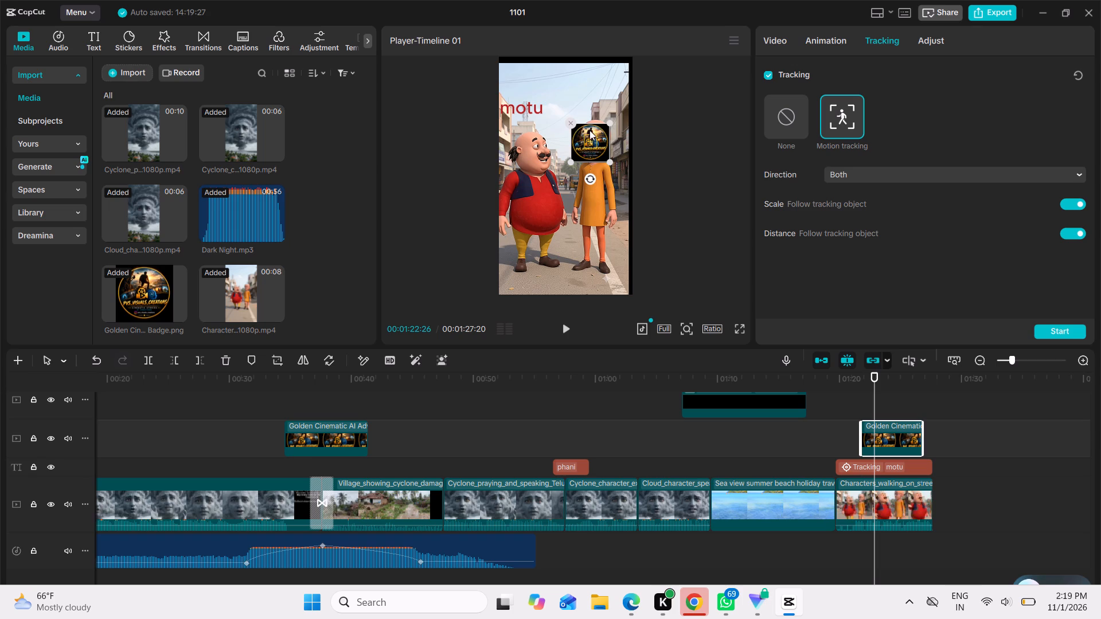
{"action": "left_click_drag", "start_coordinate": [592, 128], "coordinate": [592, 123]}
{"action": "left_click_drag", "start_coordinate": [591, 139], "coordinate": [592, 134]}
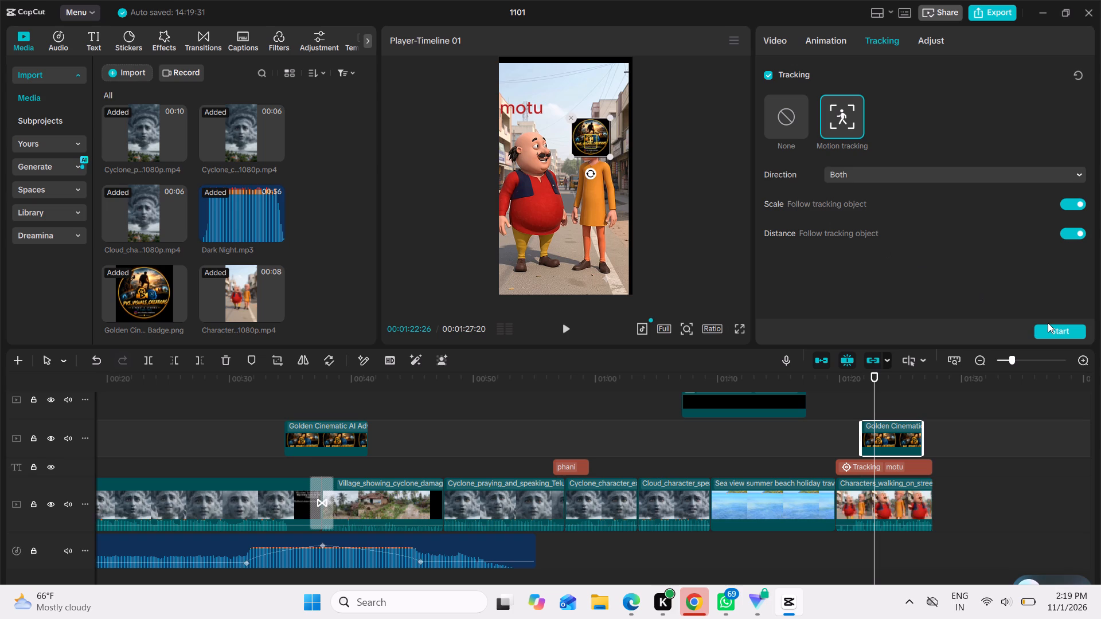
{"action": "left_click", "coordinate": [1057, 336]}
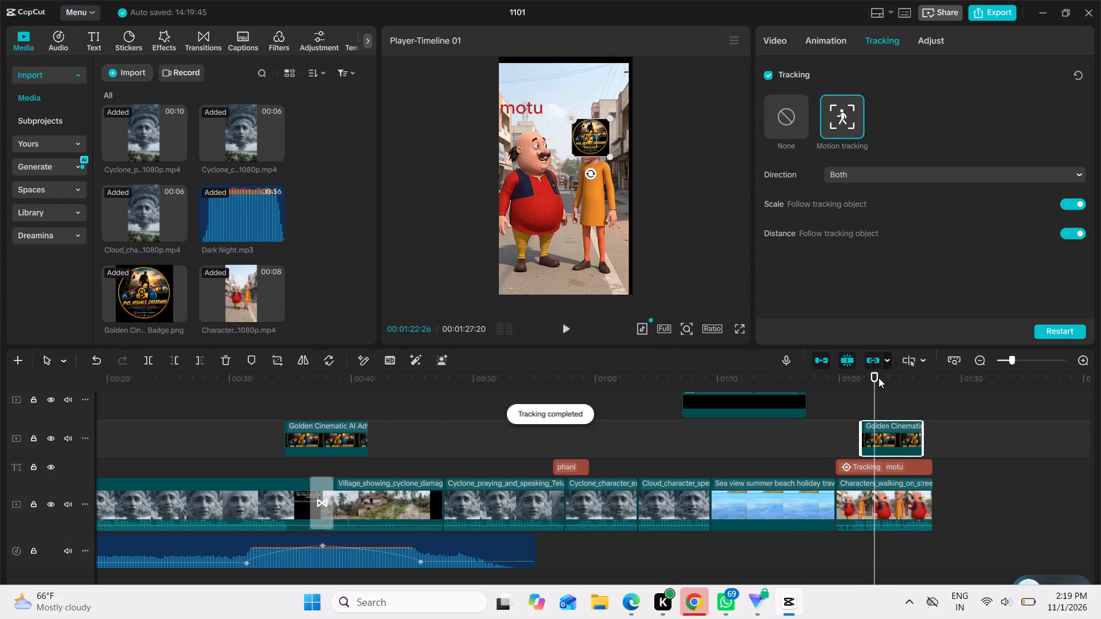
Extend both ends of the tracked badge overlay so it spans the full length of the walking characters clip.
{"action": "left_click_drag", "start_coordinate": [879, 378], "coordinate": [755, 354]}
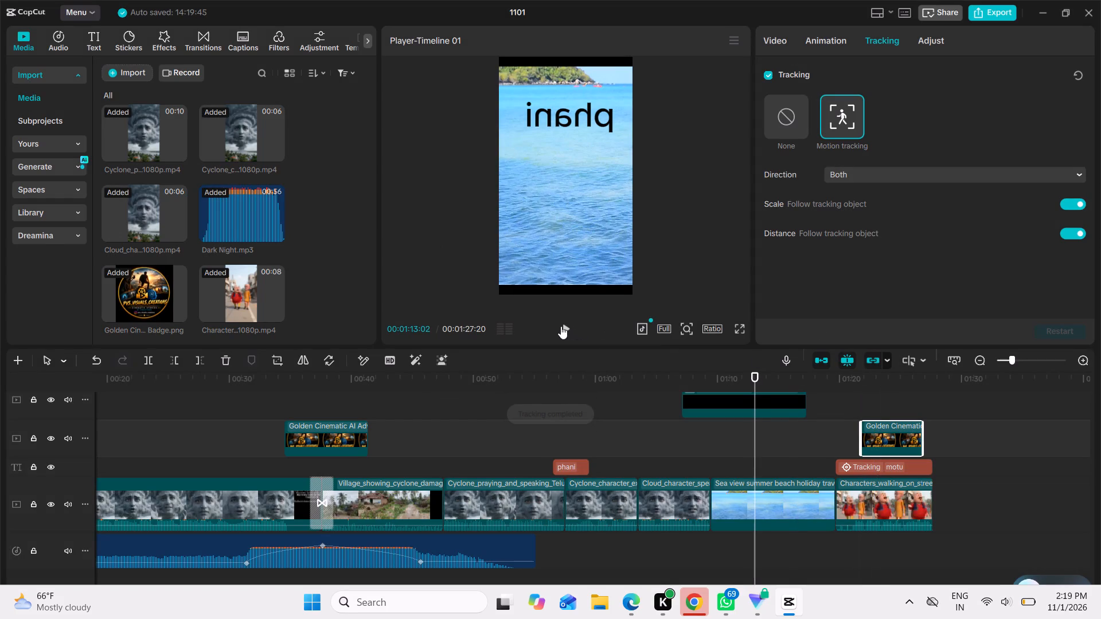
{"action": "left_click", "coordinate": [561, 326]}
{"action": "left_click_drag", "start_coordinate": [861, 440], "coordinate": [842, 444]}
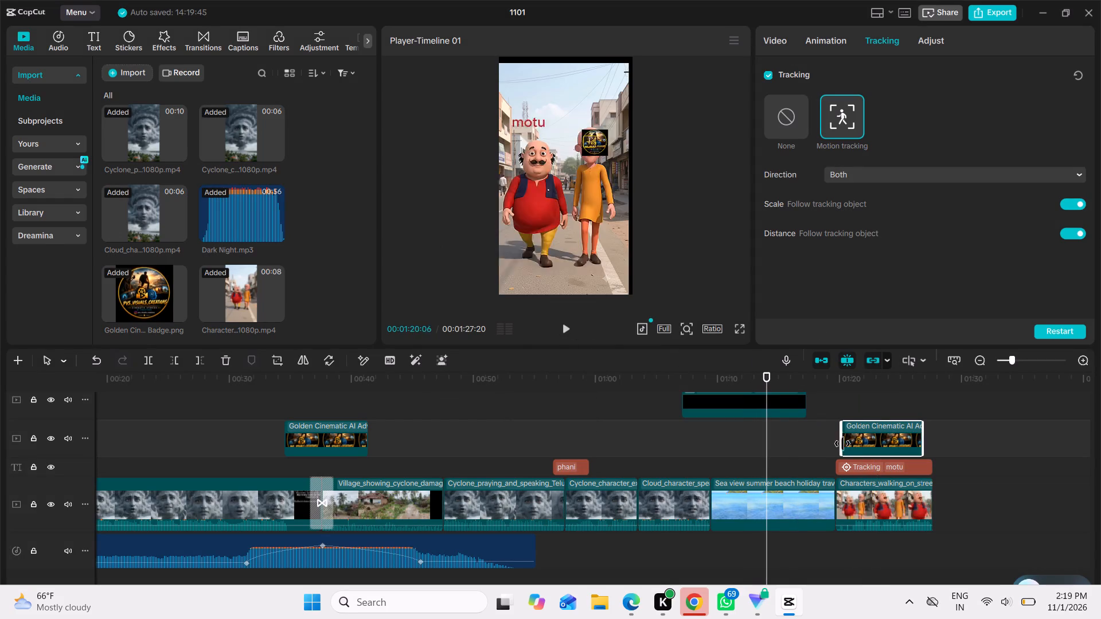
{"action": "left_click_drag", "start_coordinate": [842, 444], "coordinate": [840, 444]}
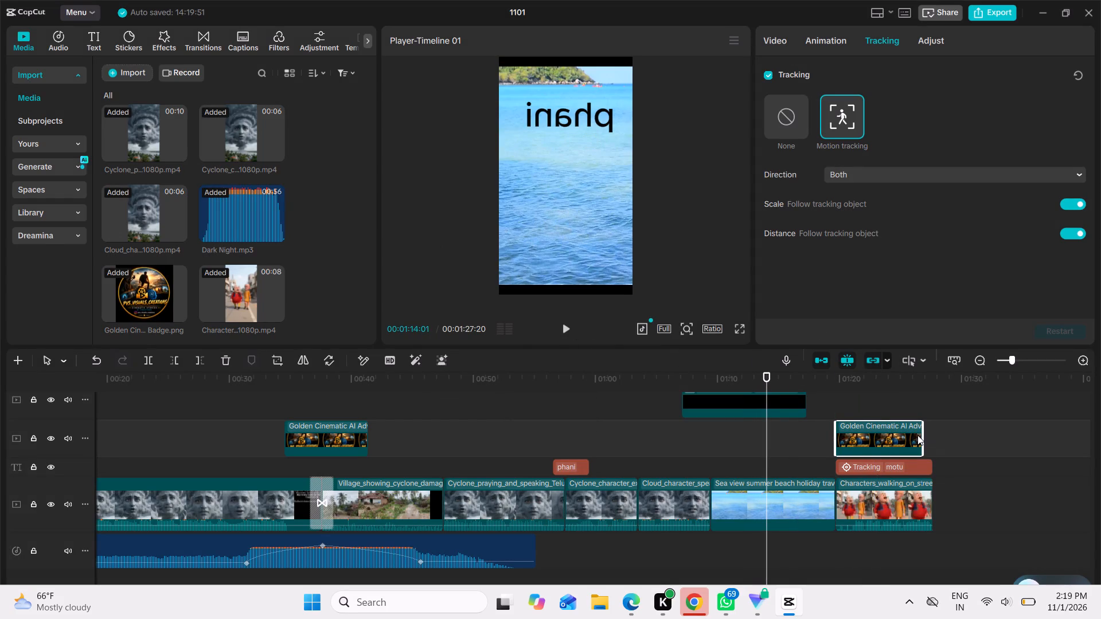
{"action": "left_click_drag", "start_coordinate": [921, 430], "coordinate": [930, 430]}
Play the video from the sea view clip to the end, and scrub through the whole timeline to review the clips and tracked overlays.
{"action": "left_click", "coordinate": [565, 330]}
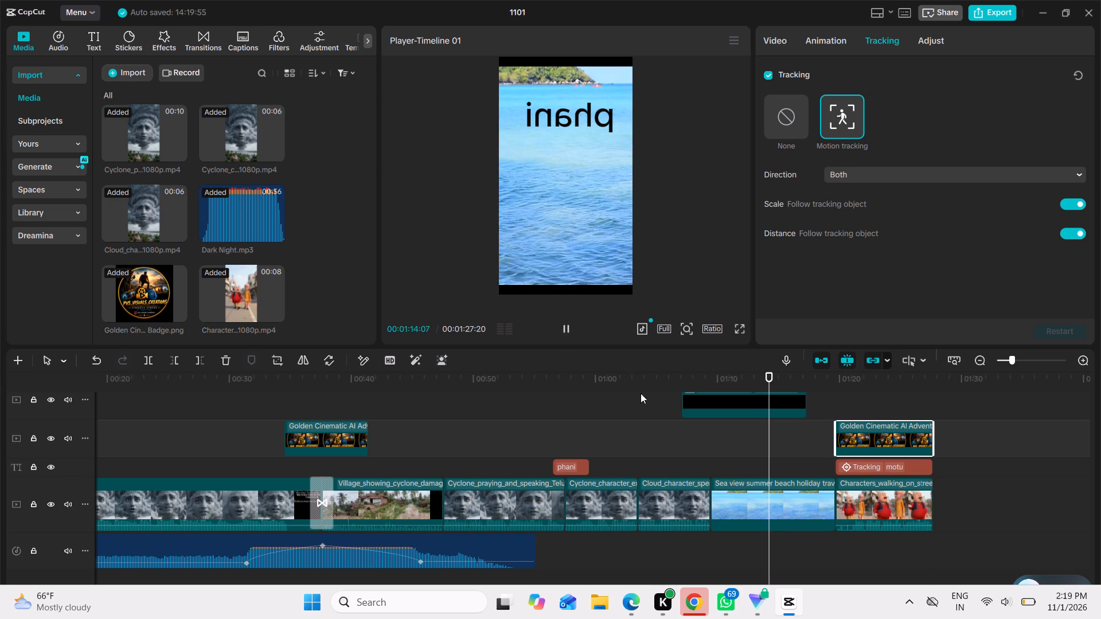
{"action": "scroll", "coordinate": [680, 460], "scroll_direction": "left", "scroll_amount": 1}
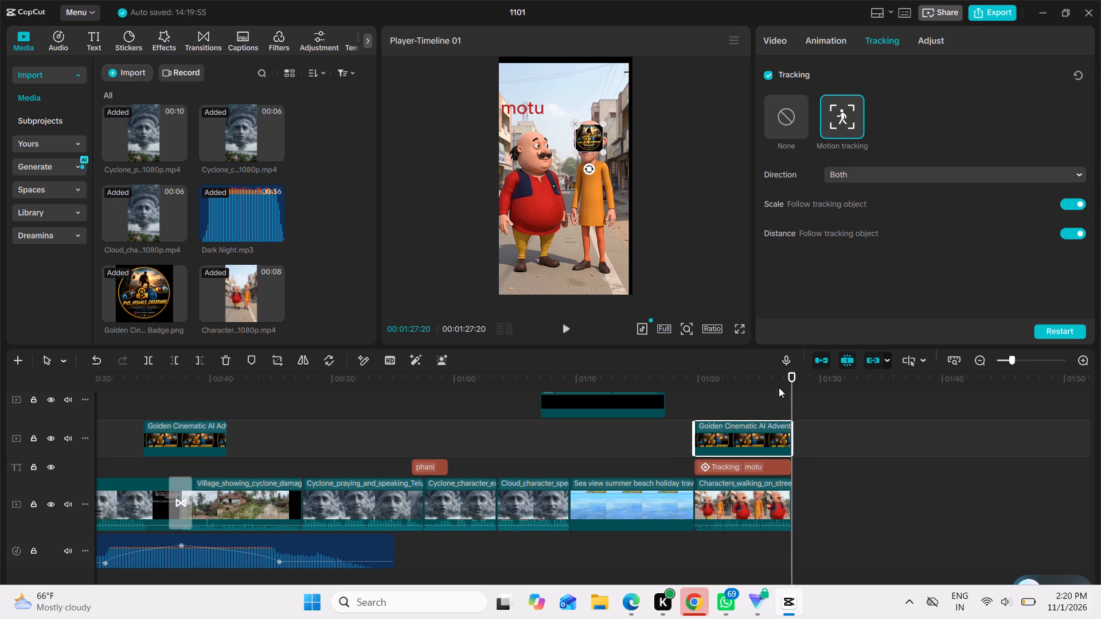
{"action": "left_click_drag", "start_coordinate": [792, 371], "coordinate": [23, 248]}
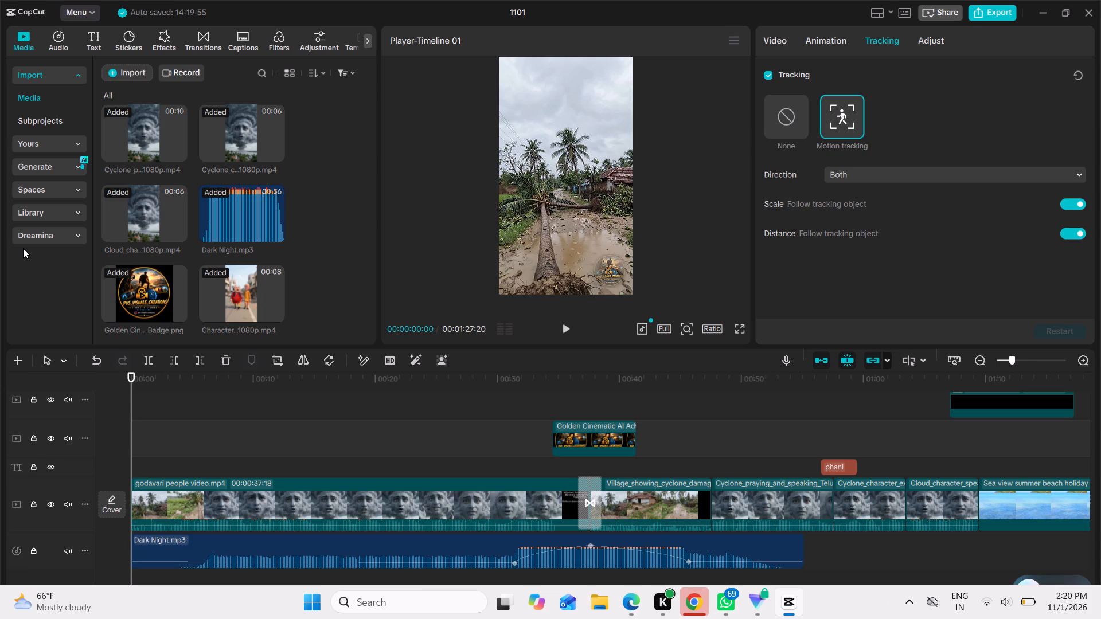
{"action": "scroll", "coordinate": [580, 479], "scroll_direction": "left", "scroll_amount": 2}
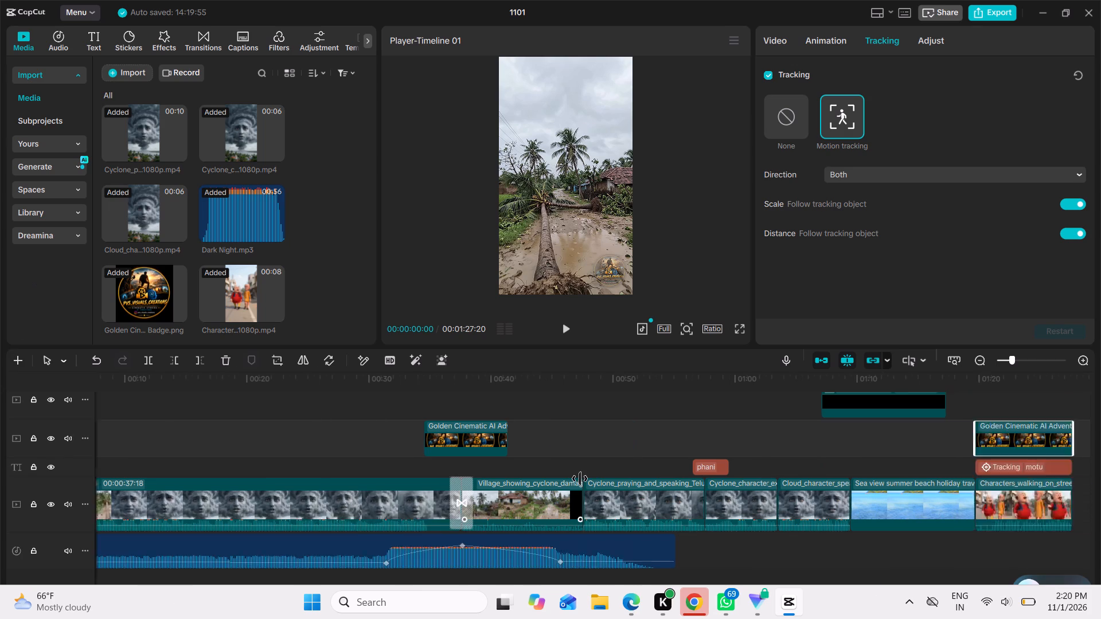
{"action": "scroll", "coordinate": [580, 479], "scroll_direction": "left", "scroll_amount": 3}
{"action": "scroll", "coordinate": [324, 445], "scroll_direction": "right", "scroll_amount": 6}
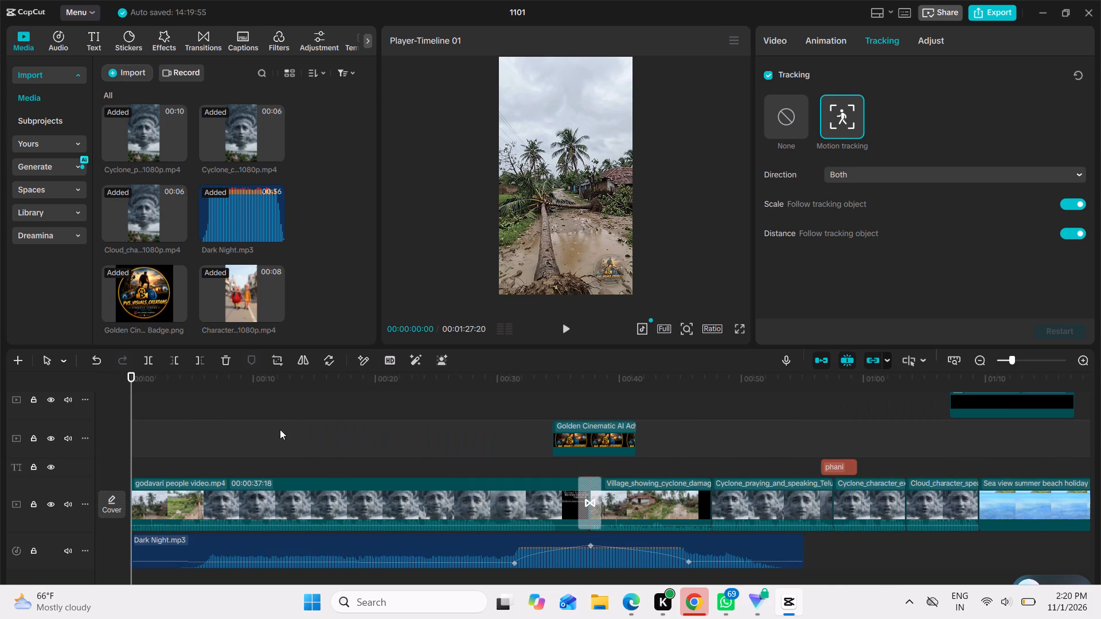
{"action": "left_click_drag", "start_coordinate": [133, 375], "coordinate": [642, 326]}
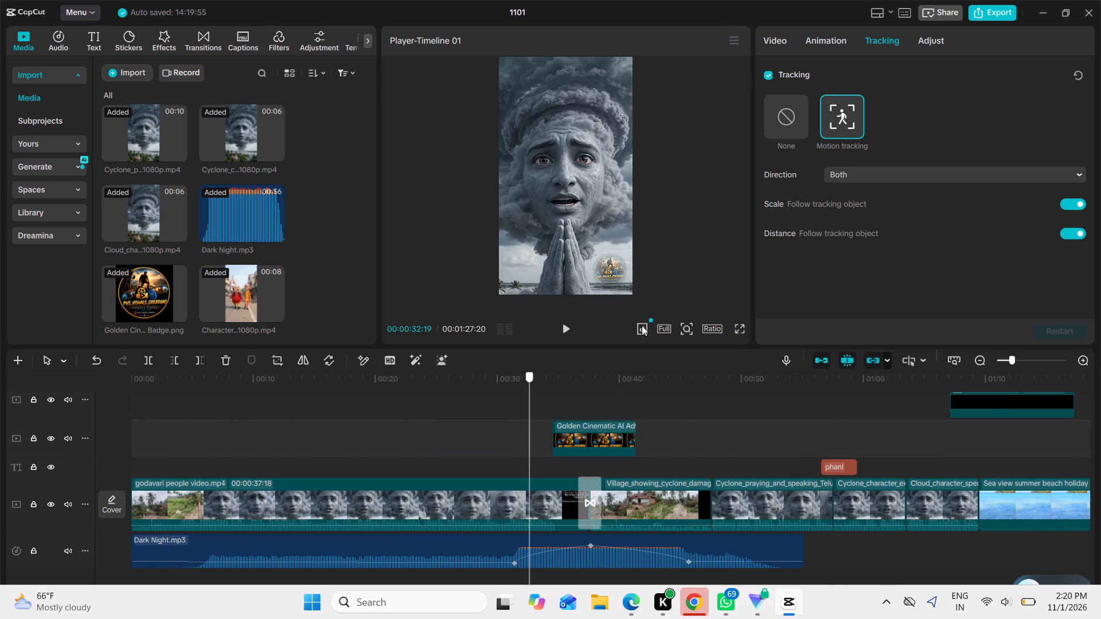
{"action": "left_click_drag", "start_coordinate": [642, 326], "coordinate": [689, 421]}
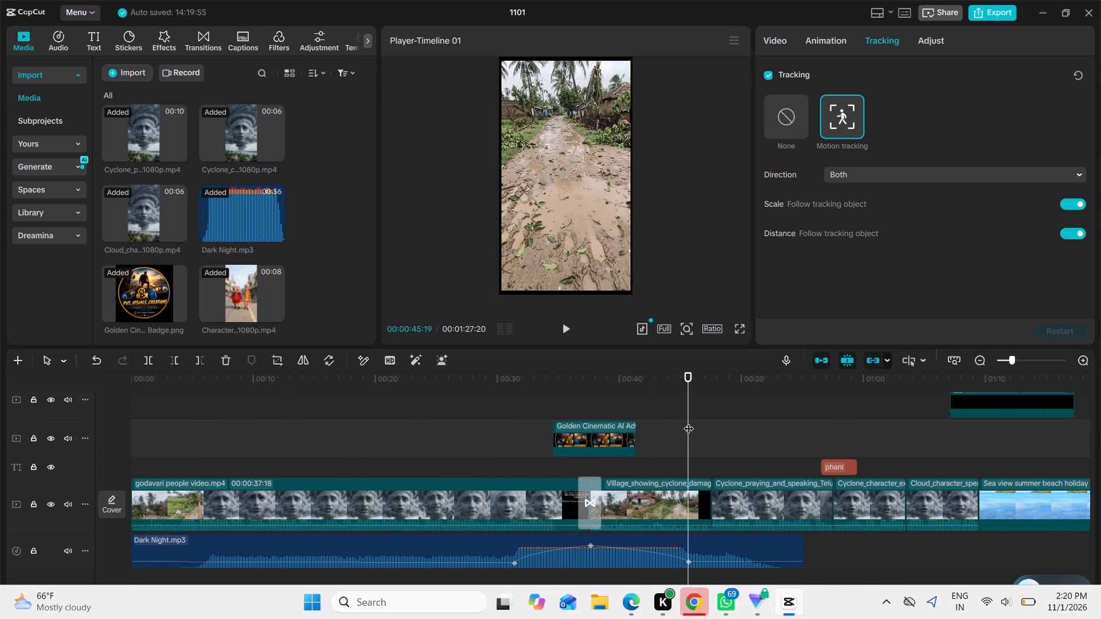
{"action": "scroll", "coordinate": [689, 421], "scroll_direction": "left", "scroll_amount": 2}
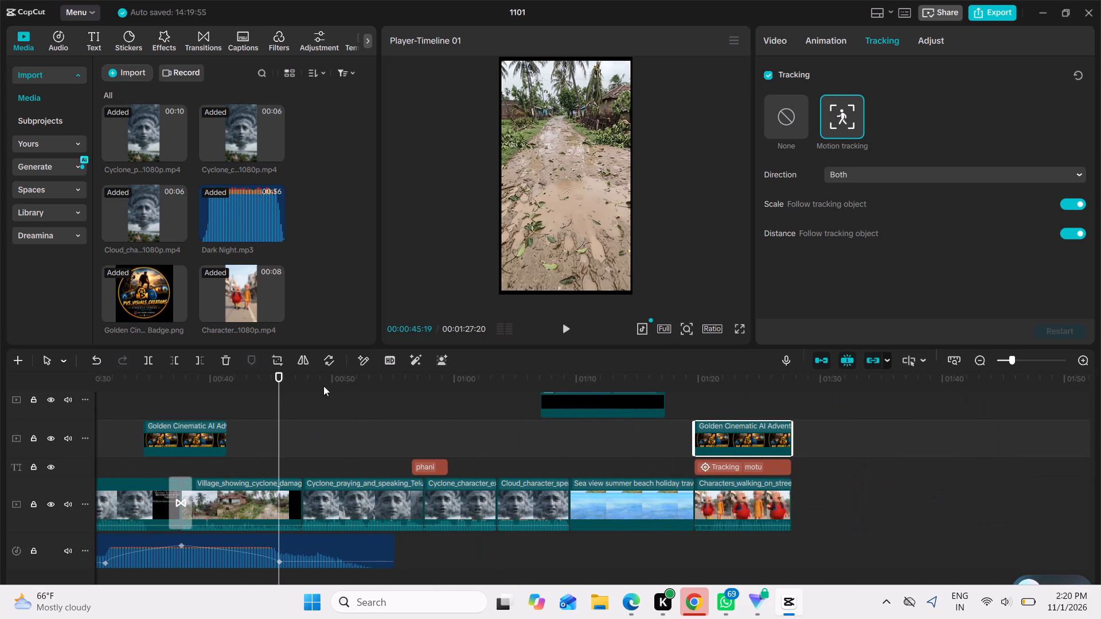
{"action": "left_click_drag", "start_coordinate": [275, 375], "coordinate": [792, 373]}
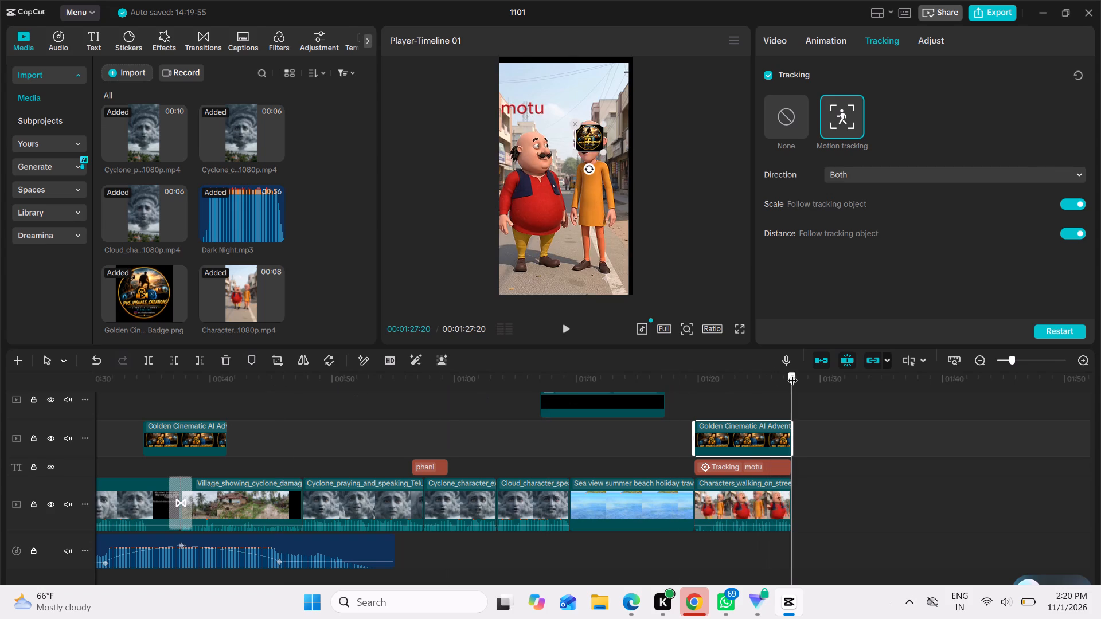
{"action": "left_click_drag", "start_coordinate": [792, 373], "coordinate": [595, 371]}
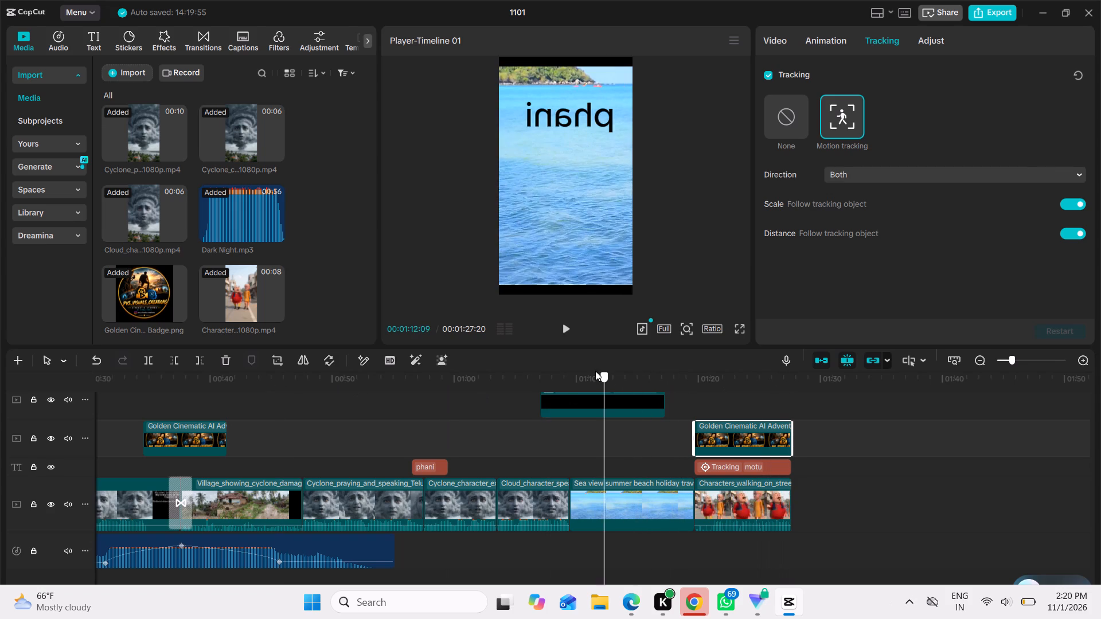
{"action": "left_click_drag", "start_coordinate": [595, 371], "coordinate": [490, 361]}
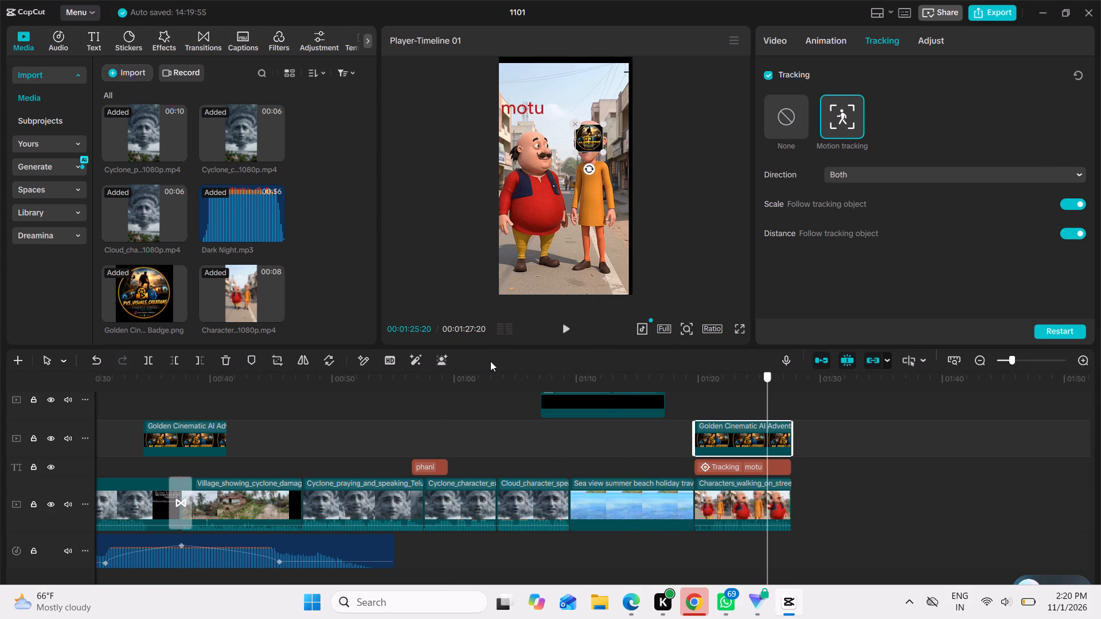
{"action": "left_click_drag", "start_coordinate": [490, 361], "coordinate": [610, 397]}
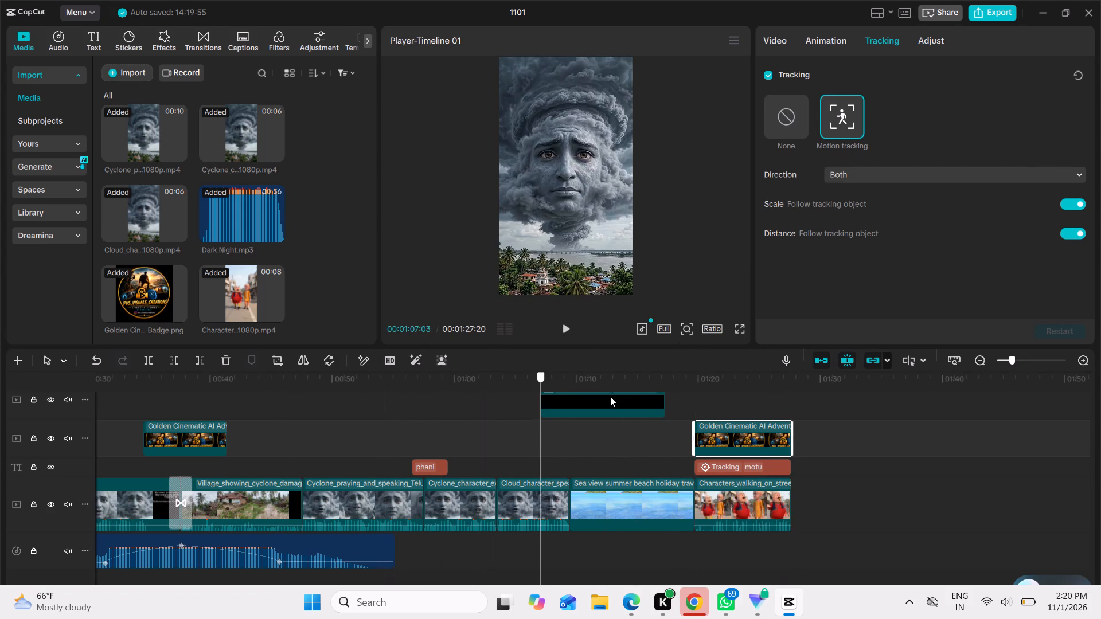
{"action": "left_click_drag", "start_coordinate": [610, 397], "coordinate": [721, 429]}
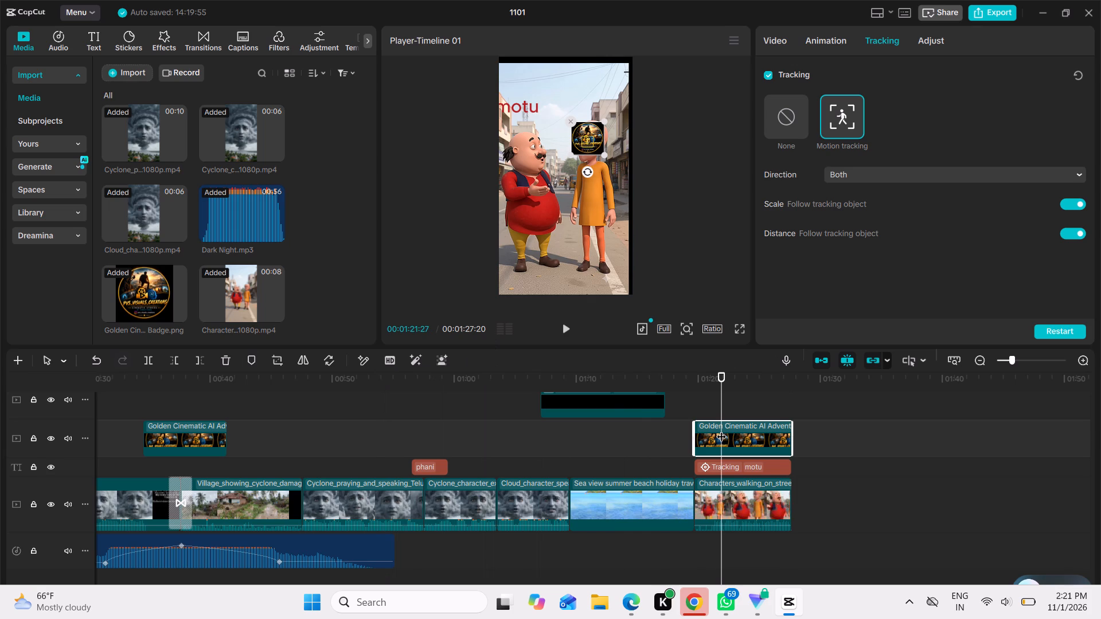
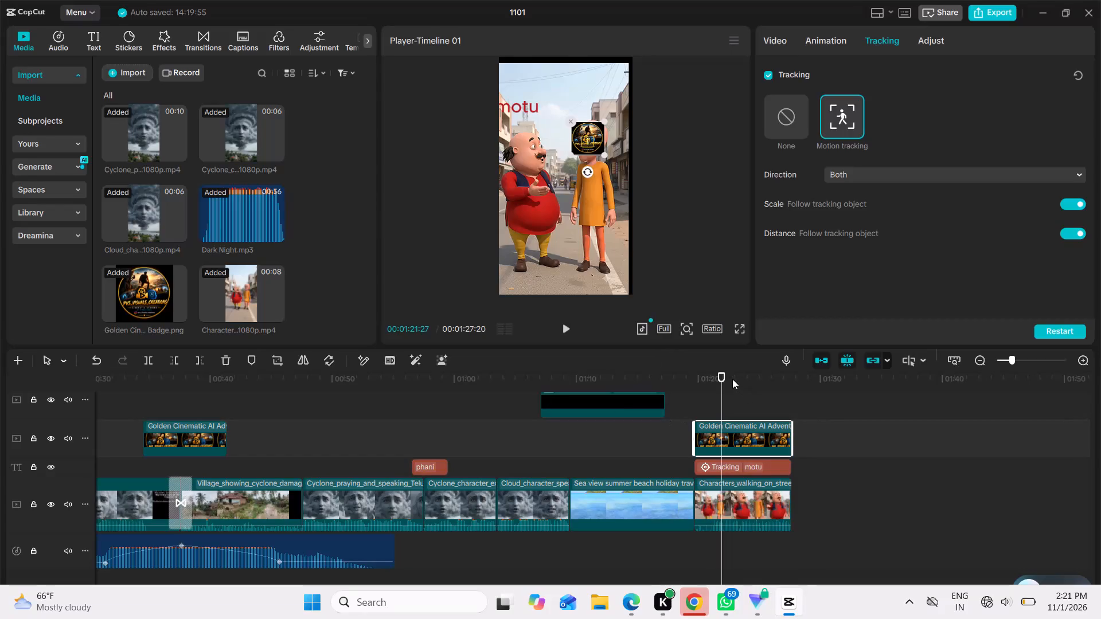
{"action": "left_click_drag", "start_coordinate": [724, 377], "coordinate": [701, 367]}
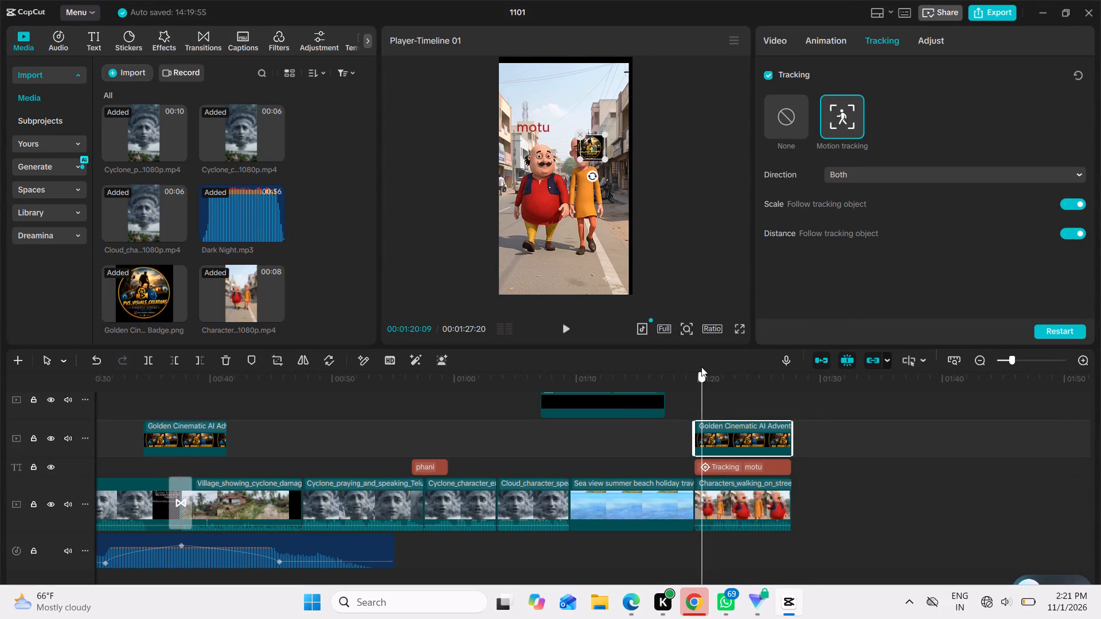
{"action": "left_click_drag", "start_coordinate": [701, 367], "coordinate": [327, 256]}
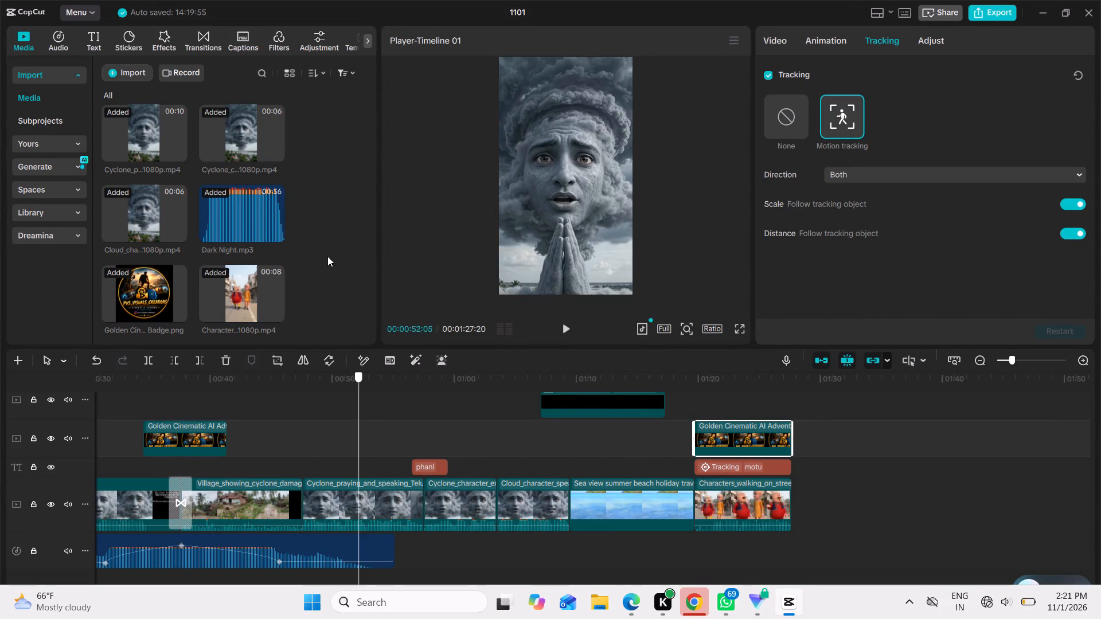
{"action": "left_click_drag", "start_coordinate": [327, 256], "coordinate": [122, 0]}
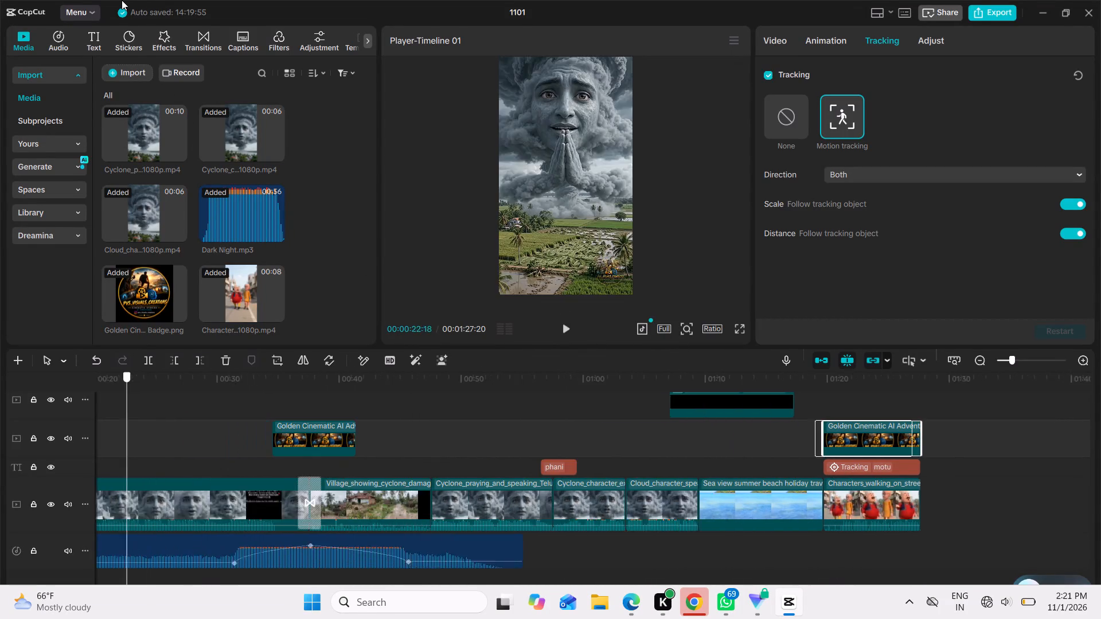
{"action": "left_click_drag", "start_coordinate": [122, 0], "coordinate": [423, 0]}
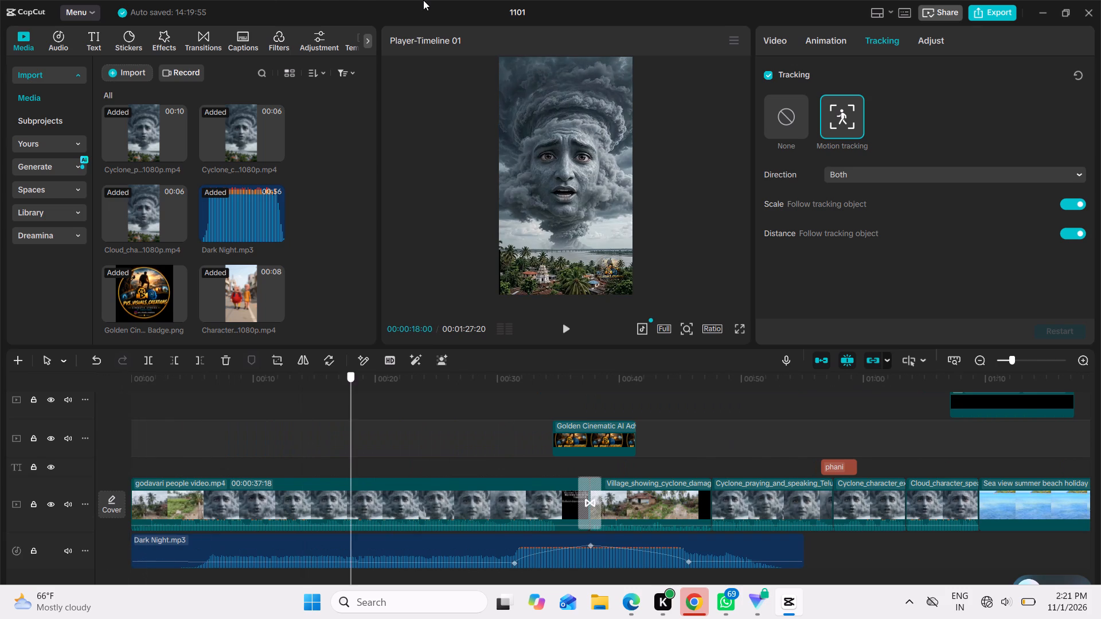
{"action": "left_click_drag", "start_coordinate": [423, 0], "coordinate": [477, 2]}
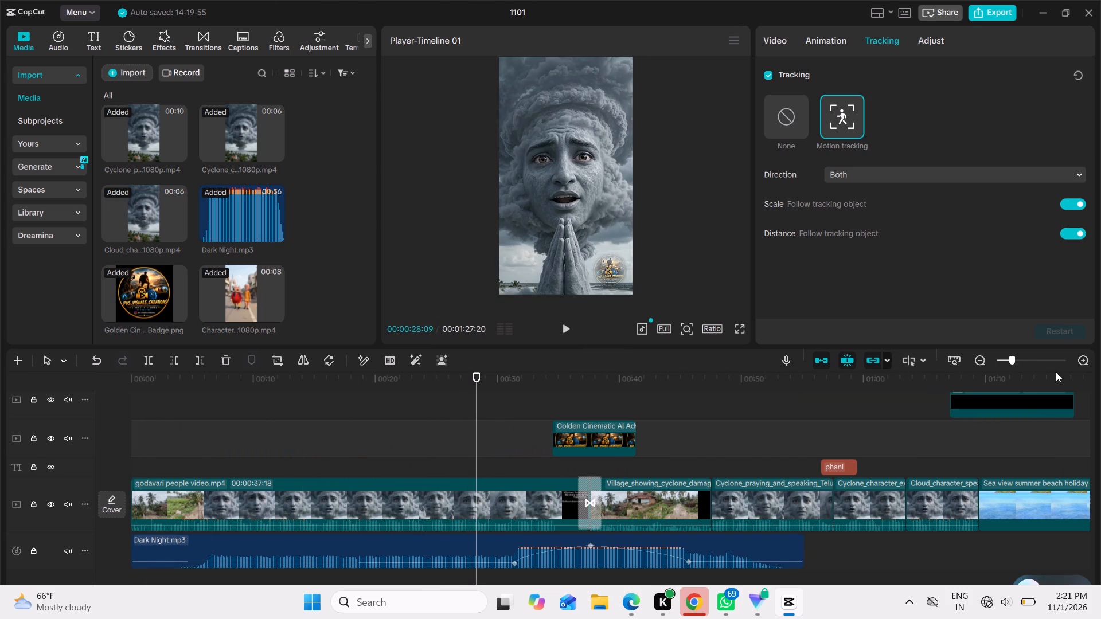
Check the connection status of the phani 2 network in the Windows Wi-Fi list, and return to the editing timeline.
{"action": "left_click", "coordinate": [1037, 617]}
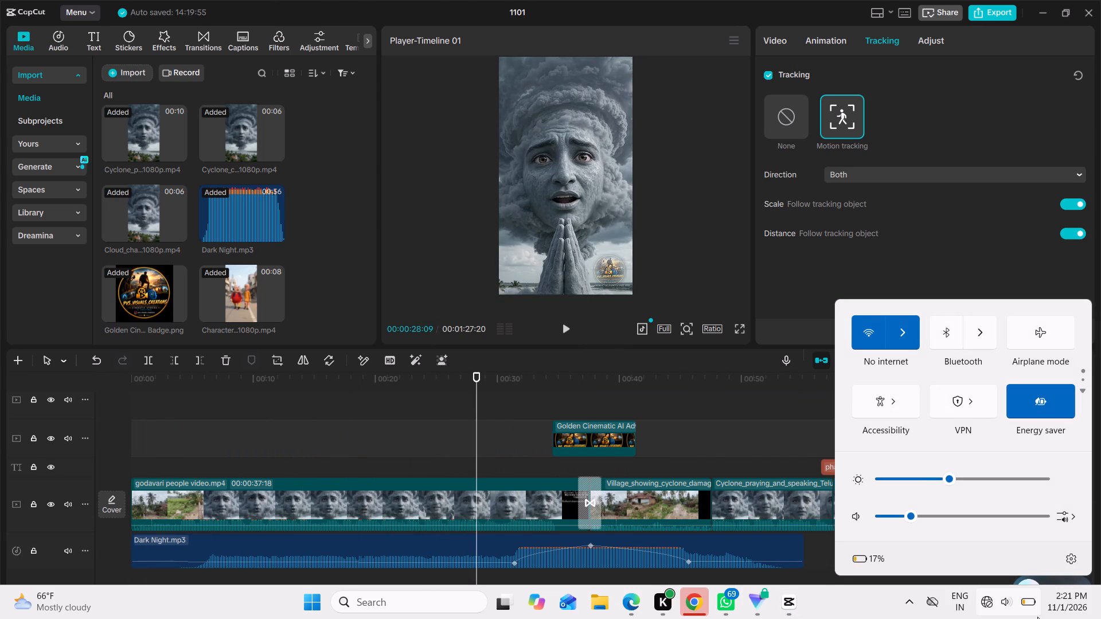
{"action": "left_click", "coordinate": [932, 340]}
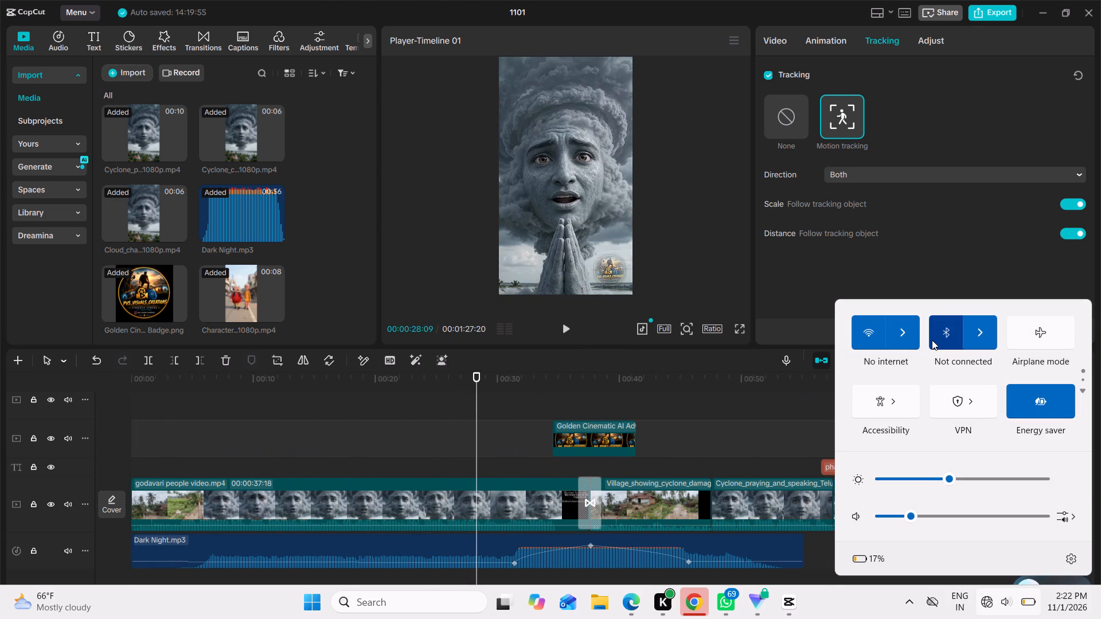
{"action": "left_click", "coordinate": [906, 331]}
{"action": "left_click", "coordinate": [906, 331]}
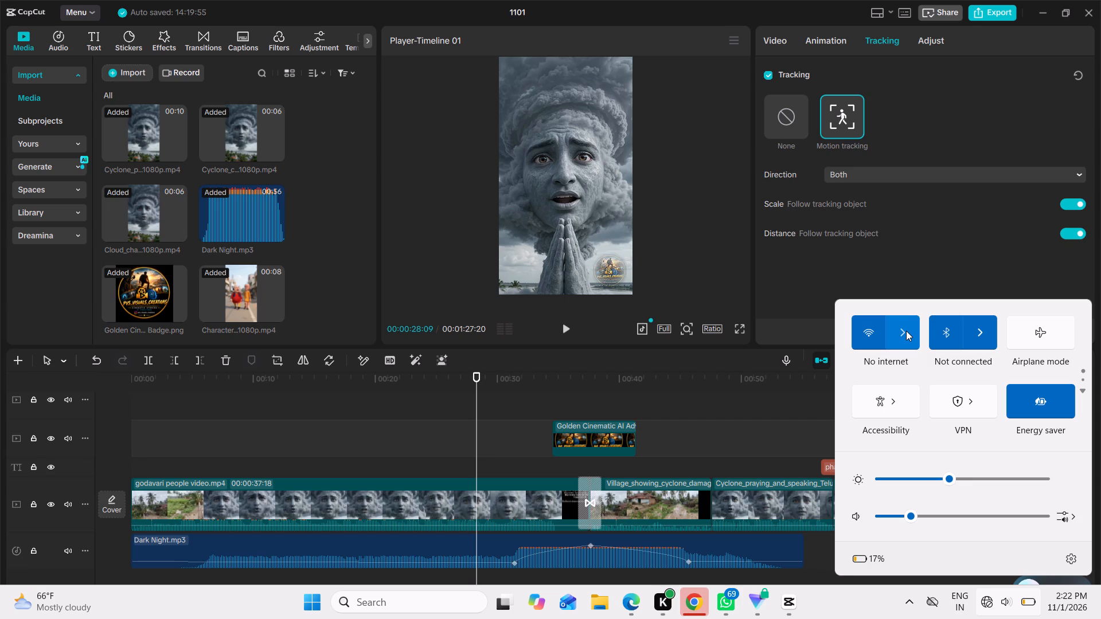
{"action": "left_click", "coordinate": [906, 331]}
{"action": "left_click", "coordinate": [913, 347]}
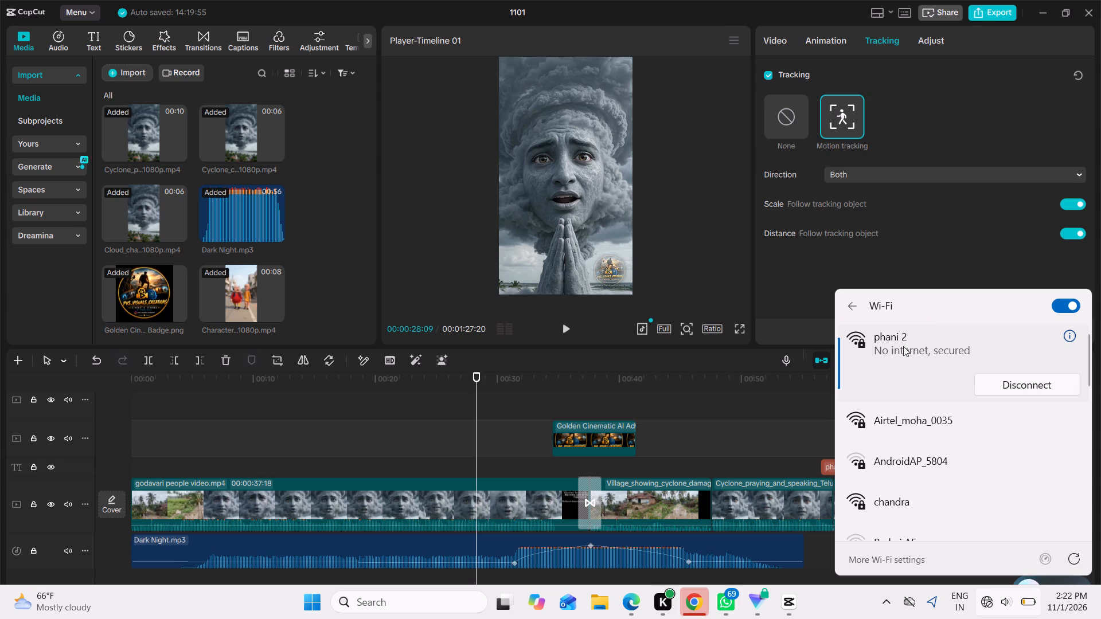
{"action": "left_click", "coordinate": [903, 346]}
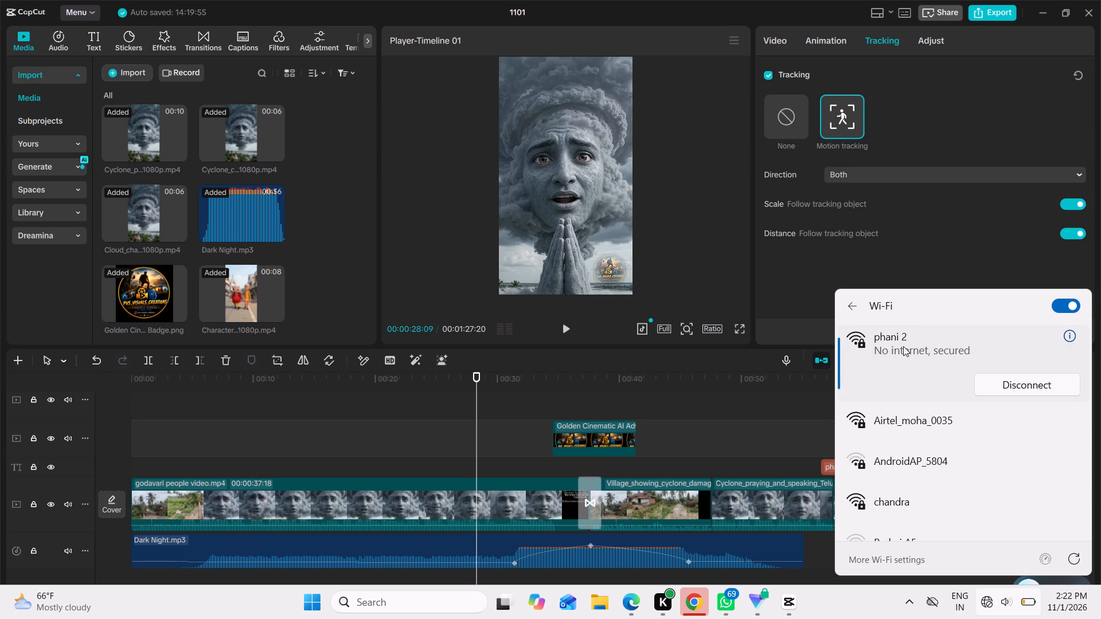
{"action": "left_click", "coordinate": [903, 346]}
{"action": "triple_click", "coordinate": [903, 346]}
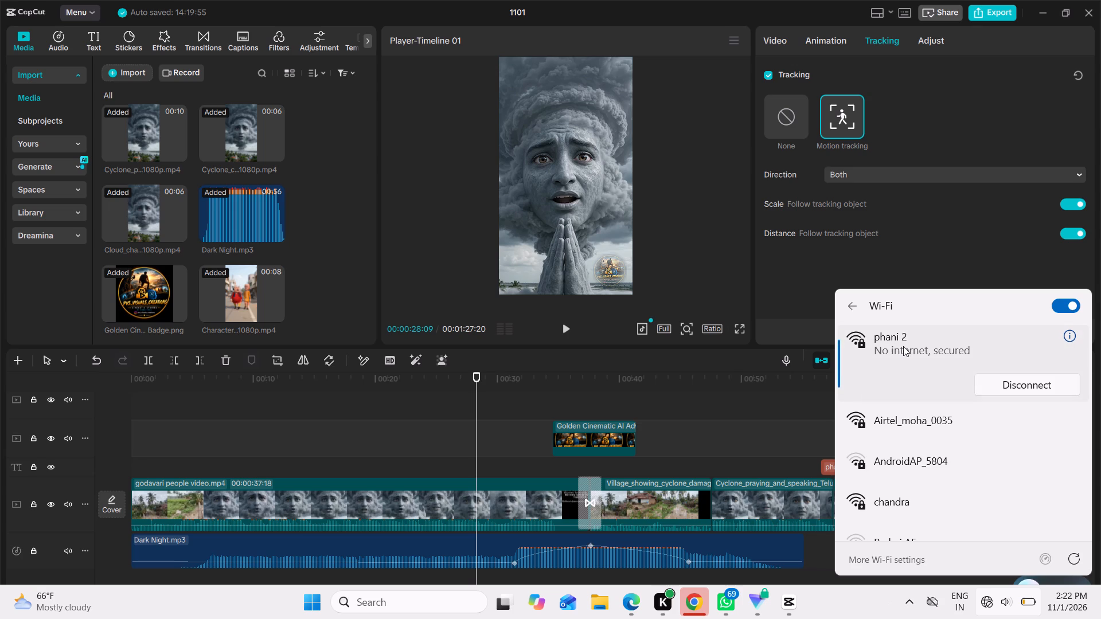
{"action": "double_click", "coordinate": [903, 346]}
{"action": "left_click", "coordinate": [746, 413]}
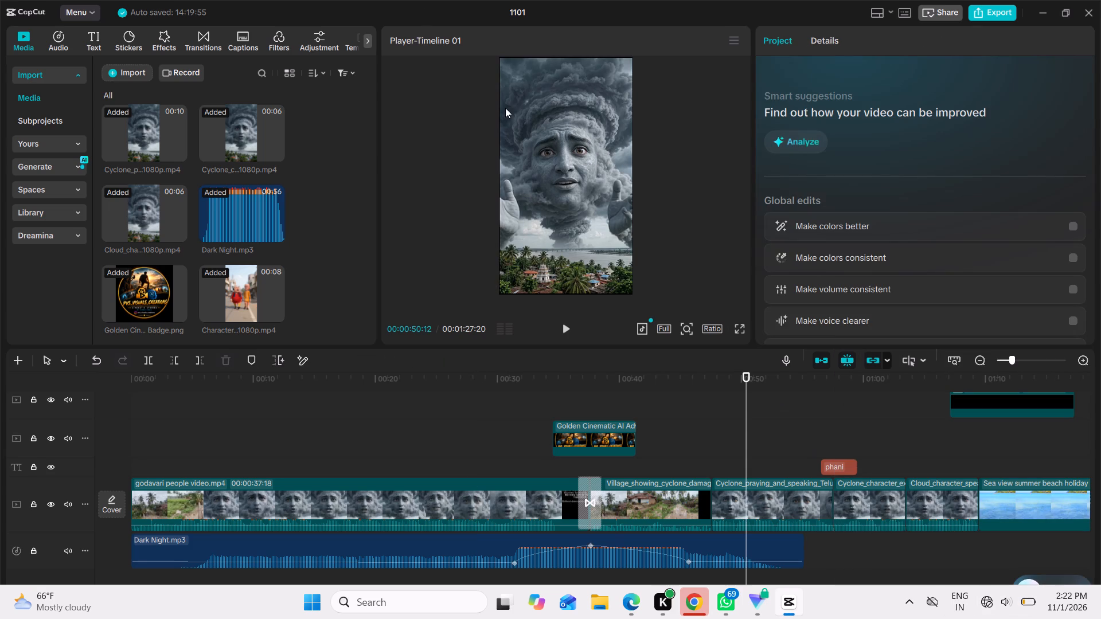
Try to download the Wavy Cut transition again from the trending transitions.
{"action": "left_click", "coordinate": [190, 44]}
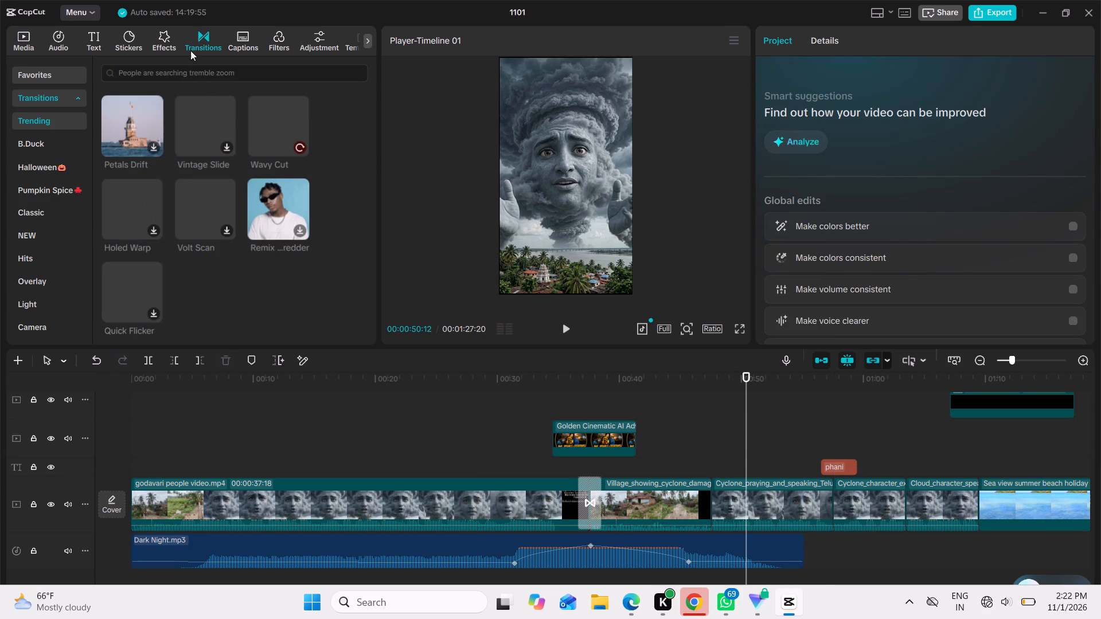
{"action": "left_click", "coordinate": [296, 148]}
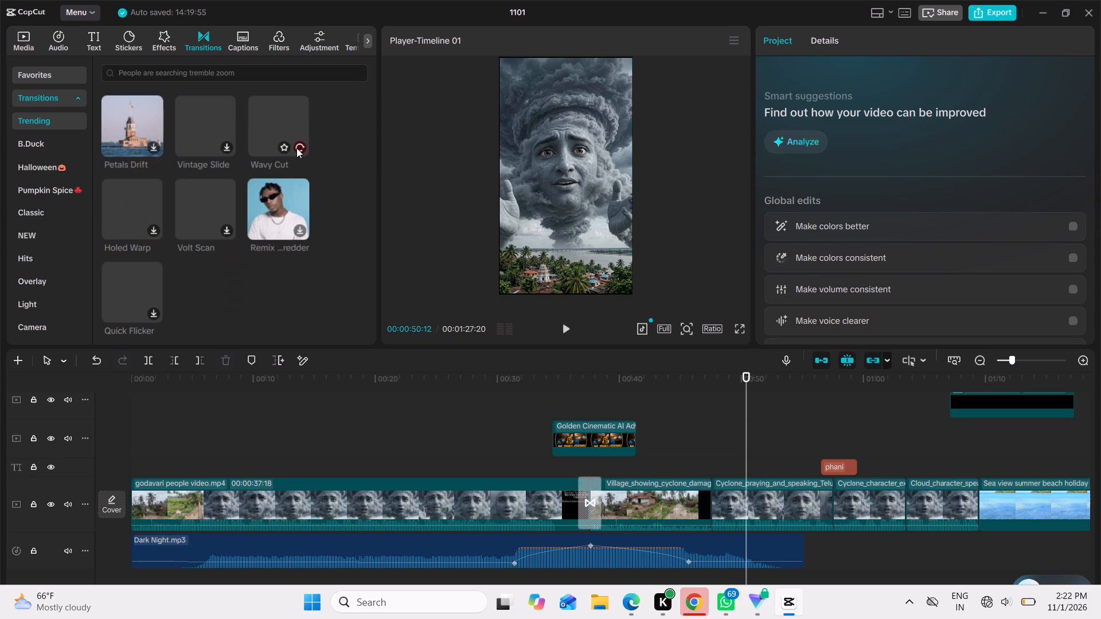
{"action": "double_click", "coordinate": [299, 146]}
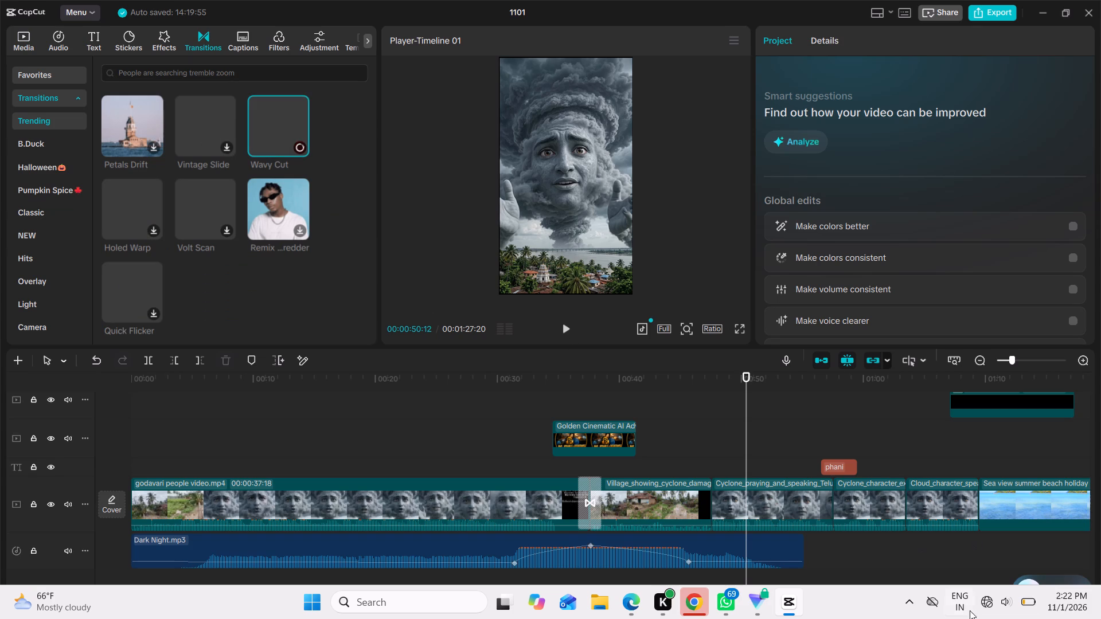
Recheck the phani 2 network's connection status in the Windows Wi-Fi list.
{"action": "left_click", "coordinate": [1004, 599]}
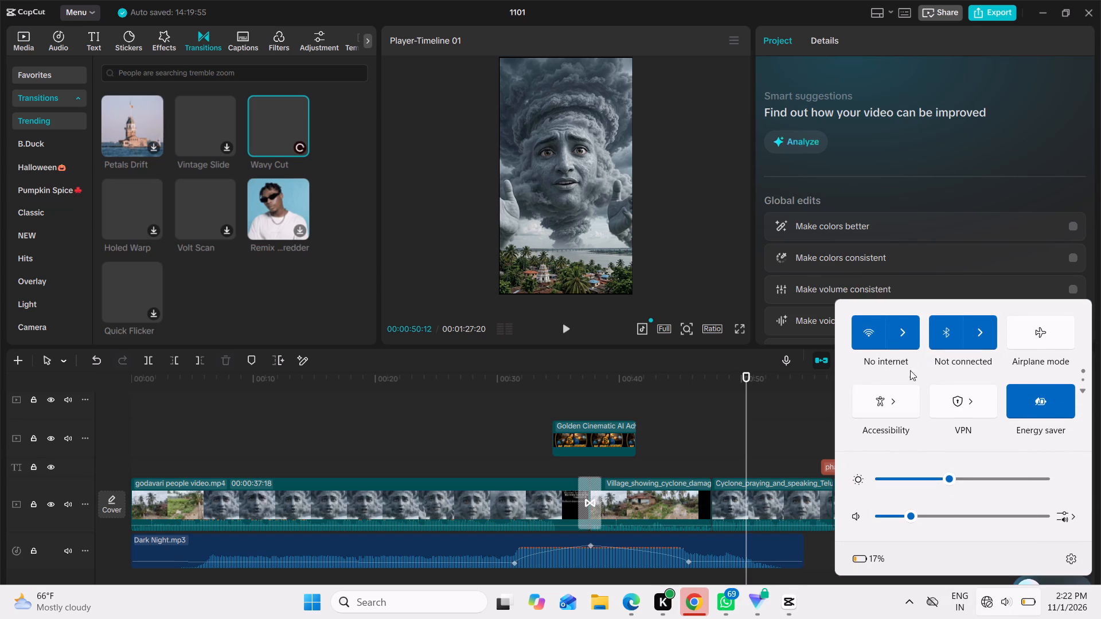
{"action": "left_click", "coordinate": [905, 347]}
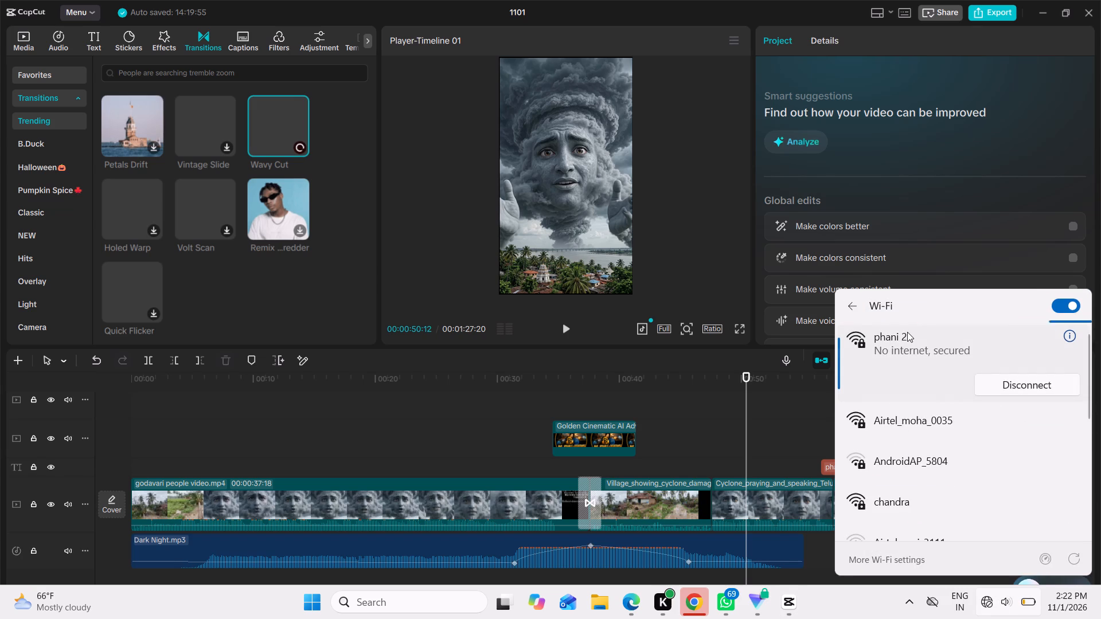
{"action": "triple_click", "coordinate": [907, 332]}
{"action": "triple_click", "coordinate": [907, 332]}
{"action": "double_click", "coordinate": [907, 332]}
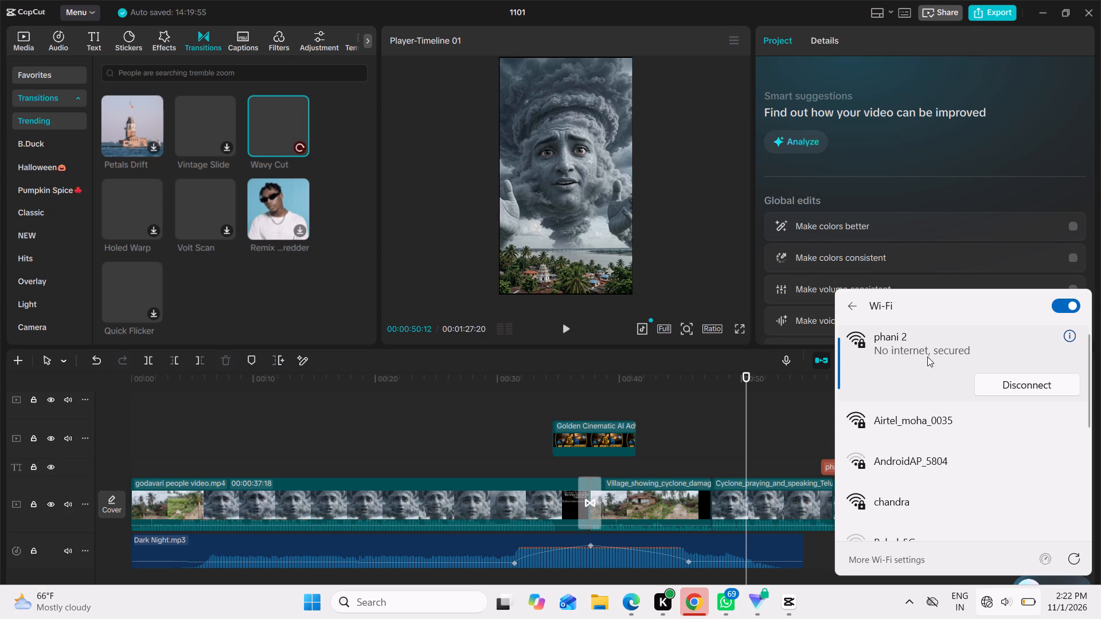
{"action": "left_click", "coordinate": [945, 349]}
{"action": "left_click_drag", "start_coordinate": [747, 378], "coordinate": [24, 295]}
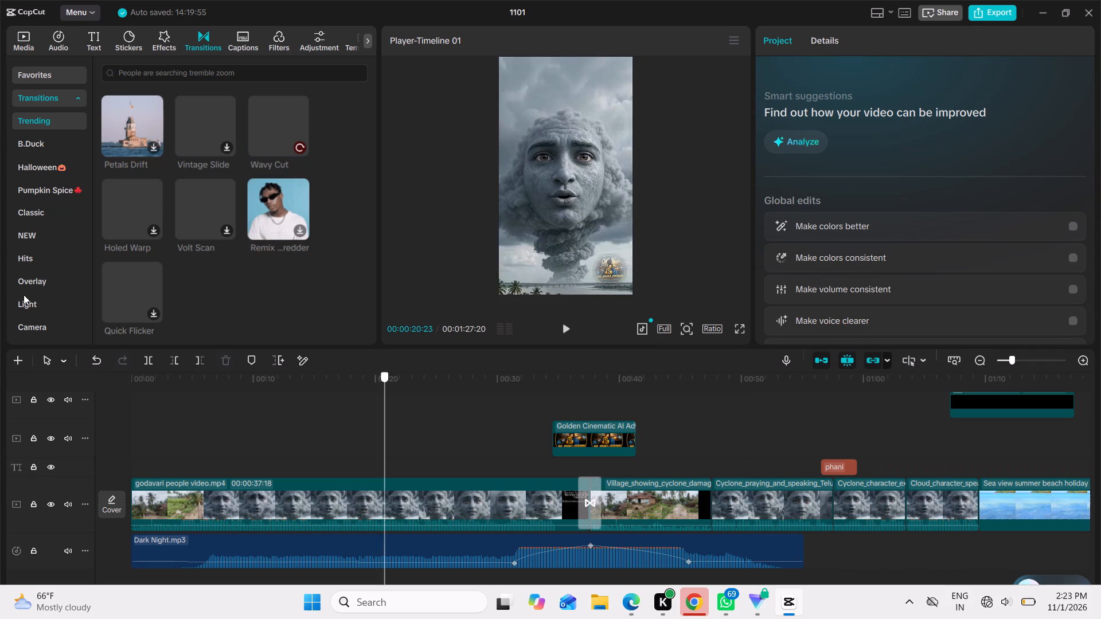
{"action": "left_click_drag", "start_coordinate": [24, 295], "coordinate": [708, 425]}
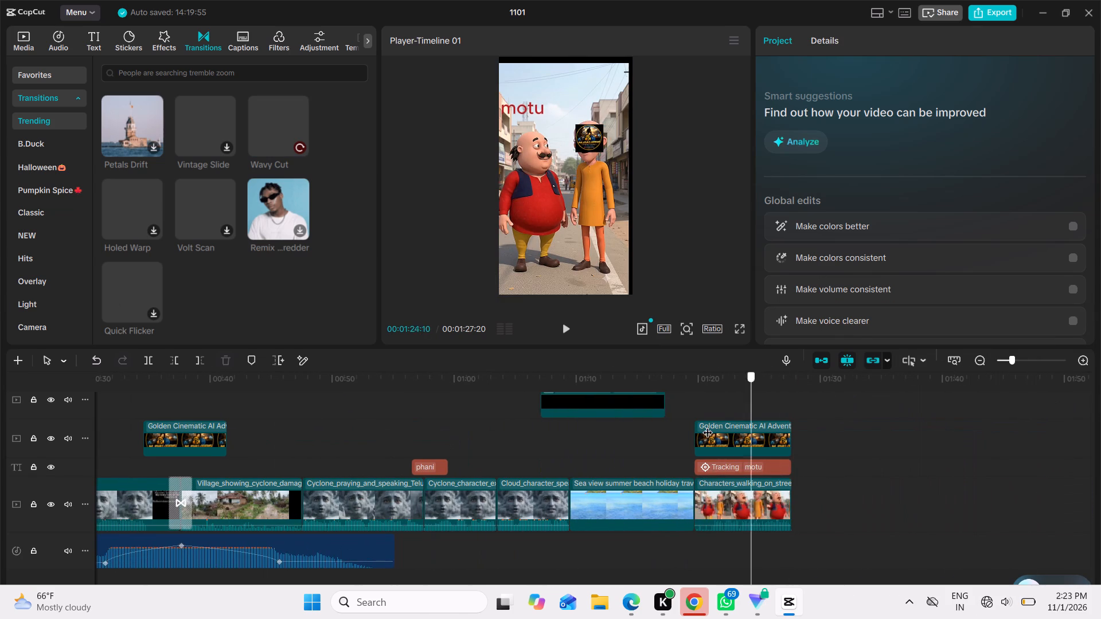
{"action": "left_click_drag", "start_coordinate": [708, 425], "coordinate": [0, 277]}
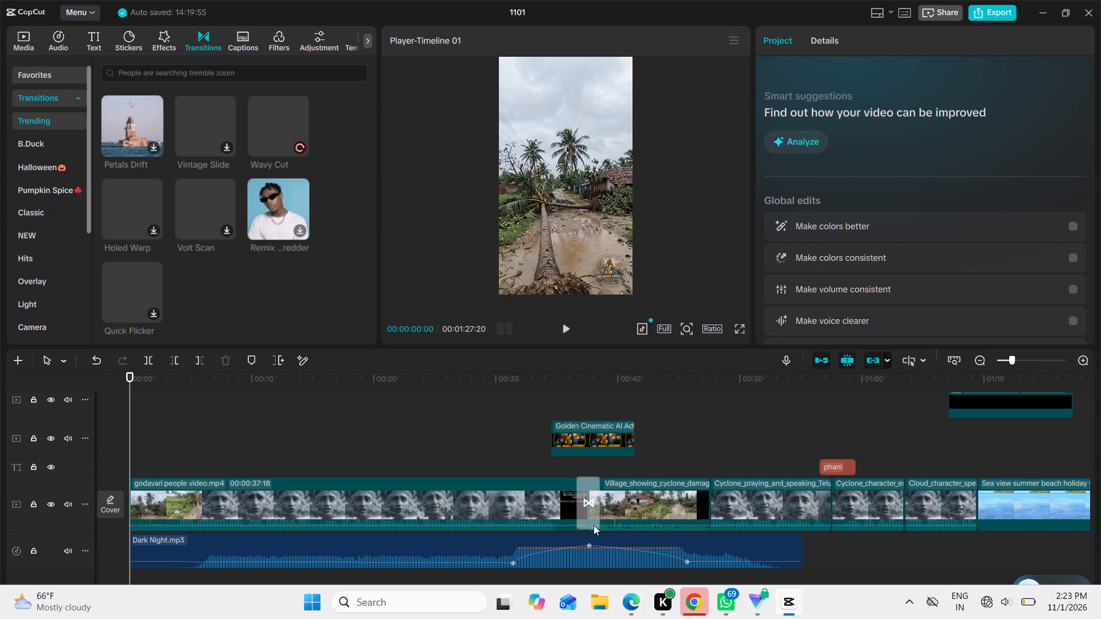
Disconnect the computer from the phani 2 Wi-Fi network and reconnect it to the same network.
{"action": "left_click", "coordinate": [997, 618]}
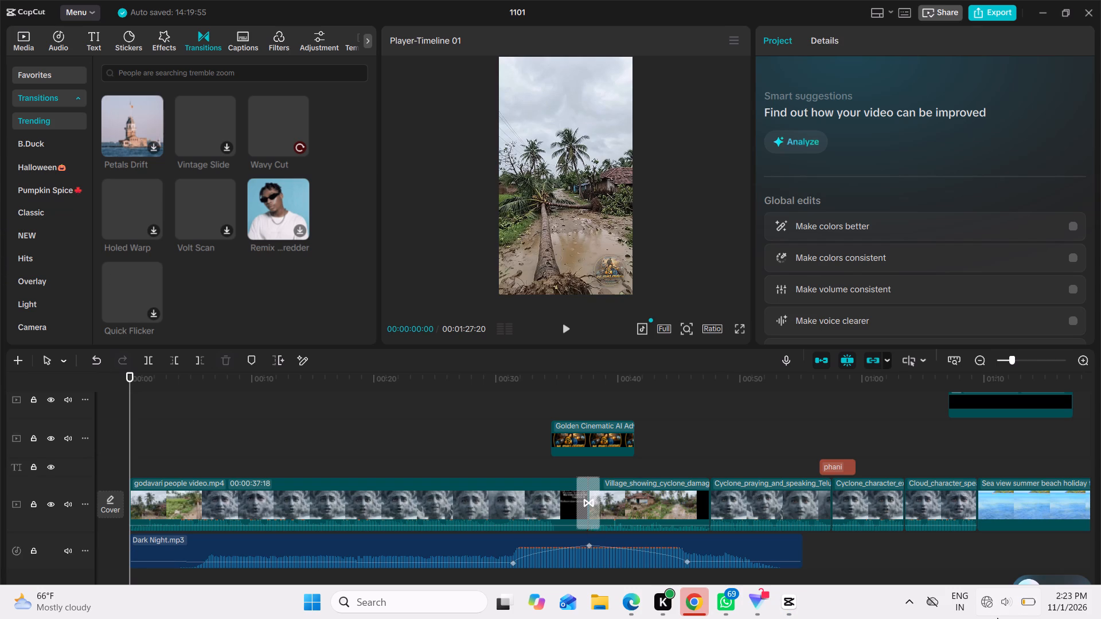
{"action": "left_click", "coordinate": [990, 617]}
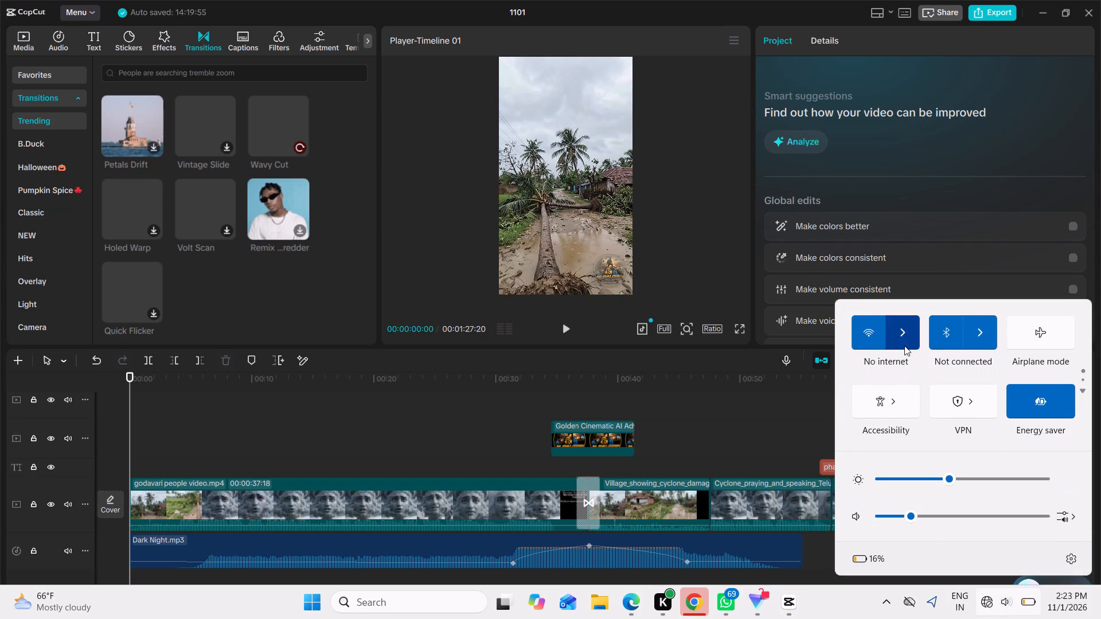
{"action": "left_click", "coordinate": [904, 346]}
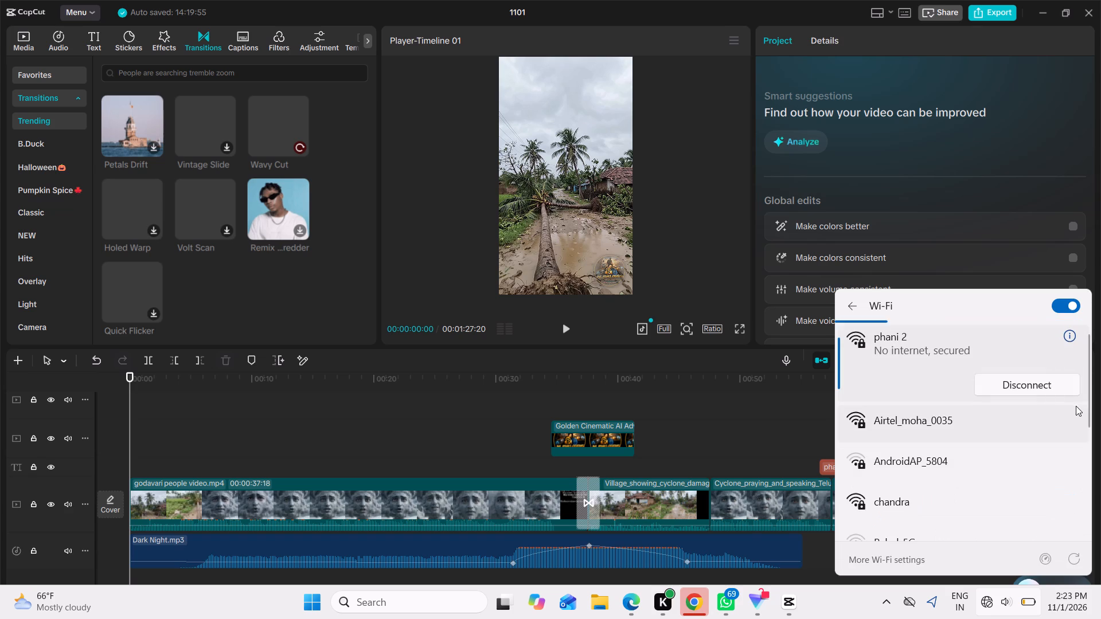
{"action": "left_click", "coordinate": [1029, 386]}
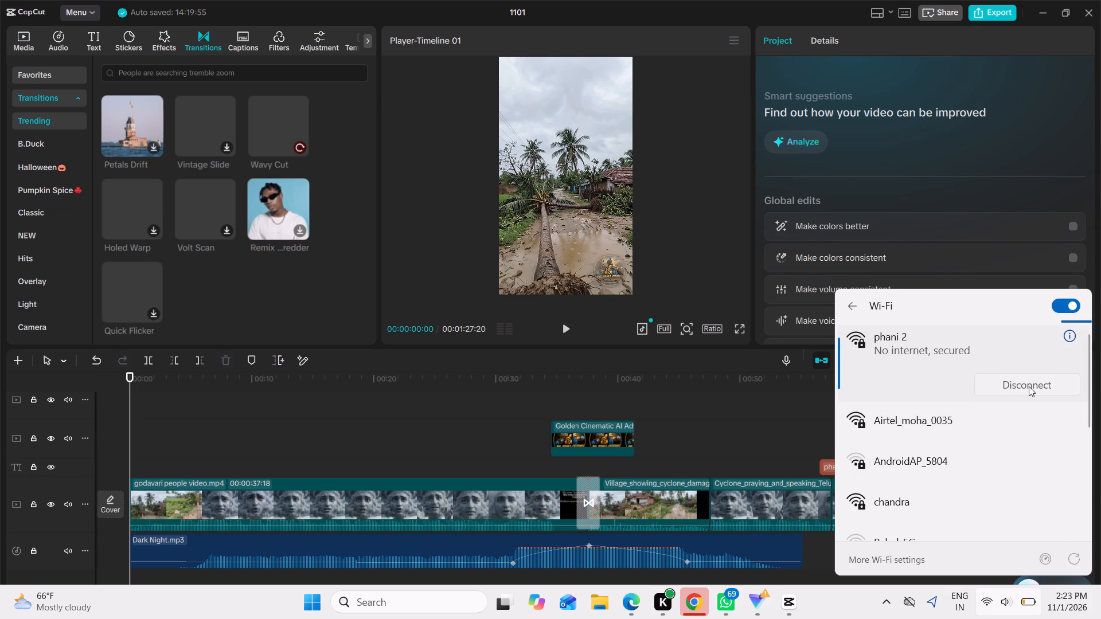
{"action": "left_click", "coordinate": [1029, 386]}
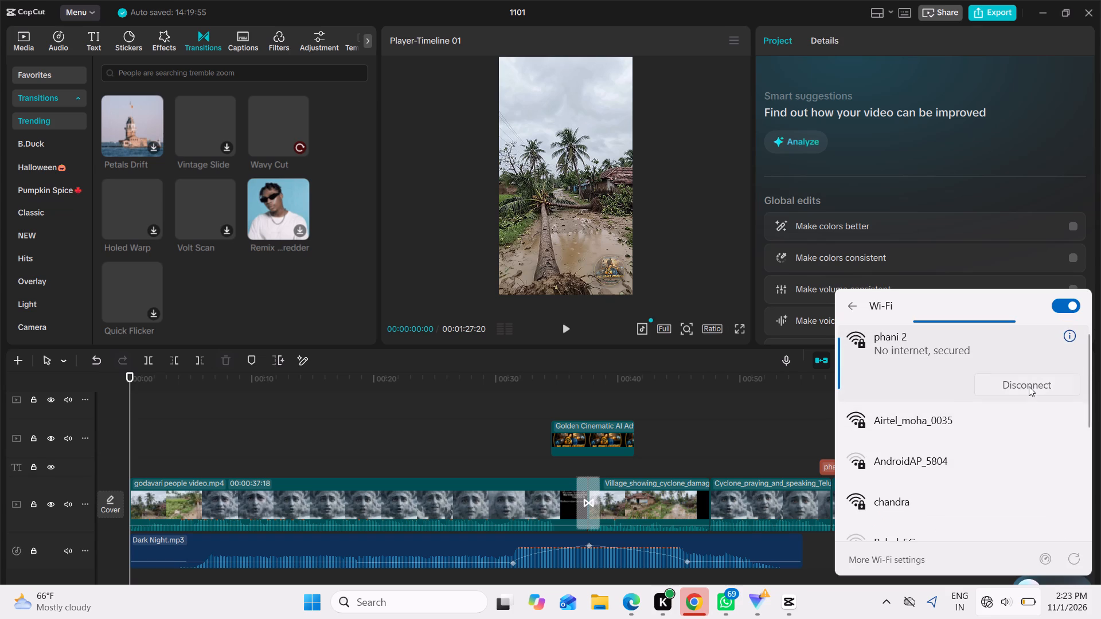
{"action": "left_click", "coordinate": [935, 377]}
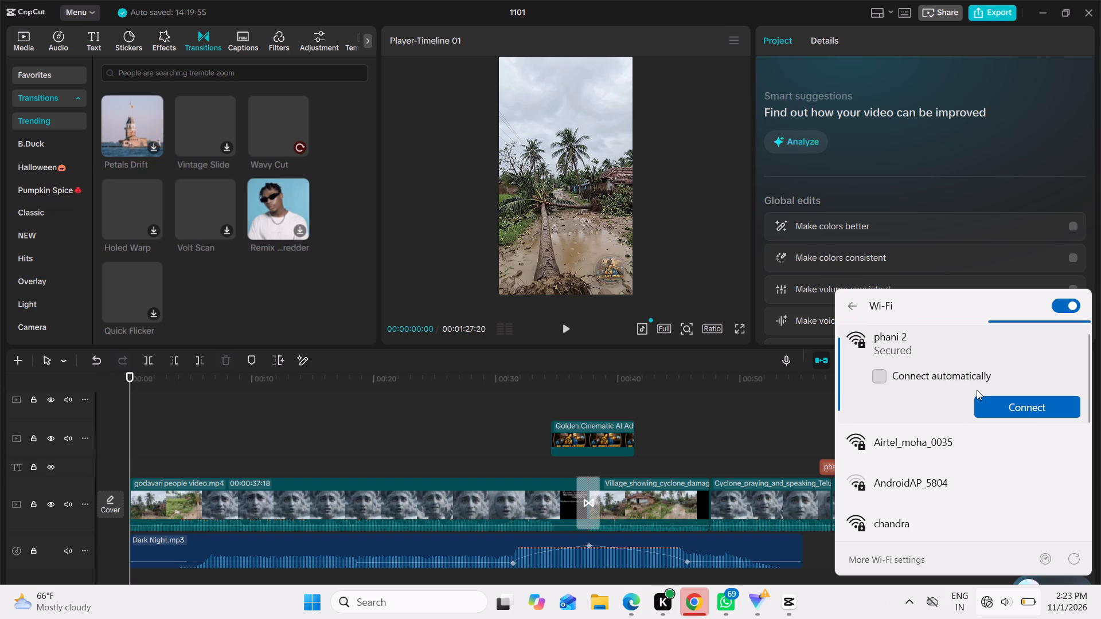
{"action": "left_click", "coordinate": [1001, 407]}
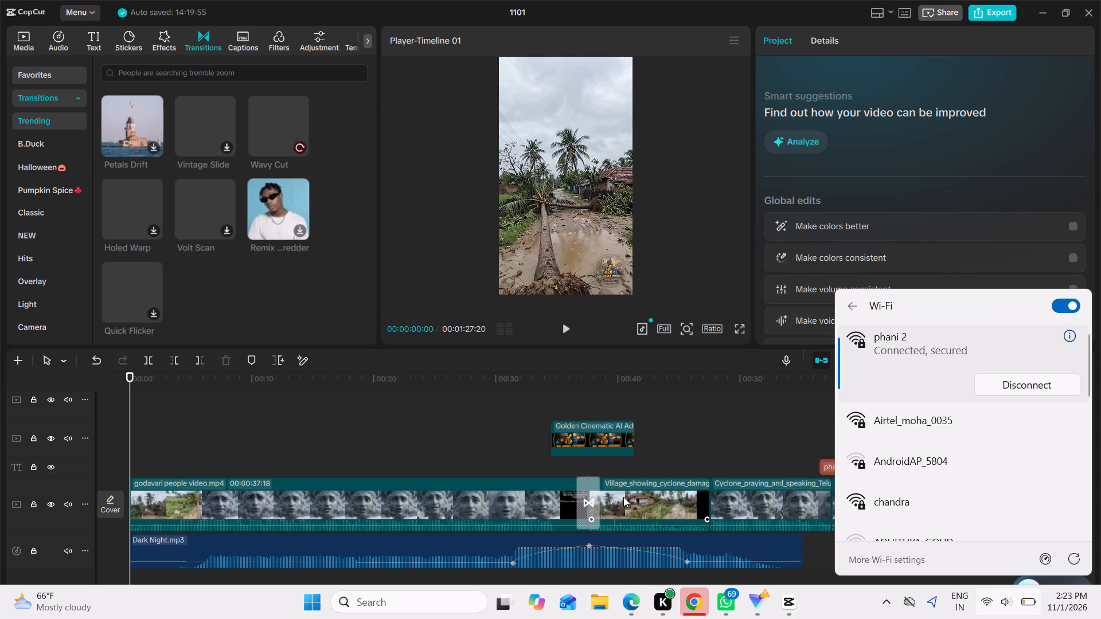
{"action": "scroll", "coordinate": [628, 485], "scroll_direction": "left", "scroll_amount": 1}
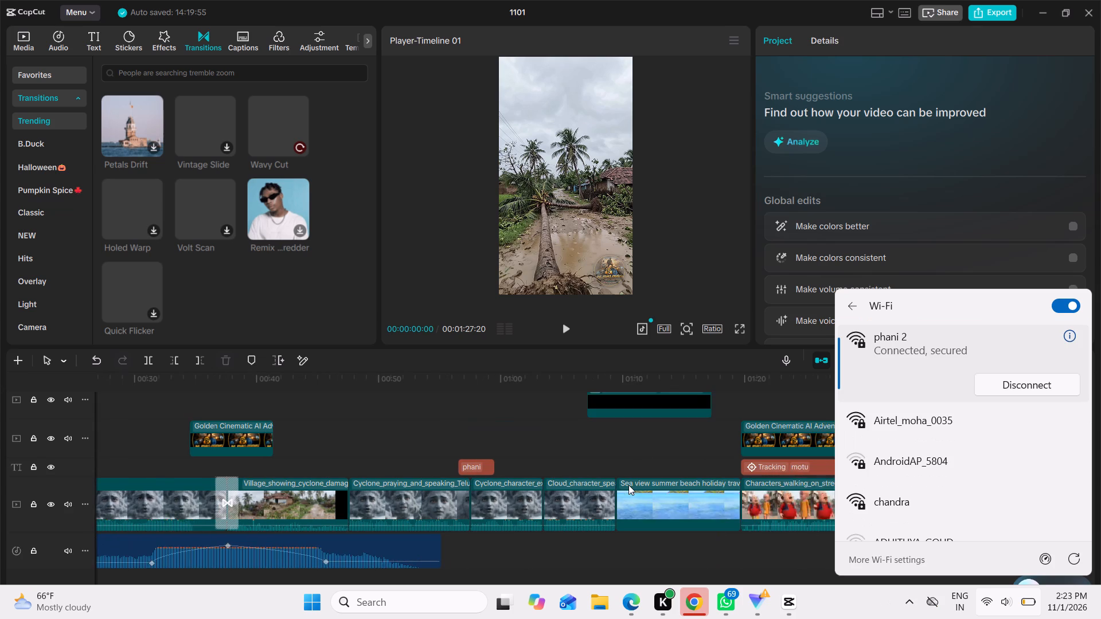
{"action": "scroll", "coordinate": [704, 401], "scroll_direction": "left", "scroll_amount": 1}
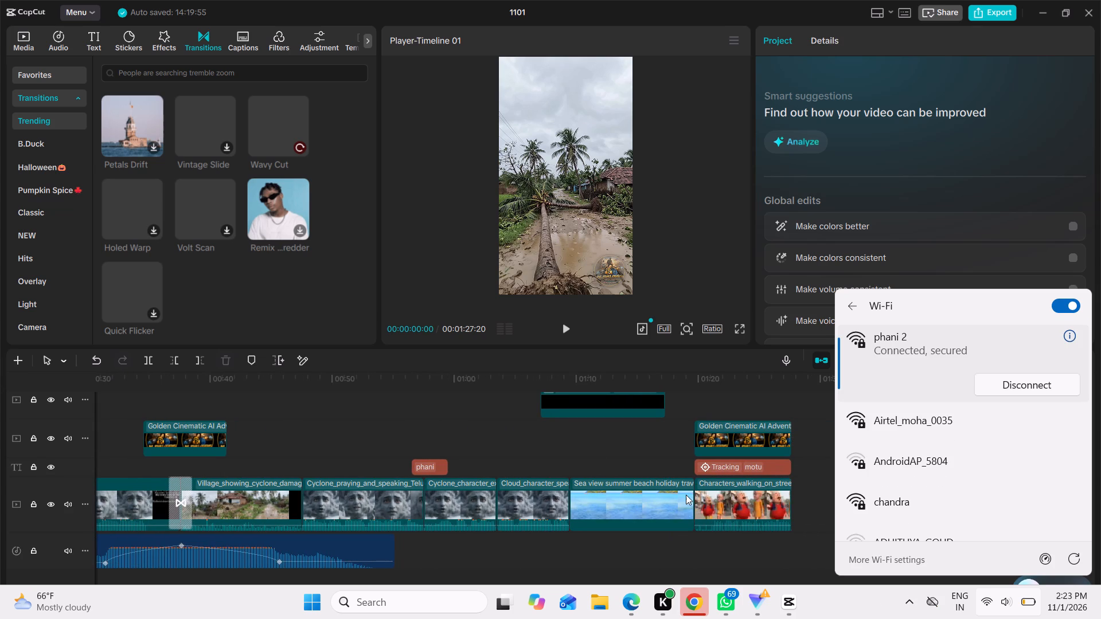
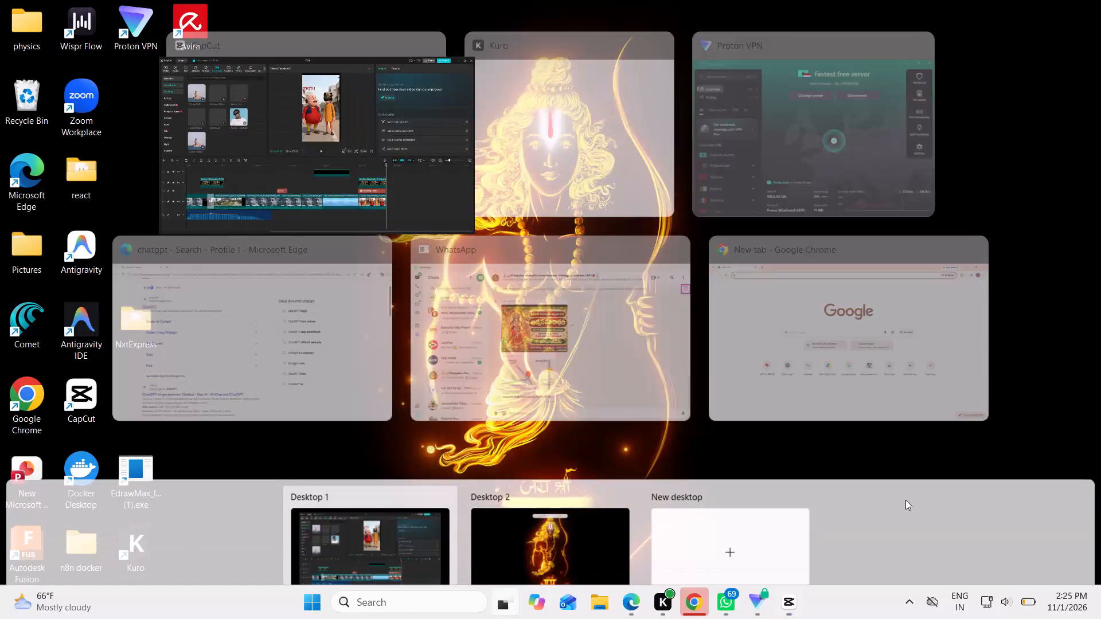
Switch back to the CapCut project, return the playhead to the start of the timeline and play the video from the beginning.
{"action": "left_click", "coordinate": [286, 146]}
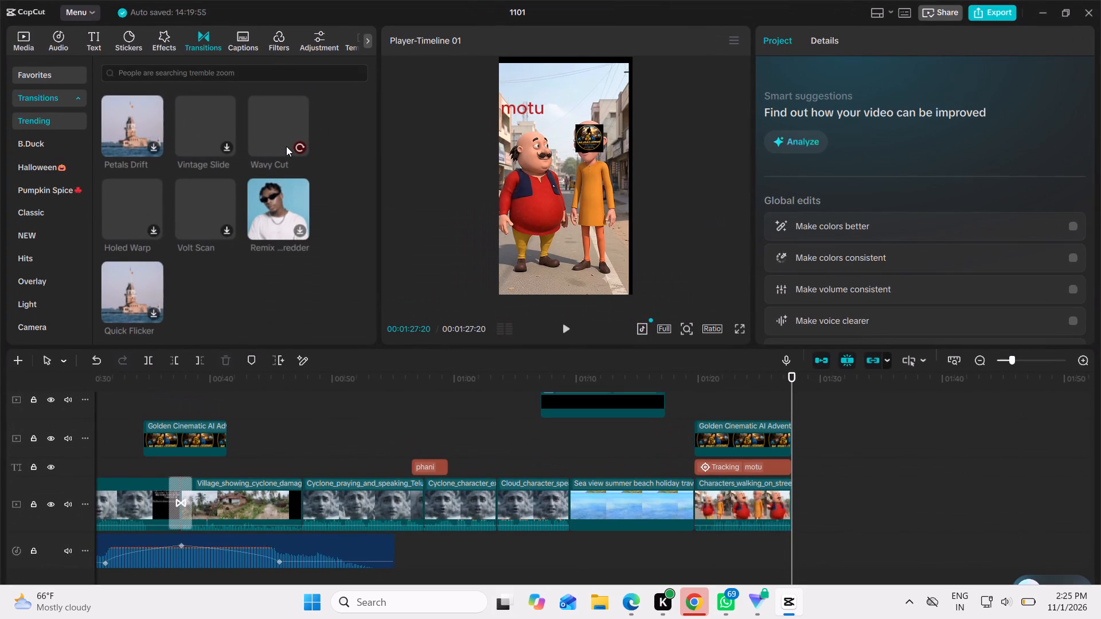
{"action": "left_click_drag", "start_coordinate": [791, 381], "coordinate": [0, 244]}
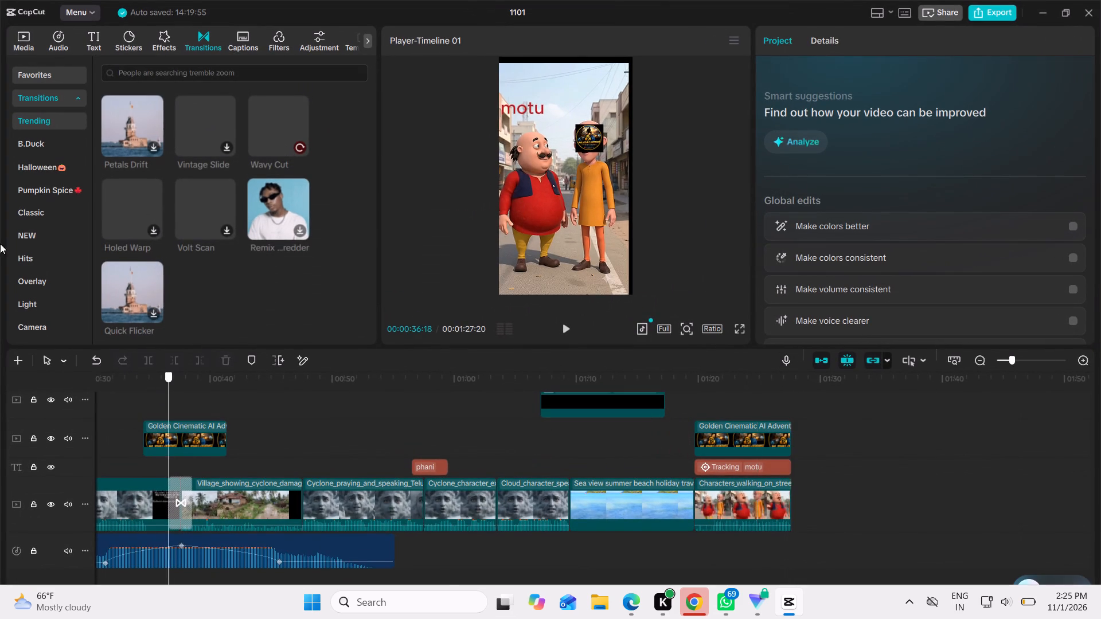
{"action": "left_click_drag", "start_coordinate": [0, 244], "coordinate": [0, 222]}
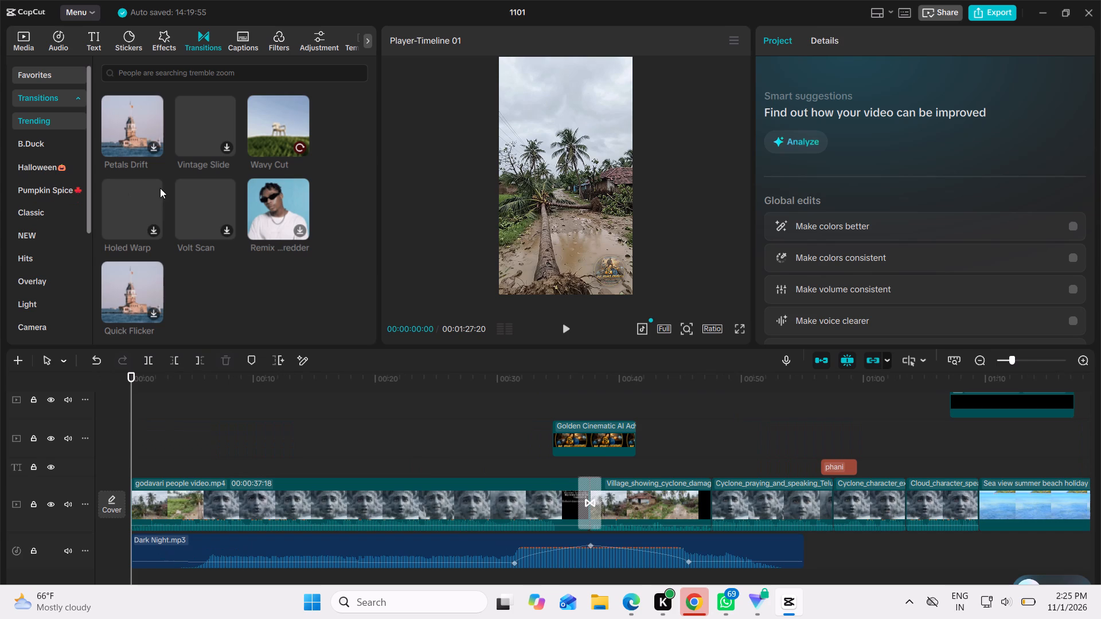
{"action": "left_click", "coordinate": [564, 335]}
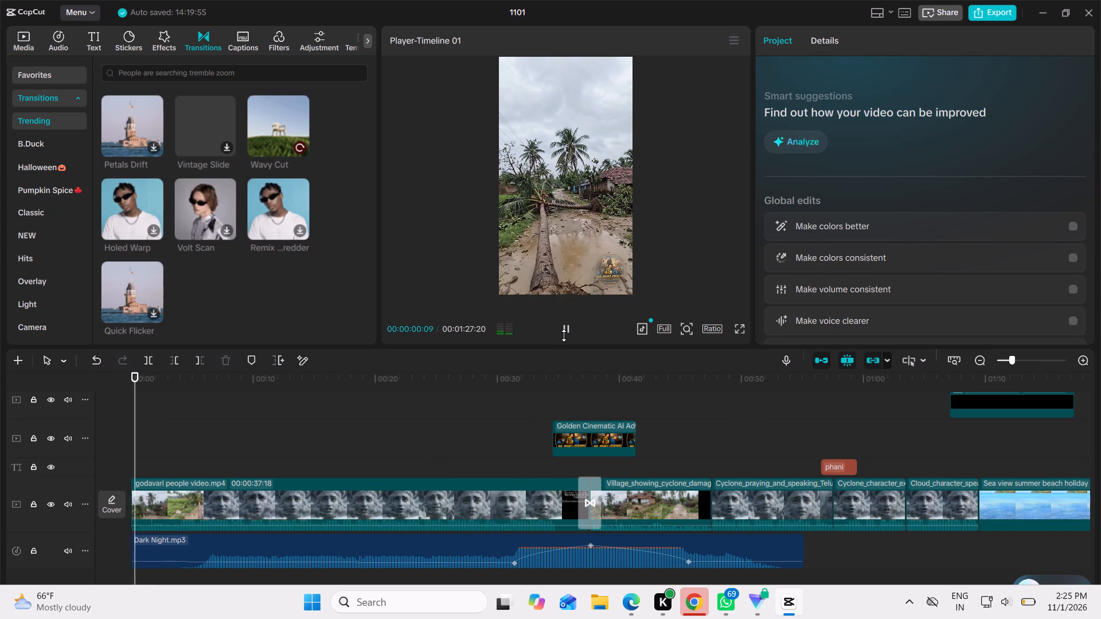
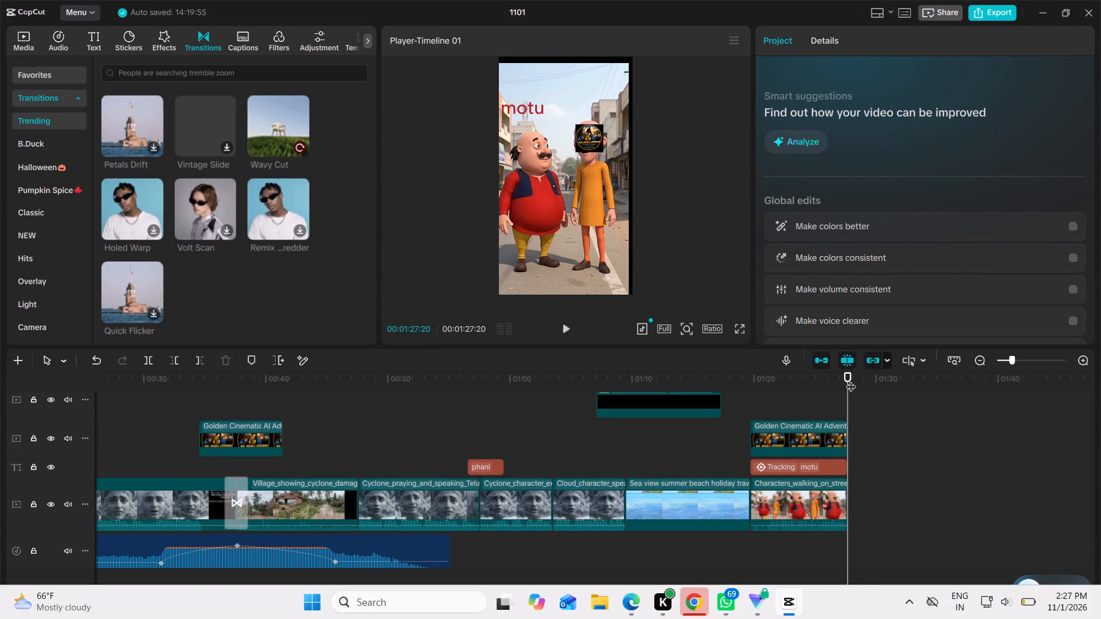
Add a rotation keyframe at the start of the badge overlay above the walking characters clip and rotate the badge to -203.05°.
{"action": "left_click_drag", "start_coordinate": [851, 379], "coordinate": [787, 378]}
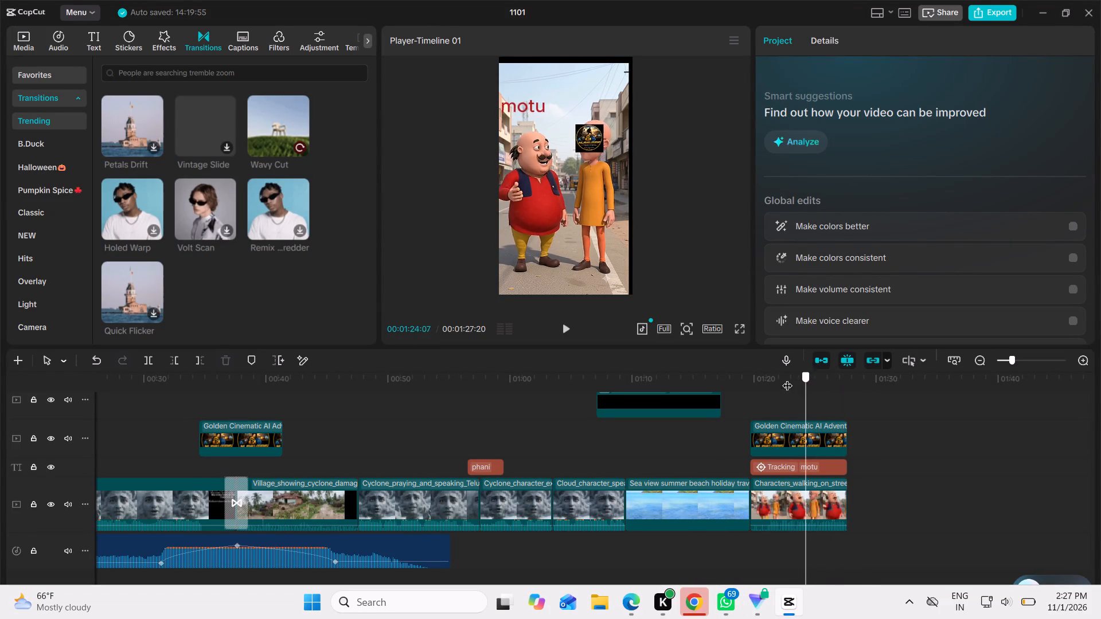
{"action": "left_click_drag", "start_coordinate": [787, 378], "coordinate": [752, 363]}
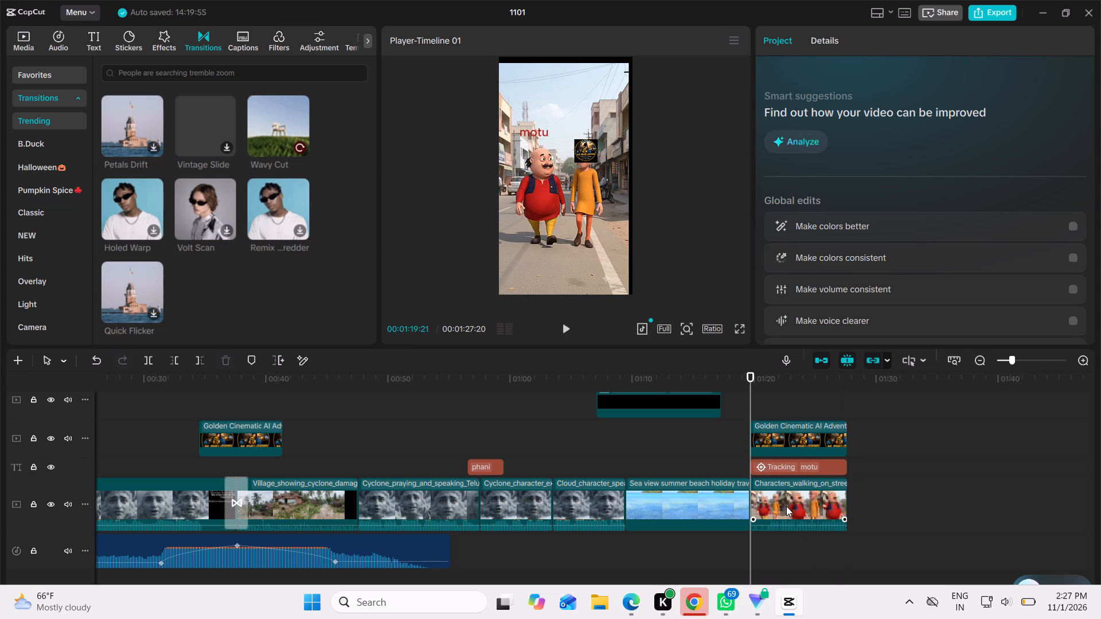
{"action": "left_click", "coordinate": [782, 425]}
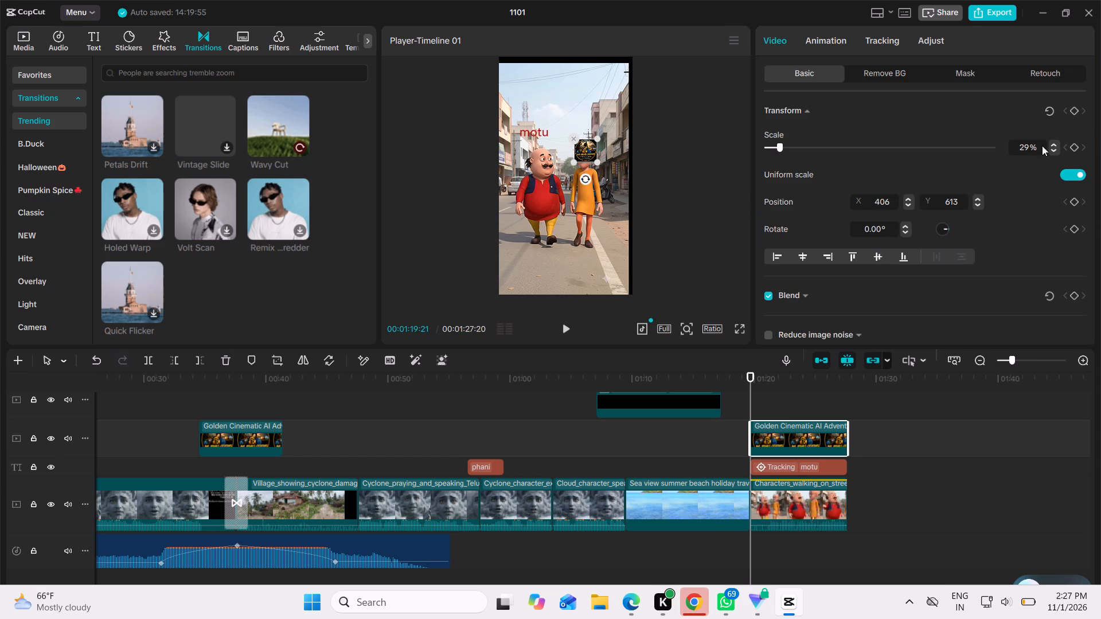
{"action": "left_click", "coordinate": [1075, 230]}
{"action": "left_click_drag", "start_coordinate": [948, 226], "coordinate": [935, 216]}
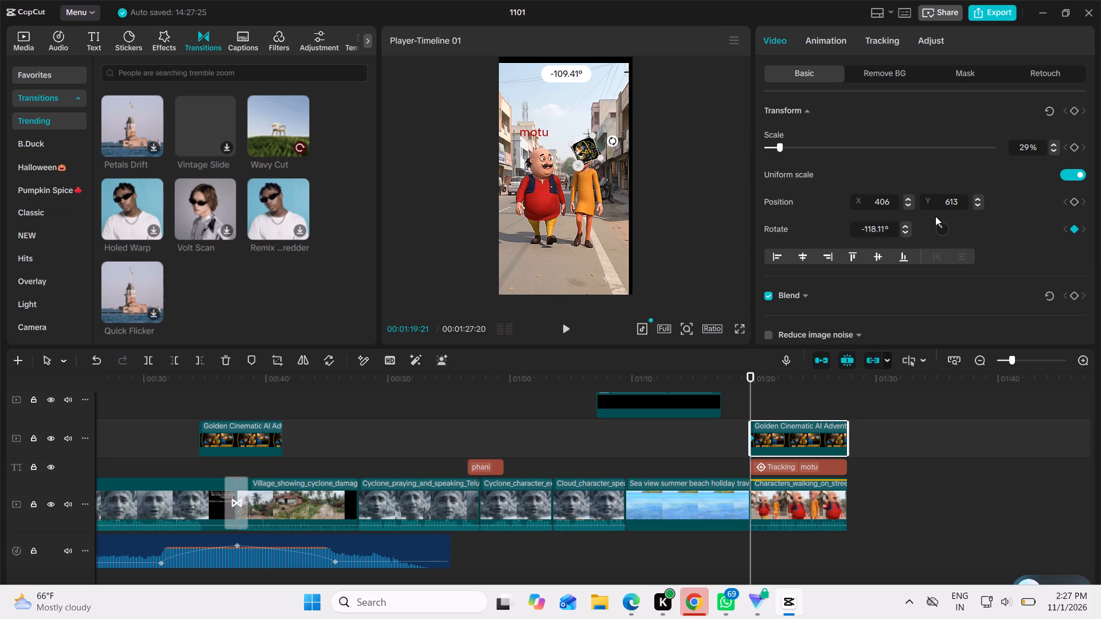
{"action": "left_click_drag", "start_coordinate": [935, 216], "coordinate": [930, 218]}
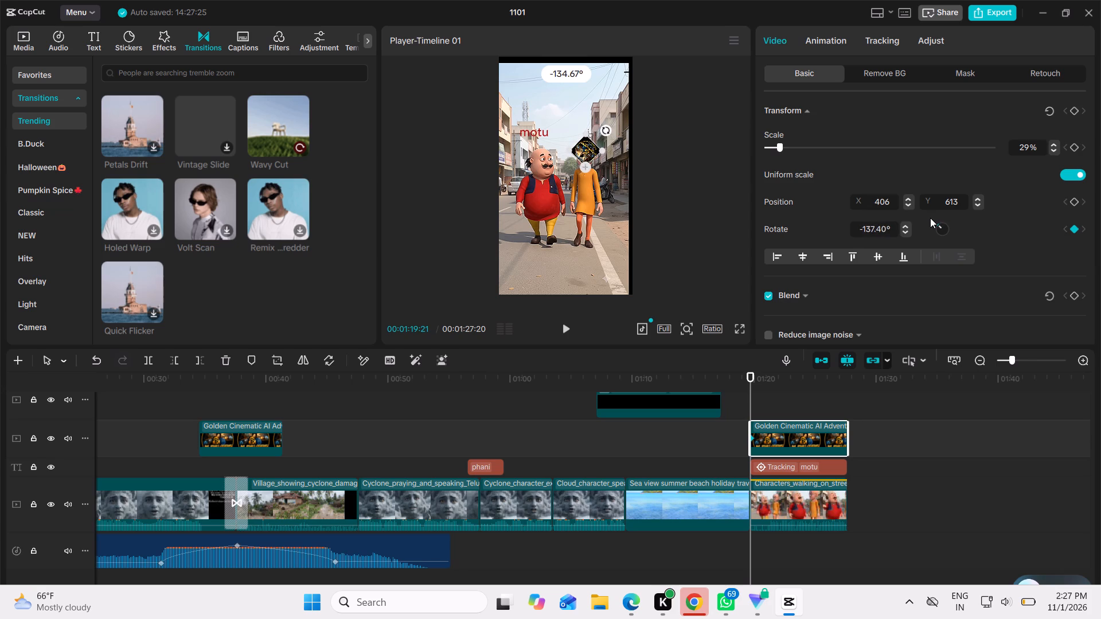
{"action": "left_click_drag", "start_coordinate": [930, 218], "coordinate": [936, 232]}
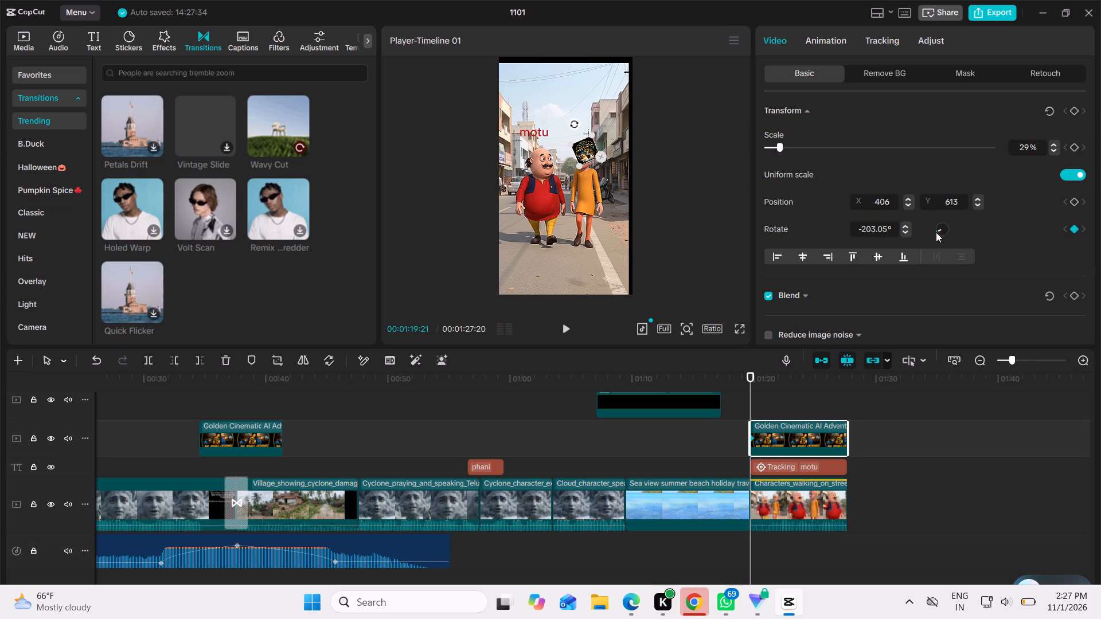
Scrub through the walking characters clip and play it from its start to check the badge rotation.
{"action": "left_click_drag", "start_coordinate": [748, 377], "coordinate": [819, 380]}
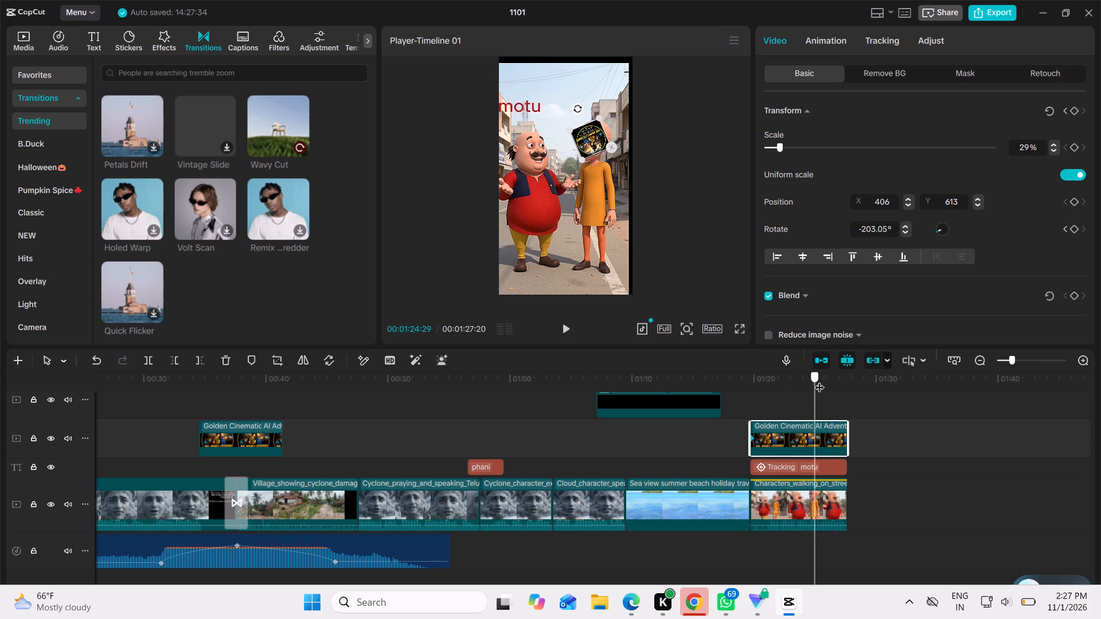
{"action": "left_click_drag", "start_coordinate": [819, 380], "coordinate": [749, 384]}
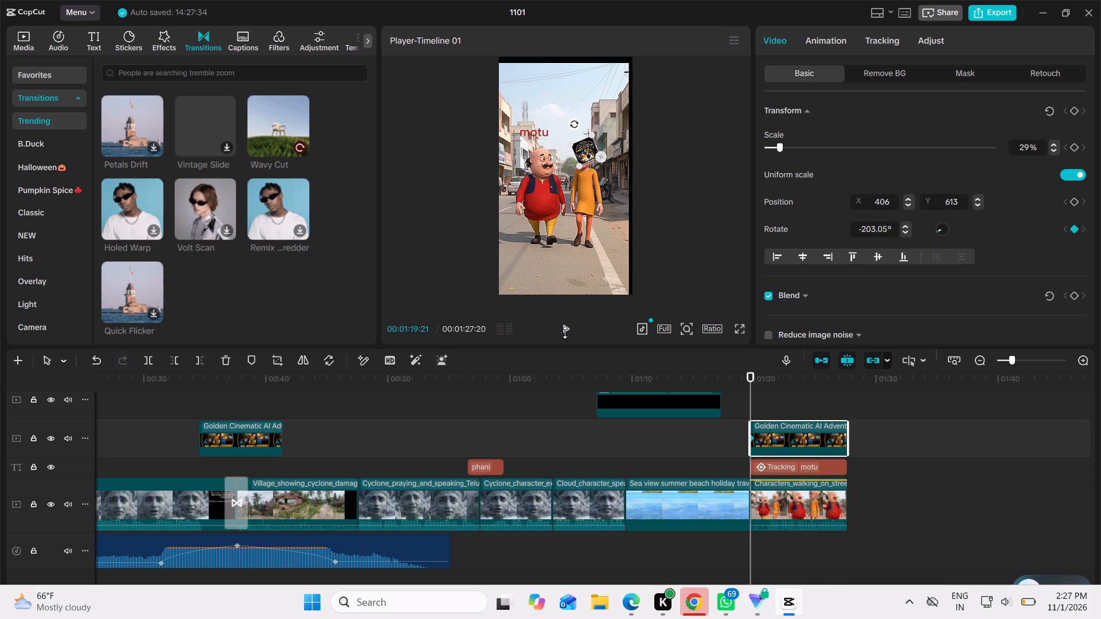
{"action": "left_click", "coordinate": [572, 332]}
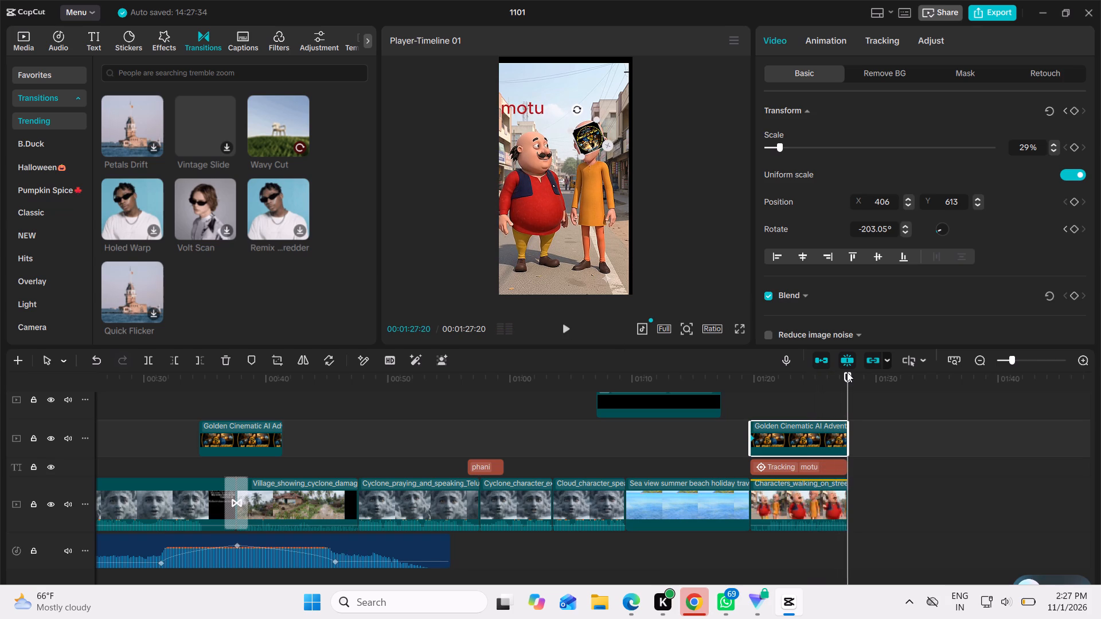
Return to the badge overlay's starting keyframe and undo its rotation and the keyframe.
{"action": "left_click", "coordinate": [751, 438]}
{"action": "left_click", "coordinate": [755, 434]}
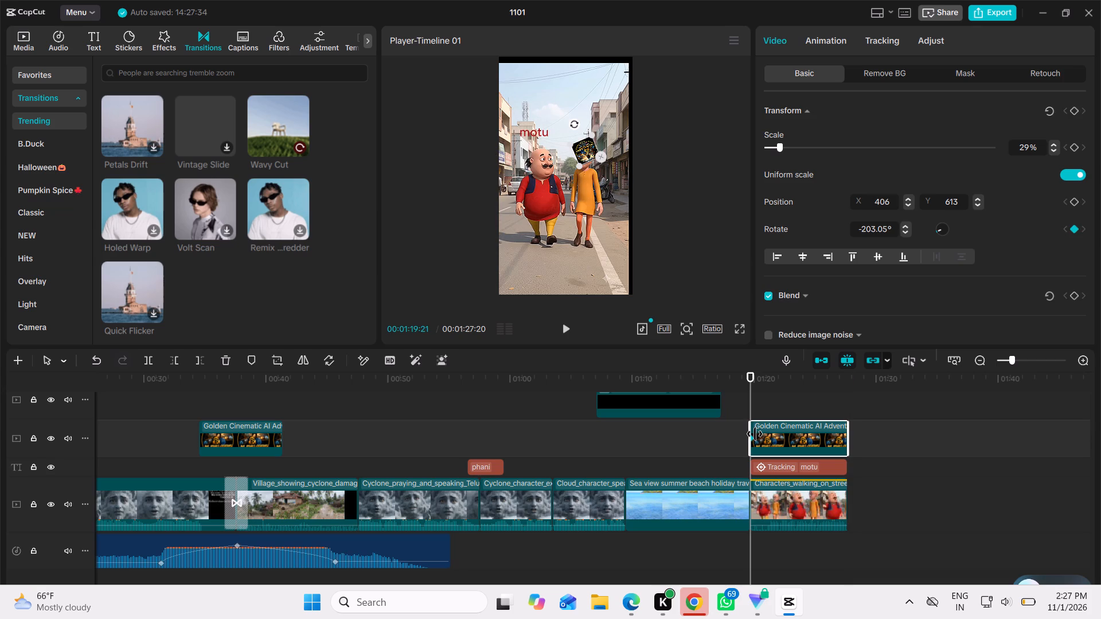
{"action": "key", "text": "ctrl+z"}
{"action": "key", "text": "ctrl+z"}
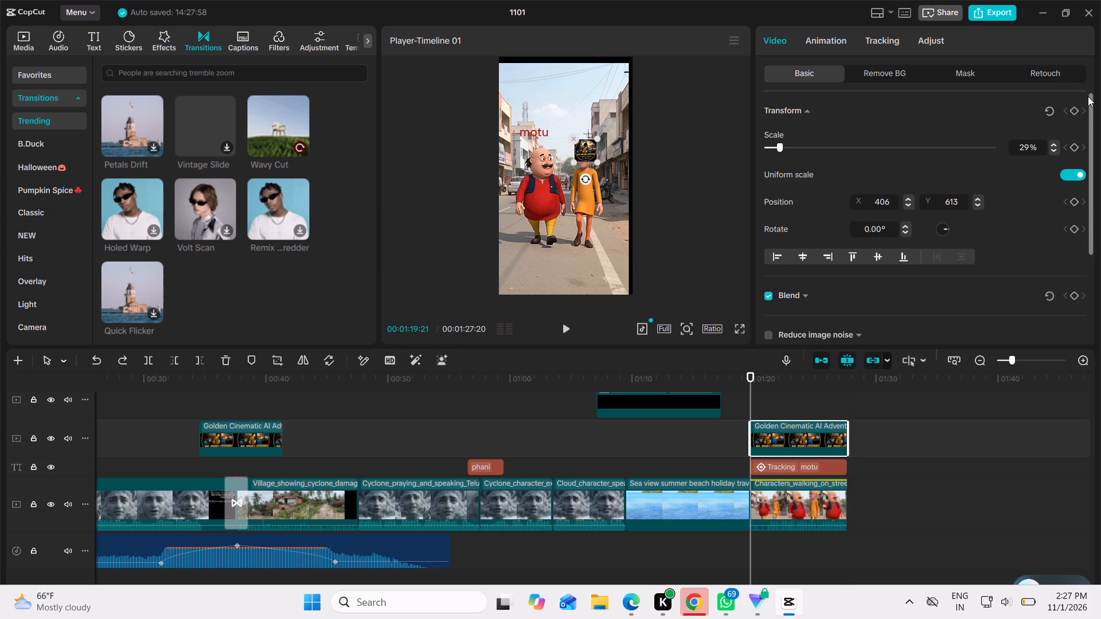
Animate the badge overlay's rotation with a 0° keyframe at the clip's start and a -176.28° keyframe at its end.
{"action": "left_click", "coordinate": [1076, 230]}
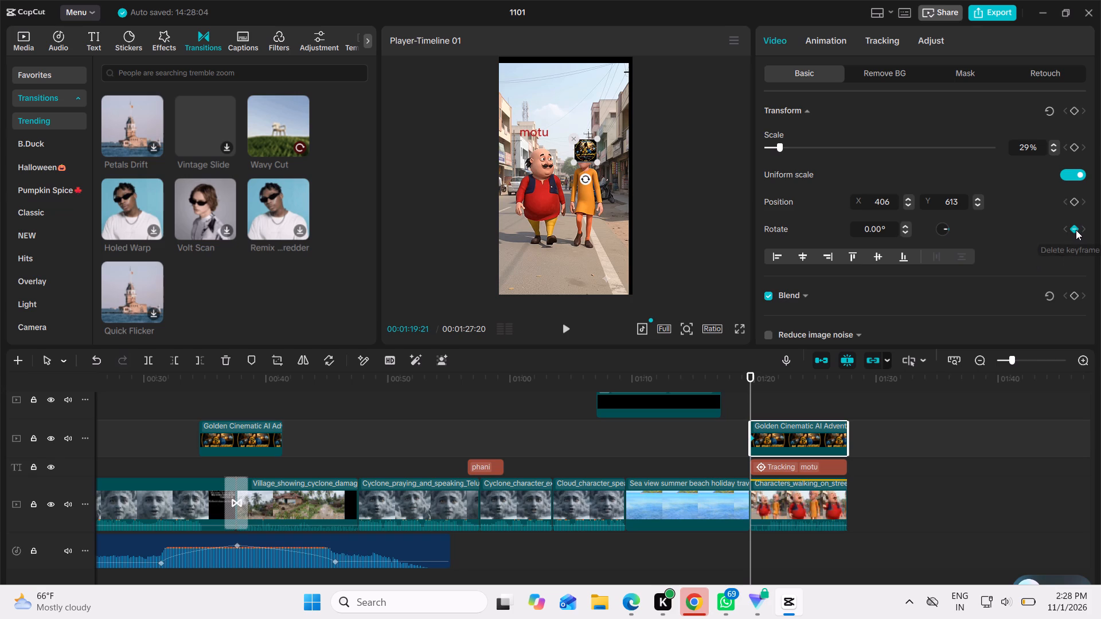
{"action": "left_click_drag", "start_coordinate": [752, 385], "coordinate": [834, 370]}
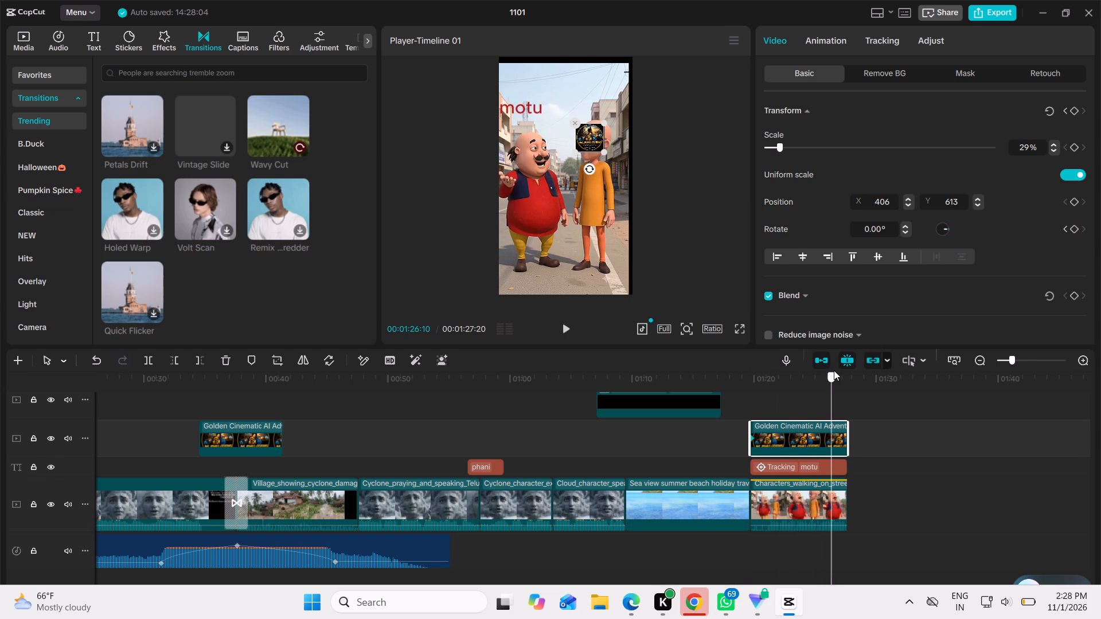
{"action": "left_click_drag", "start_coordinate": [834, 370], "coordinate": [844, 365]}
{"action": "left_click", "coordinate": [1077, 227]}
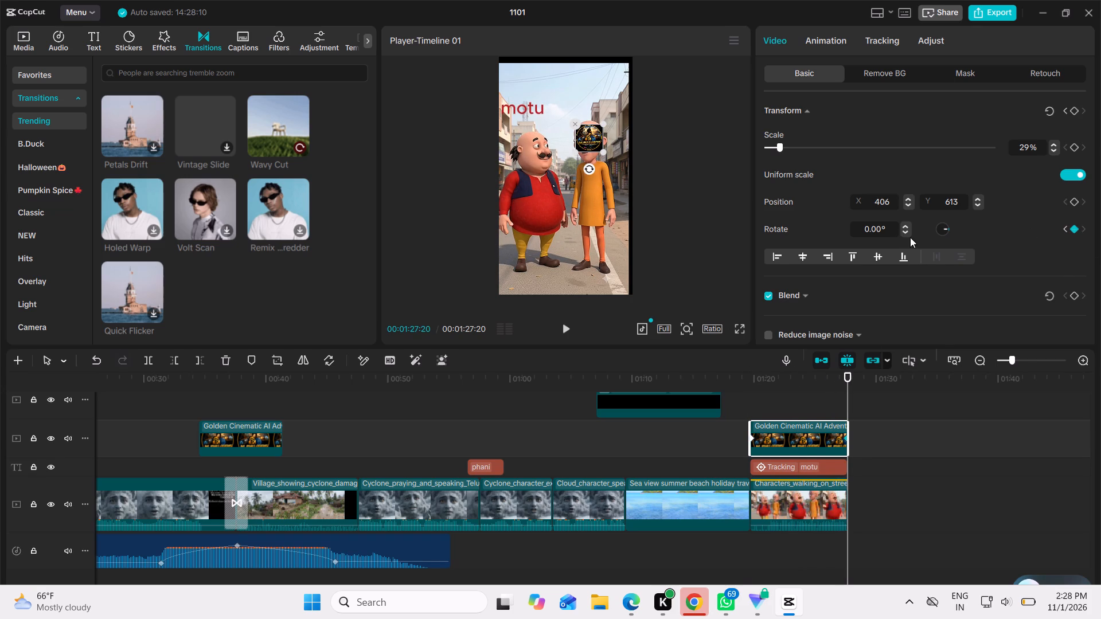
{"action": "left_click_drag", "start_coordinate": [948, 230], "coordinate": [941, 207]}
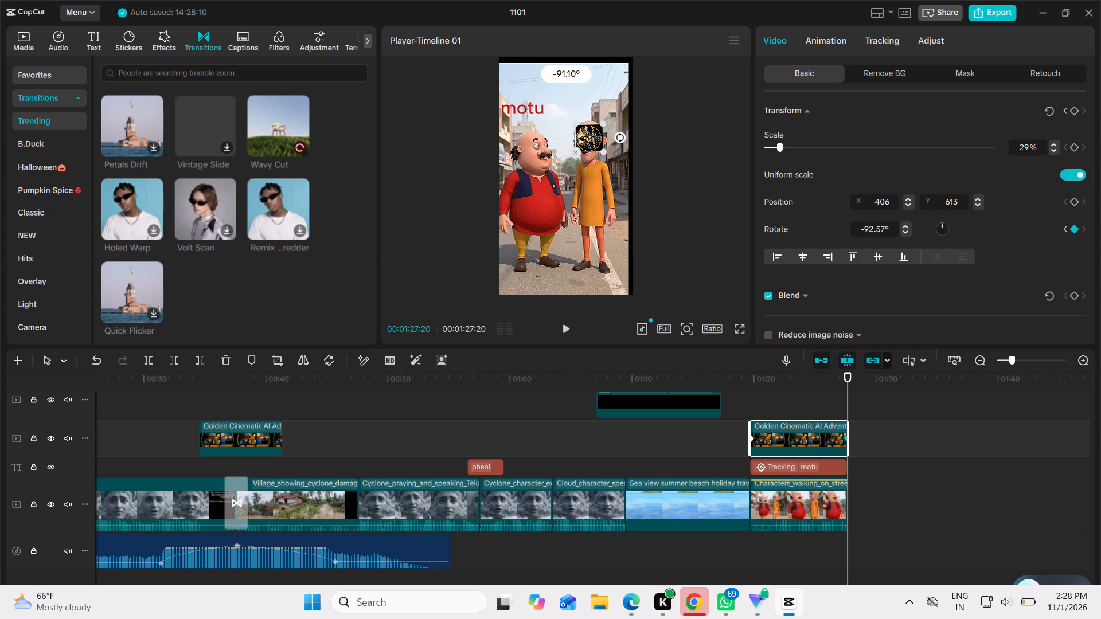
{"action": "left_click_drag", "start_coordinate": [941, 207], "coordinate": [927, 222]}
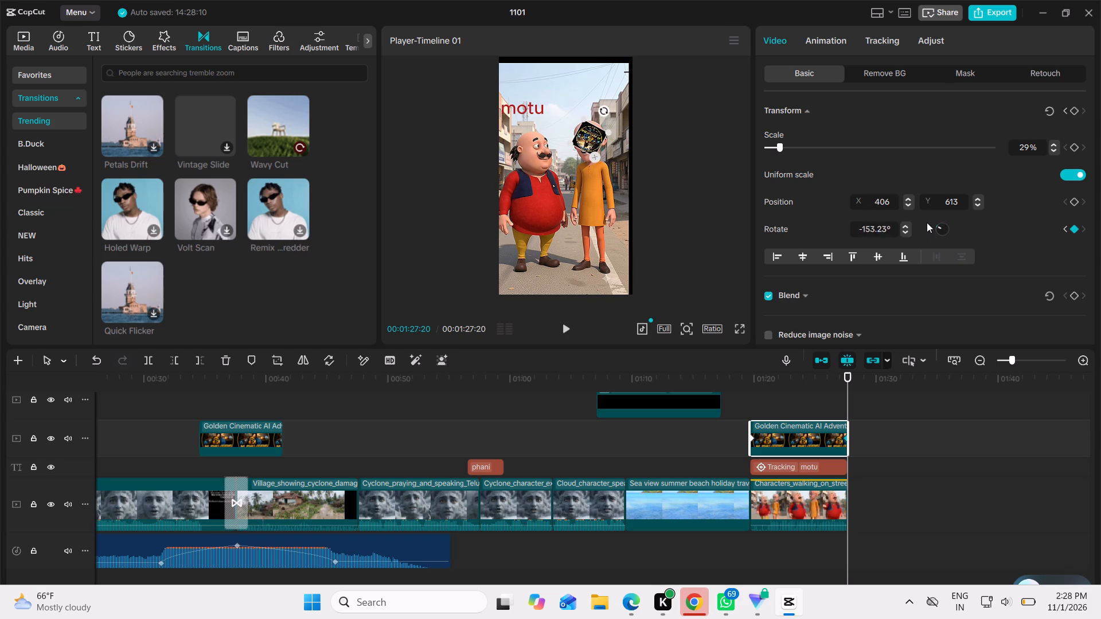
{"action": "left_click_drag", "start_coordinate": [927, 222], "coordinate": [925, 228]}
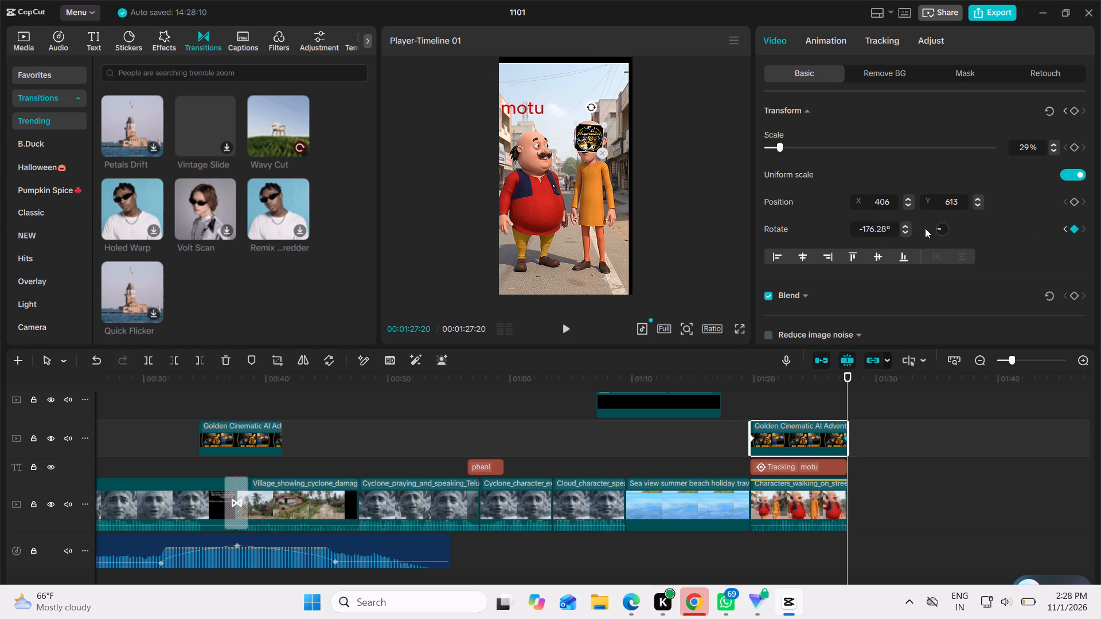
Play the walking characters clip from its start twice to review the badge's rotation animation.
{"action": "left_click_drag", "start_coordinate": [845, 379], "coordinate": [727, 375]}
{"action": "left_click", "coordinate": [568, 331]}
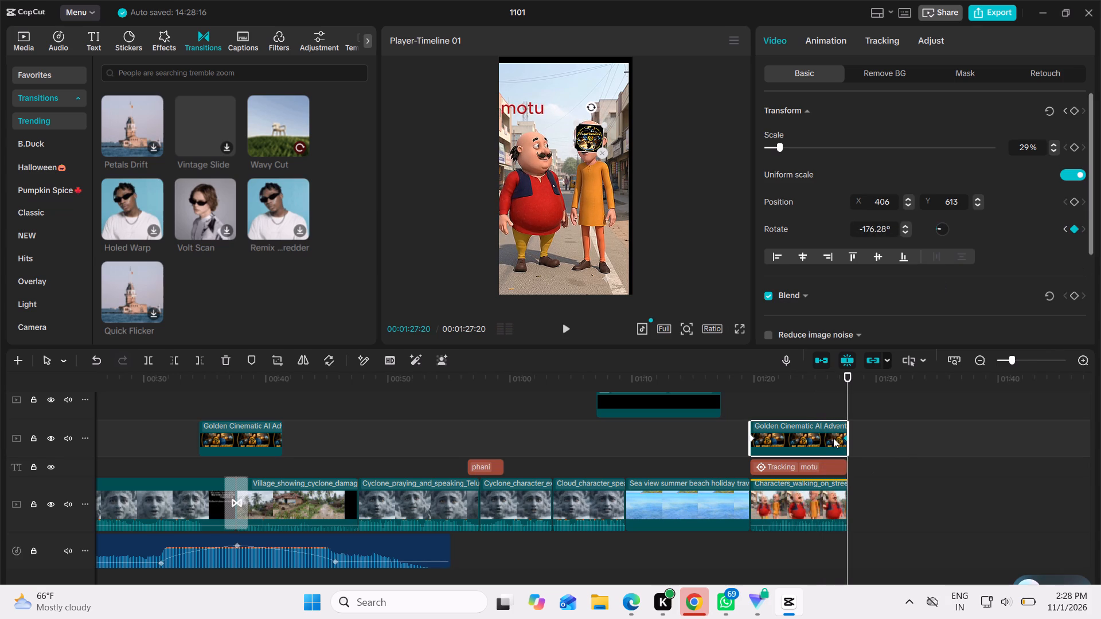
{"action": "left_click_drag", "start_coordinate": [845, 375], "coordinate": [769, 377]}
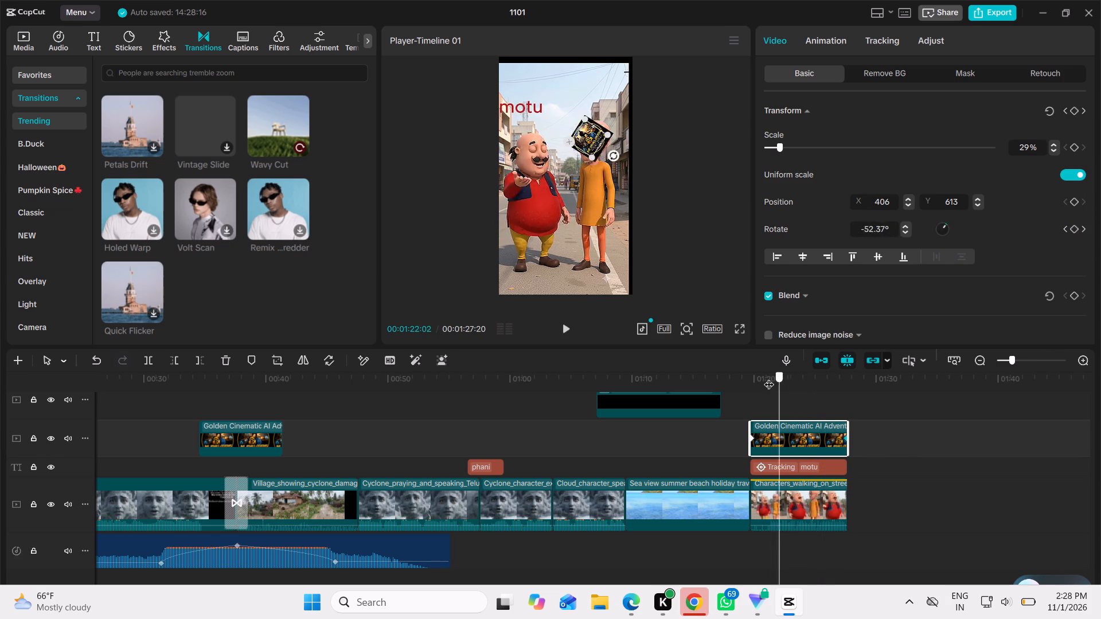
{"action": "left_click_drag", "start_coordinate": [769, 377], "coordinate": [749, 382]}
{"action": "left_click", "coordinate": [566, 326]}
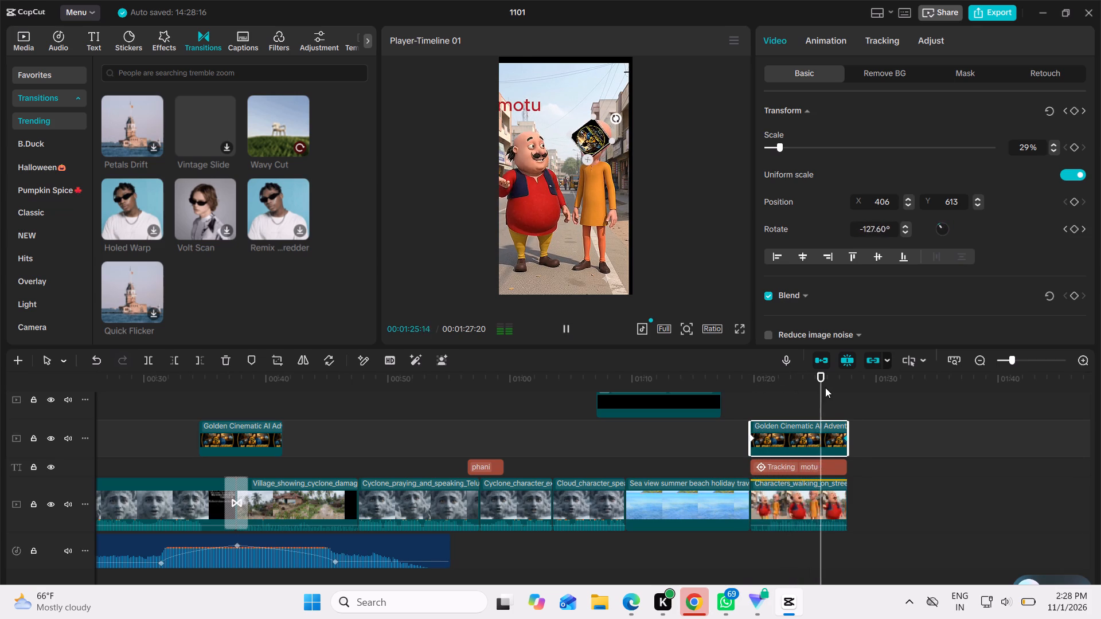
Return the playhead to the start of the timeline and play the whole video from the beginning.
{"action": "left_click_drag", "start_coordinate": [825, 387], "coordinate": [2, 221]}
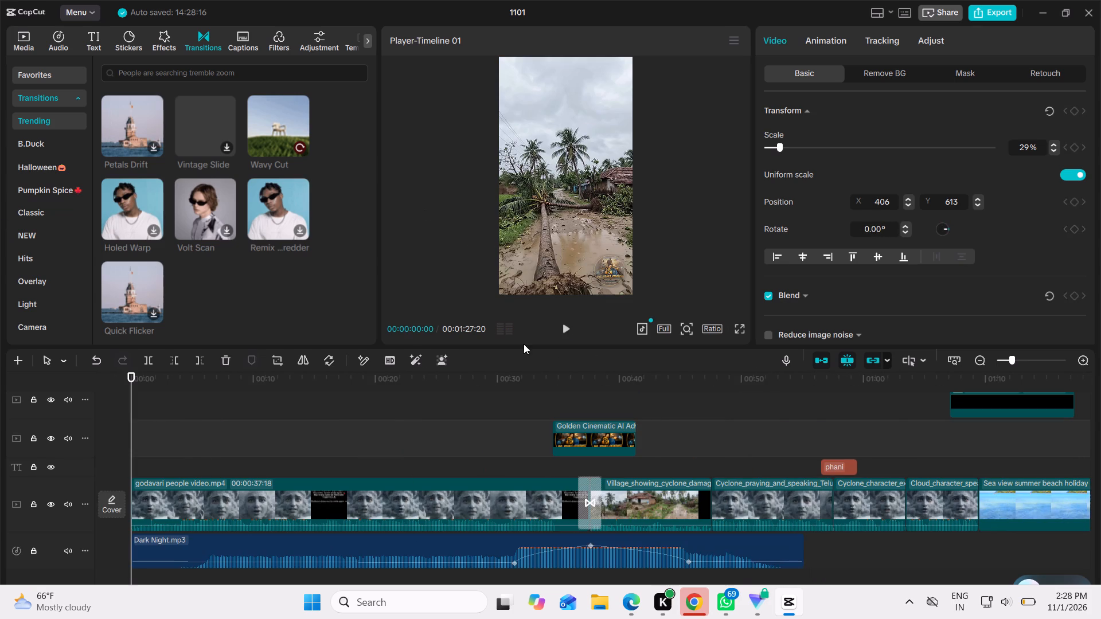
{"action": "left_click", "coordinate": [569, 332]}
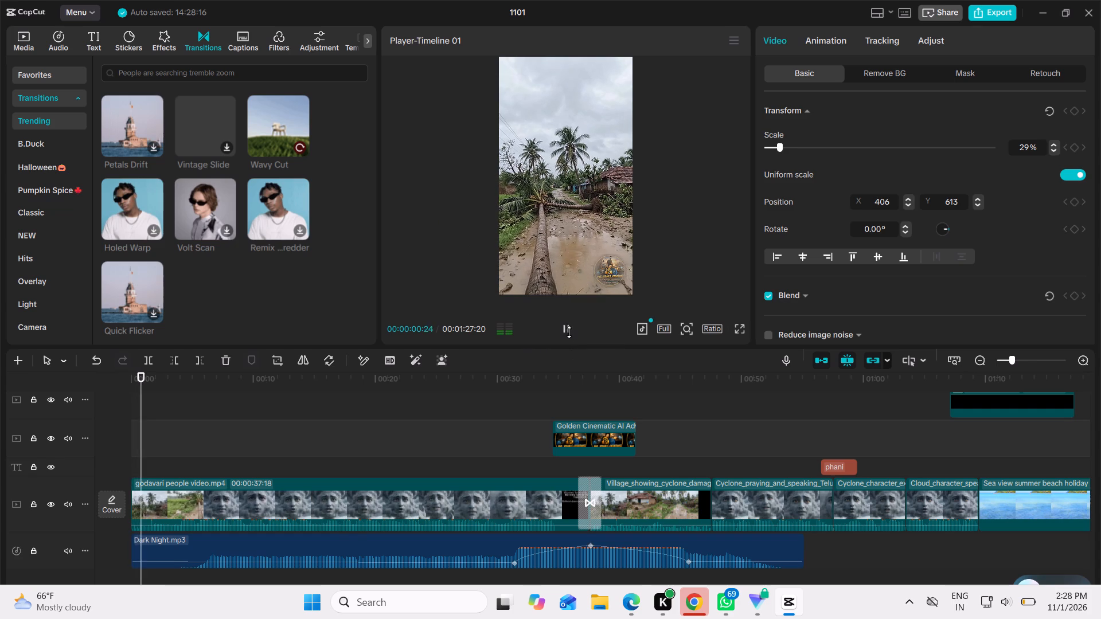